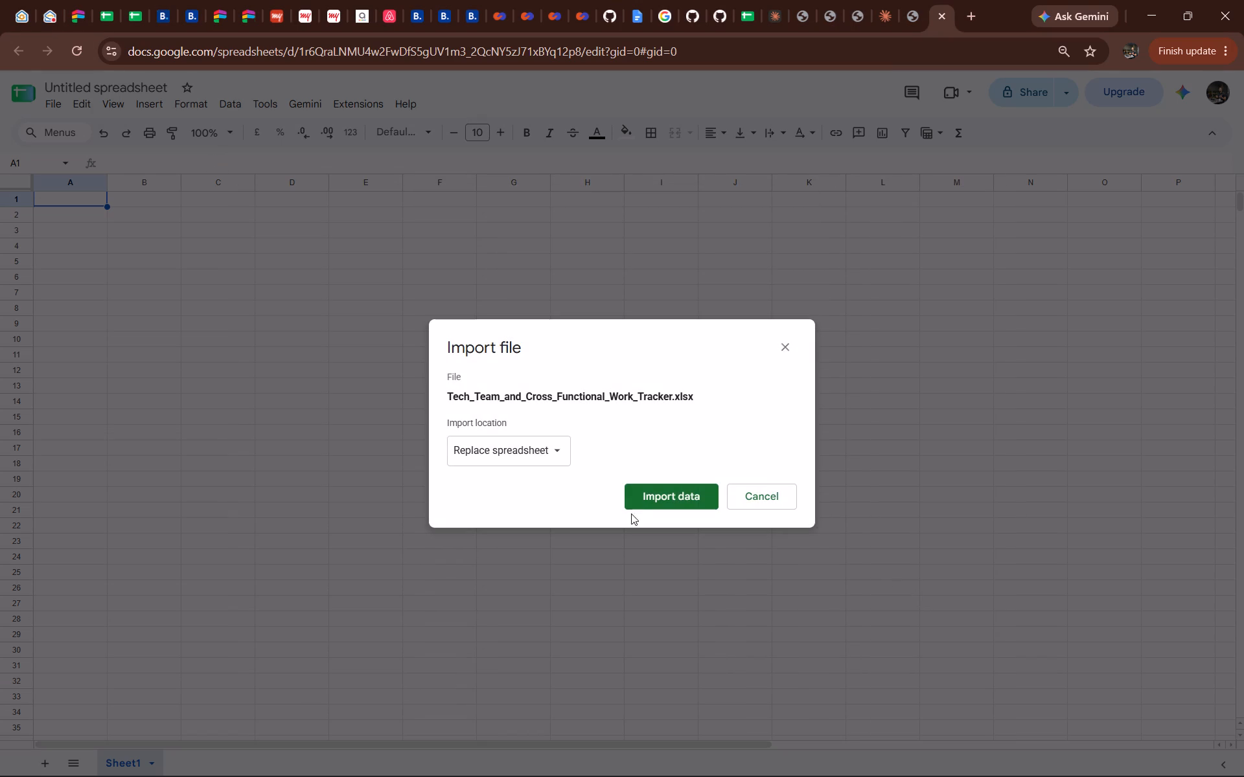
pyautogui.click(665, 497)
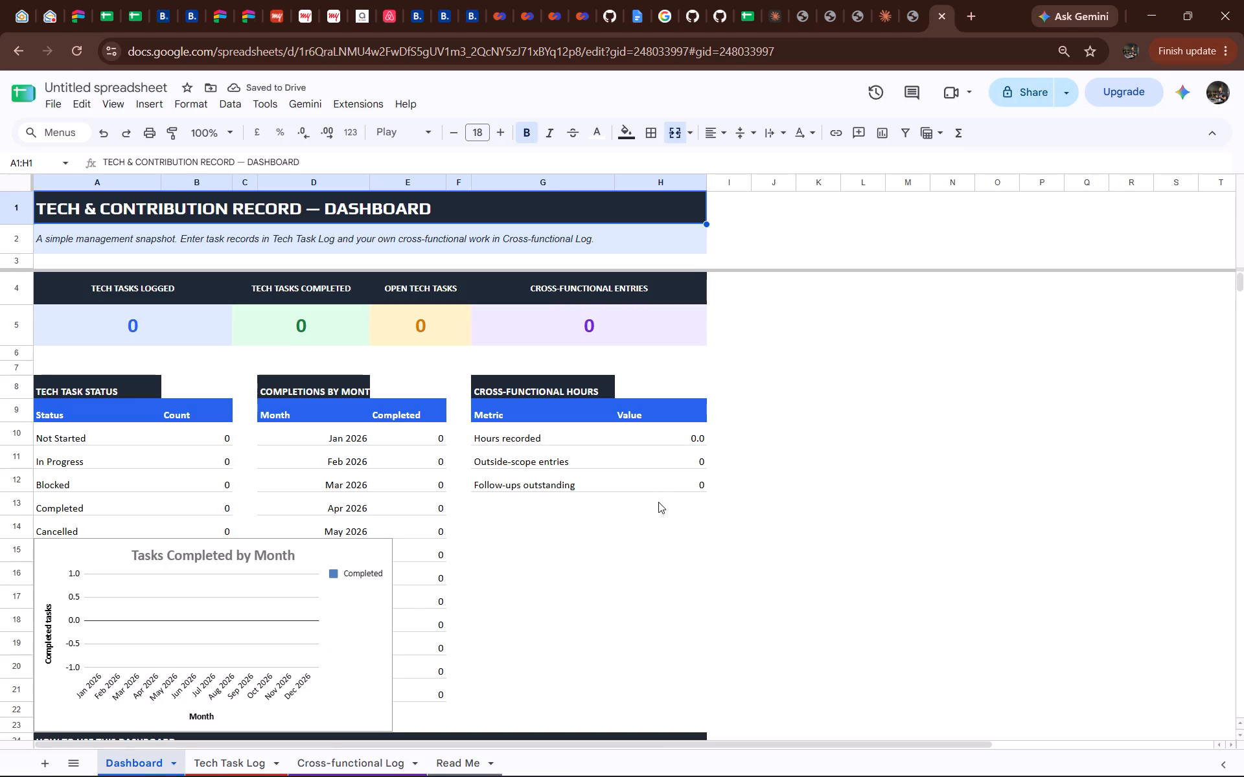
# Auto-fit the widths of columns A through G on the Dashboard sheet to their contents.
pyautogui.scroll(-2, 645, 498)
pyautogui.scroll(3, 641, 498)
pyautogui.scroll(-3, 640, 497)
pyautogui.scroll(6, 638, 497)
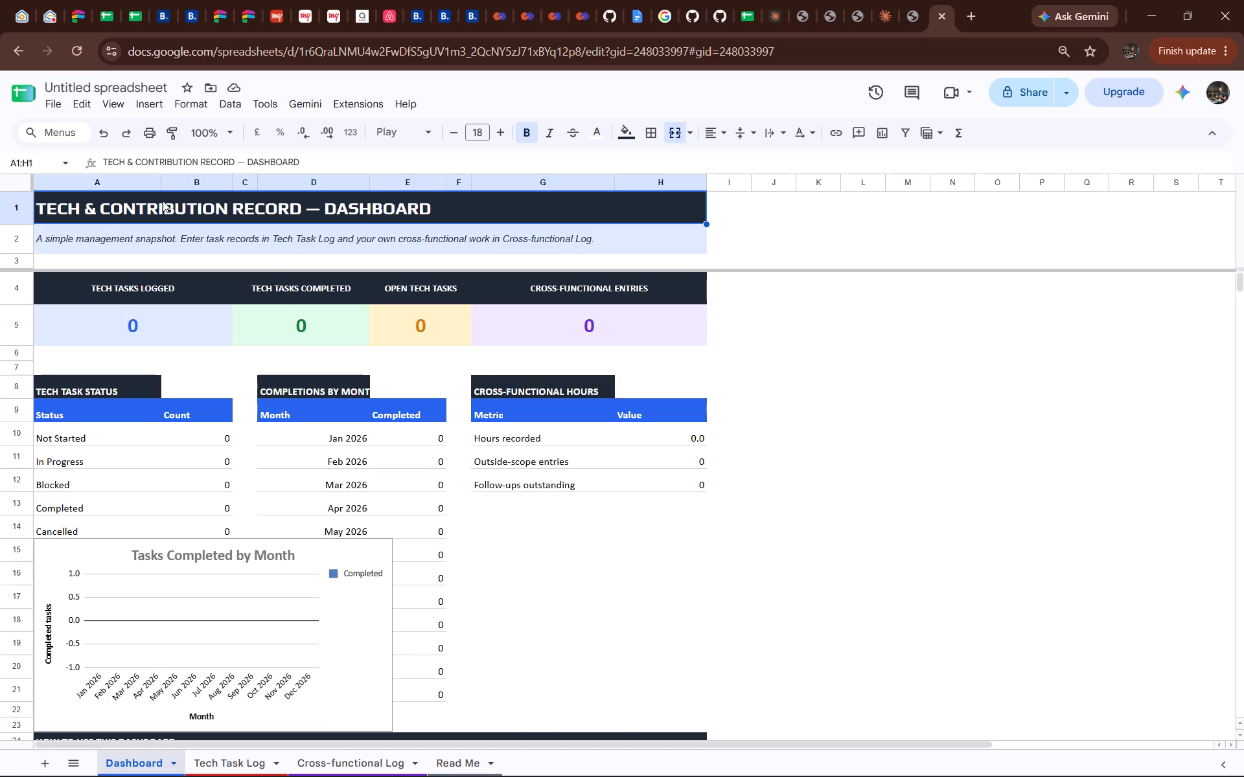
pyautogui.doubleClick(161, 178)
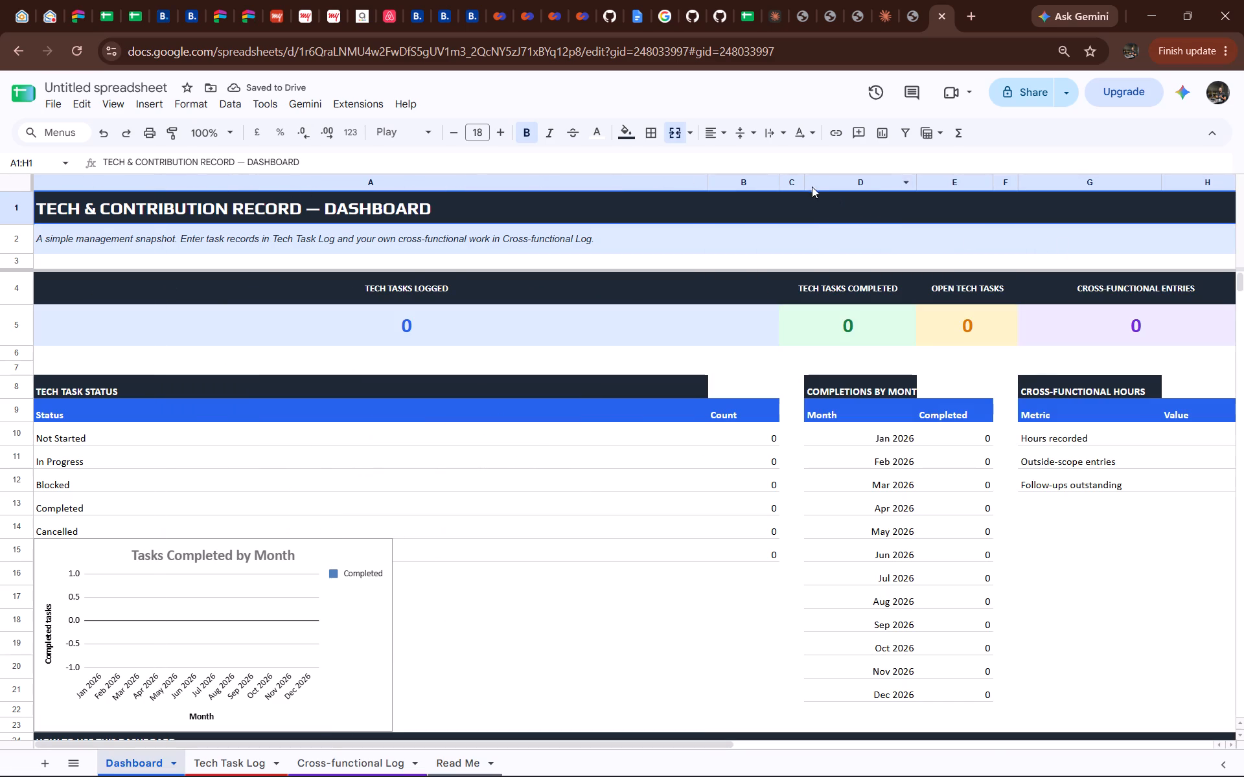
pyautogui.doubleClick(779, 180)
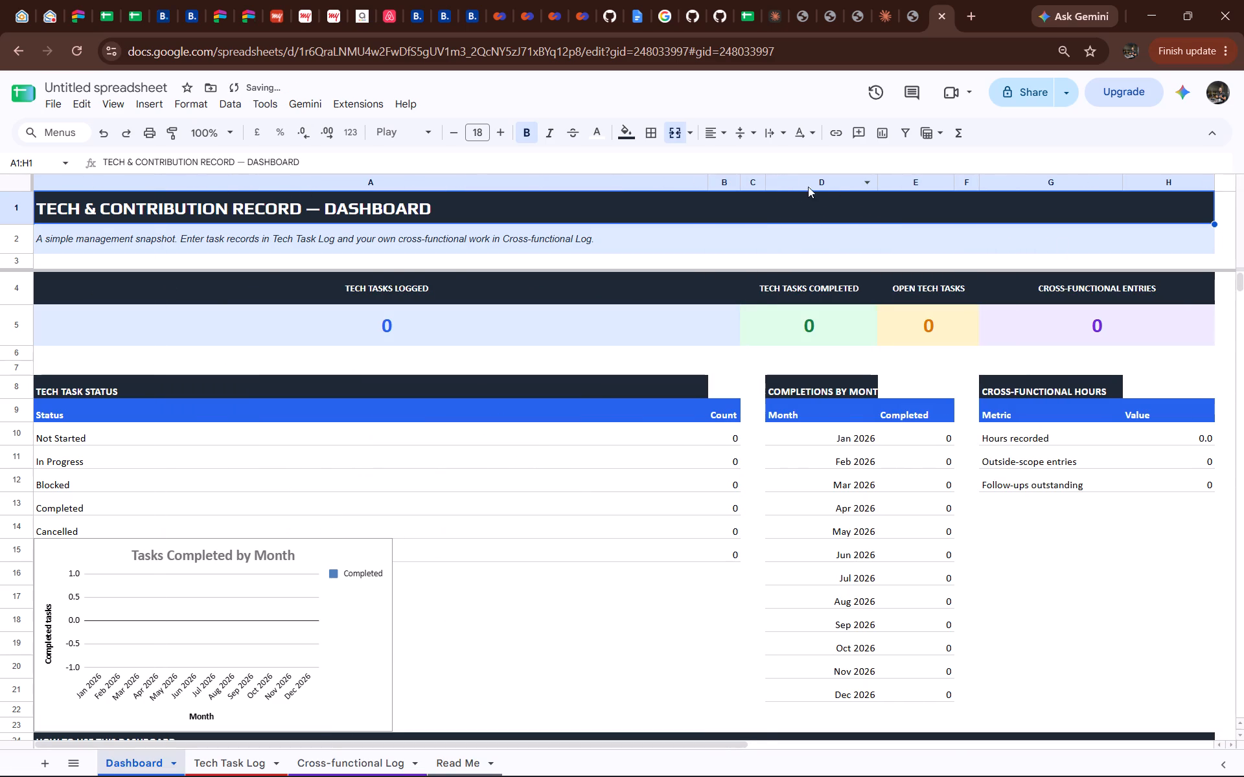
pyautogui.doubleClick(766, 182)
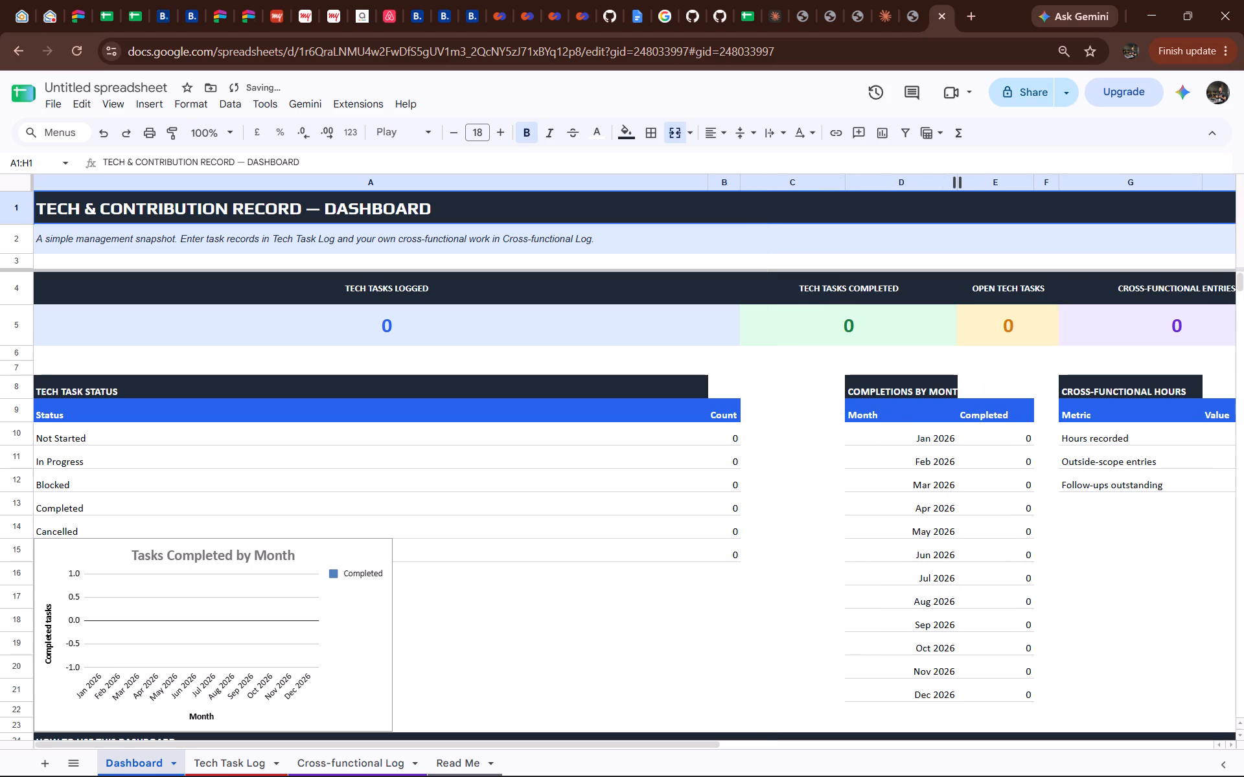
pyautogui.doubleClick(958, 185)
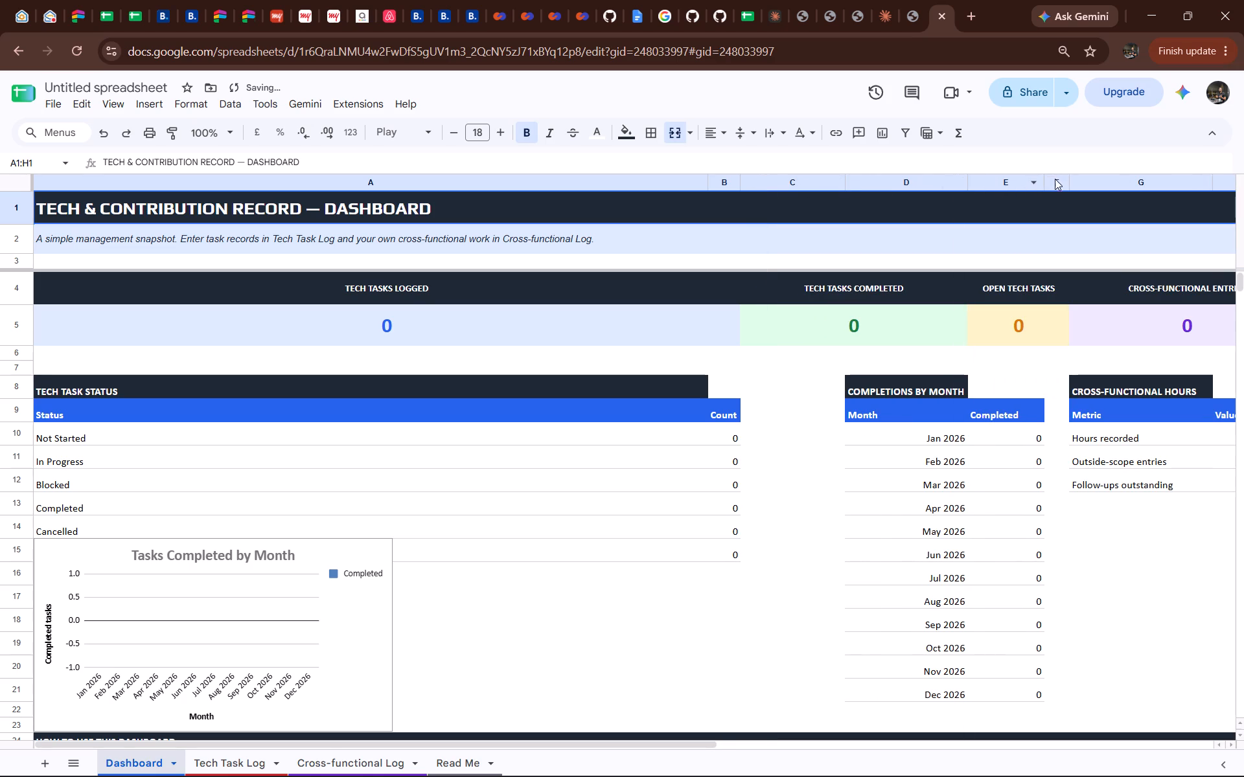
pyautogui.doubleClick(1045, 179)
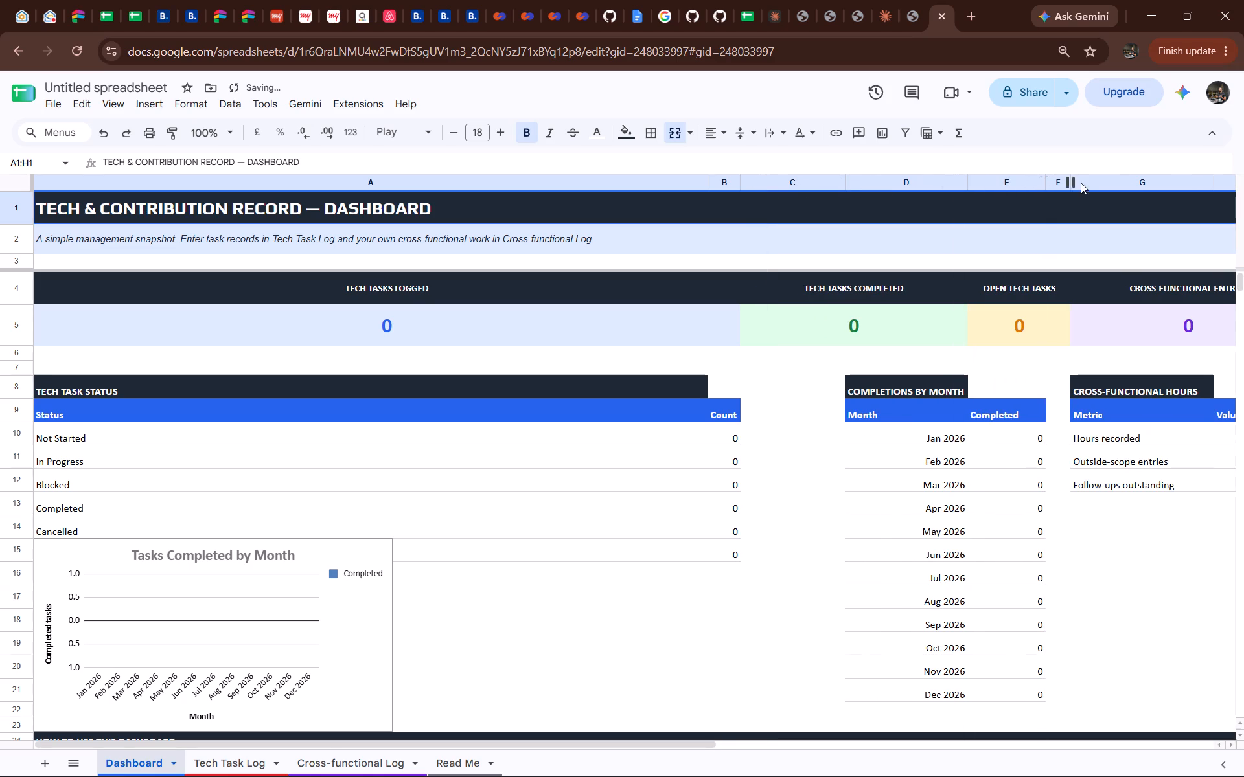
pyautogui.doubleClick(1070, 184)
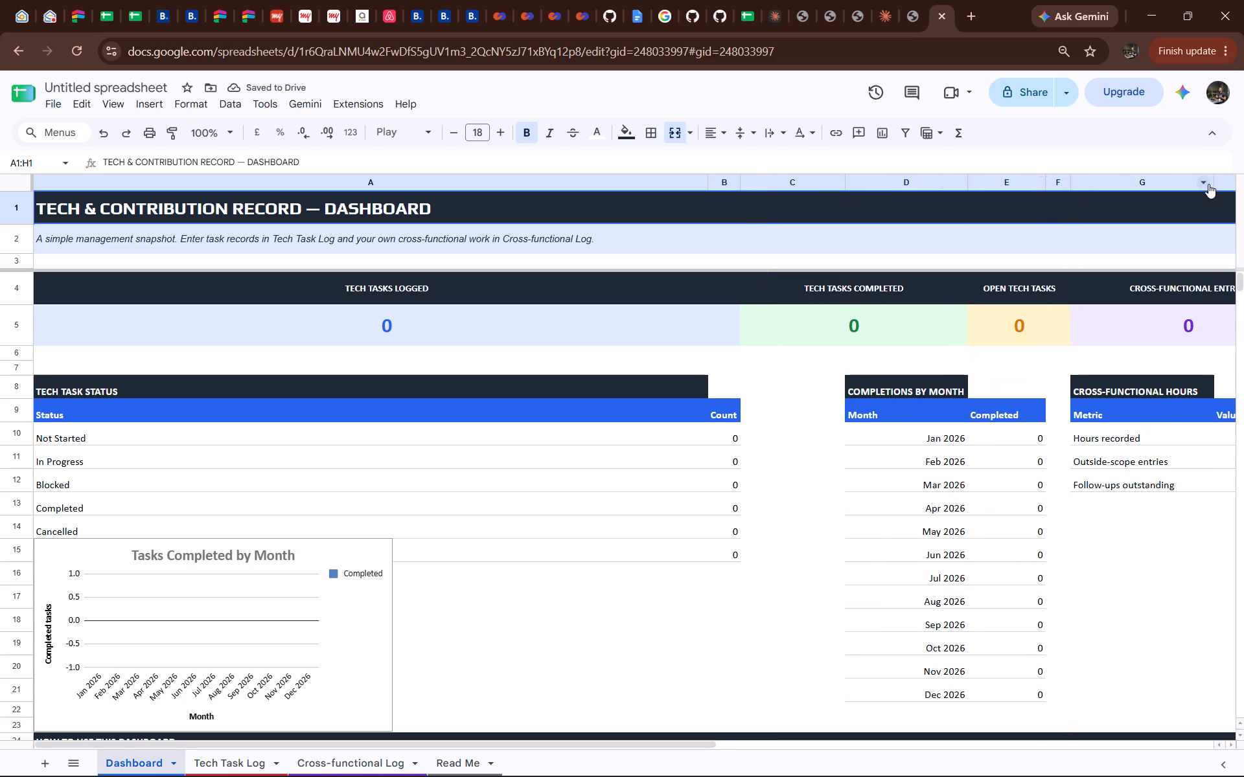
pyautogui.doubleClick(1213, 179)
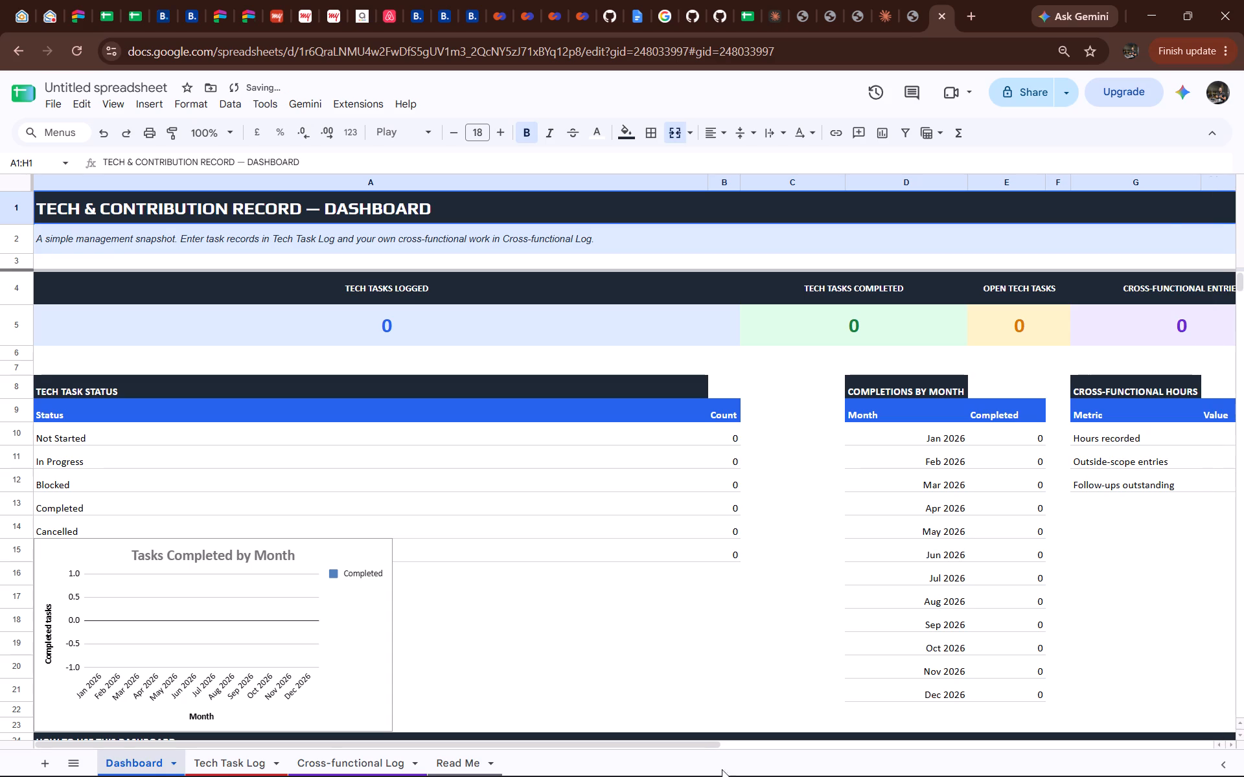
# Narrow column A of the Dashboard sheet in stages until the whole dashboard through column H fits in view.
pyautogui.moveTo(584, 734); pyautogui.dragTo(613, 732)
pyautogui.moveTo(610, 739); pyautogui.dragTo(761, 743)
pyautogui.moveTo(709, 750); pyautogui.dragTo(886, 758)
pyautogui.moveTo(666, 743); pyautogui.dragTo(581, 735)
pyautogui.scroll(-2, 328, 643)
pyautogui.scroll(1, 331, 640)
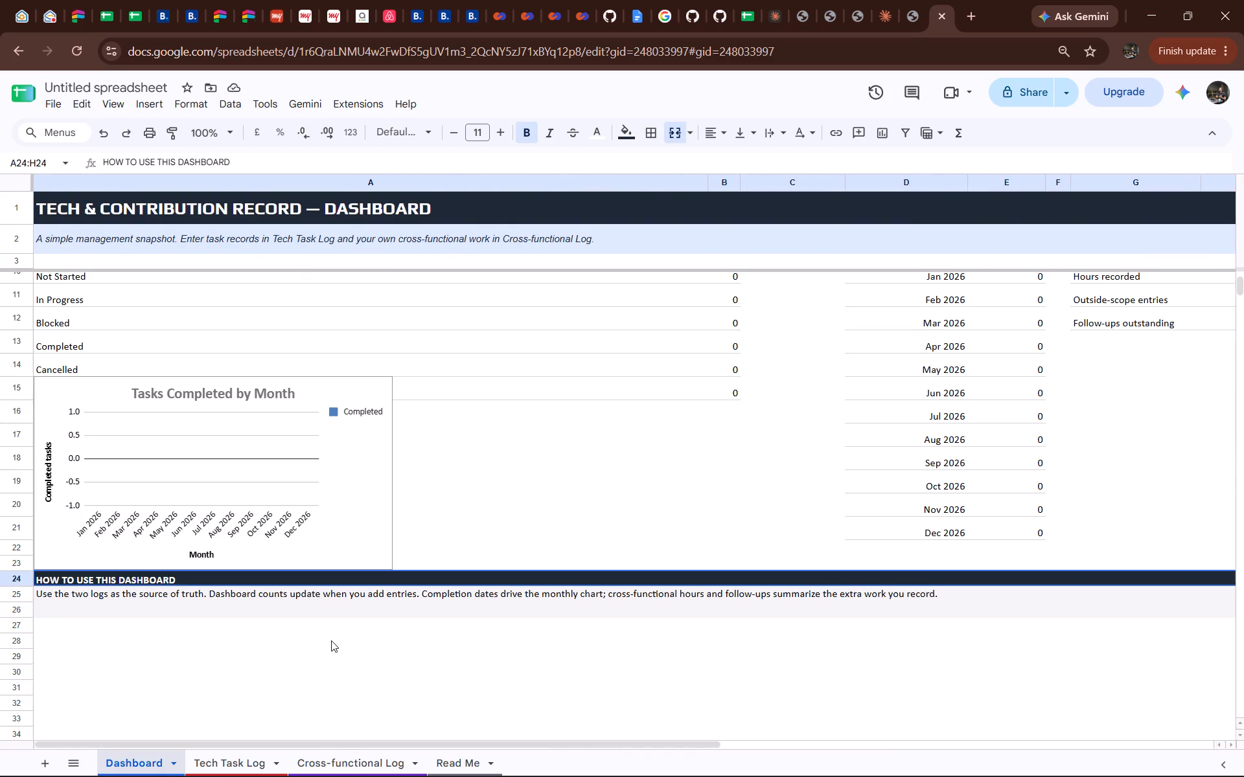
pyautogui.scroll(-1, 335, 642)
pyautogui.scroll(2, 339, 643)
pyautogui.scroll(2, 629, 659)
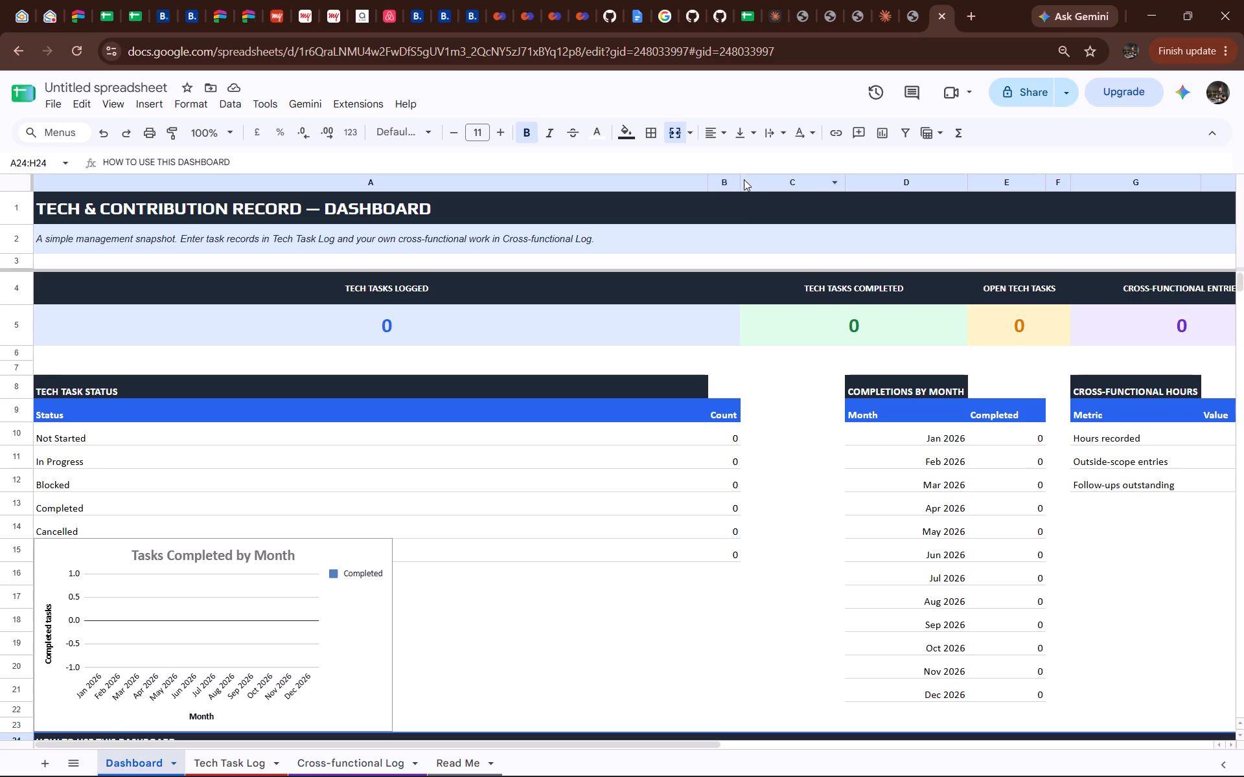
pyautogui.moveTo(708, 182); pyautogui.dragTo(597, 187)
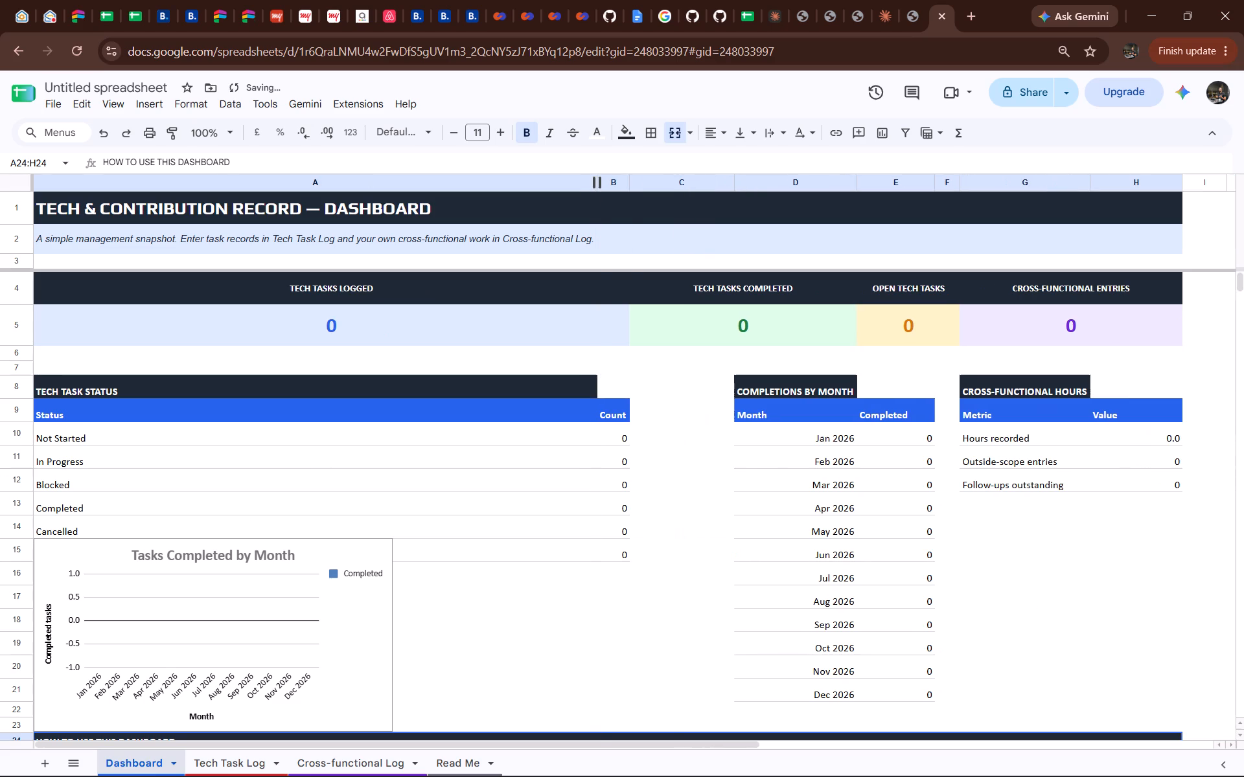
pyautogui.moveTo(598, 183); pyautogui.dragTo(544, 185)
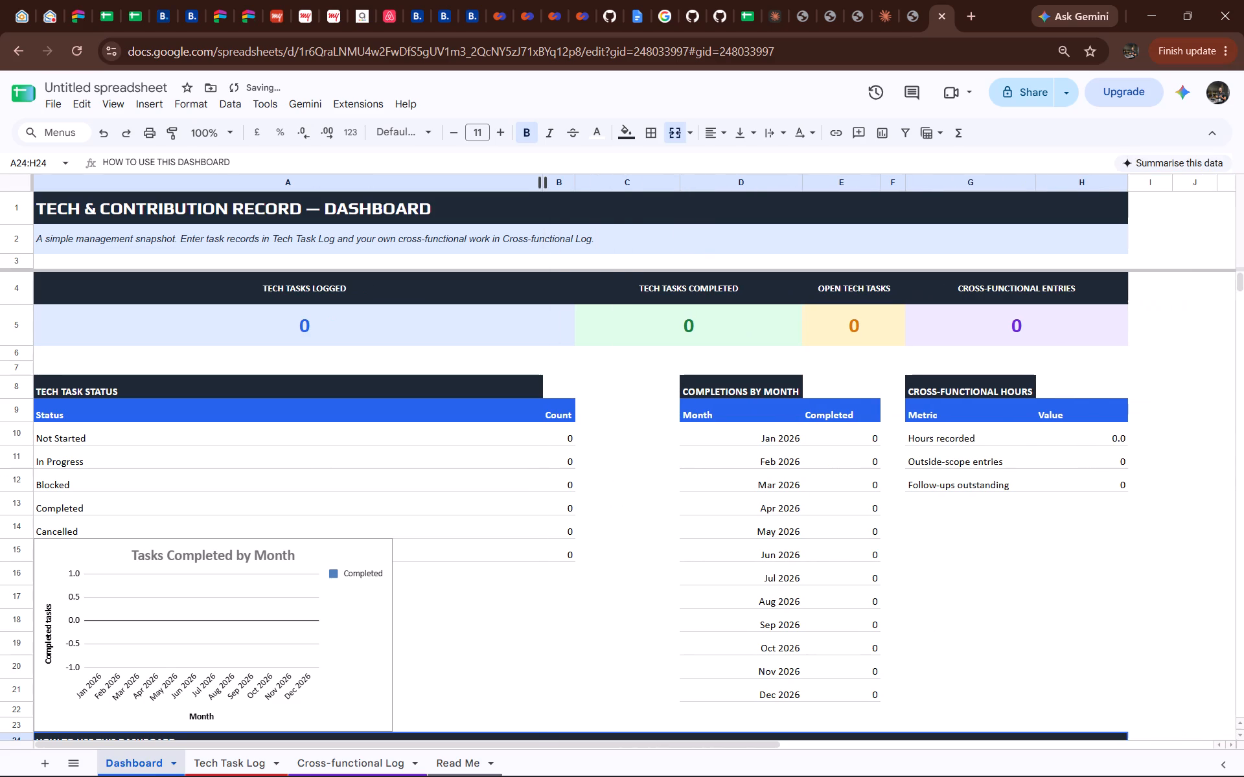
pyautogui.moveTo(543, 183); pyautogui.dragTo(489, 186)
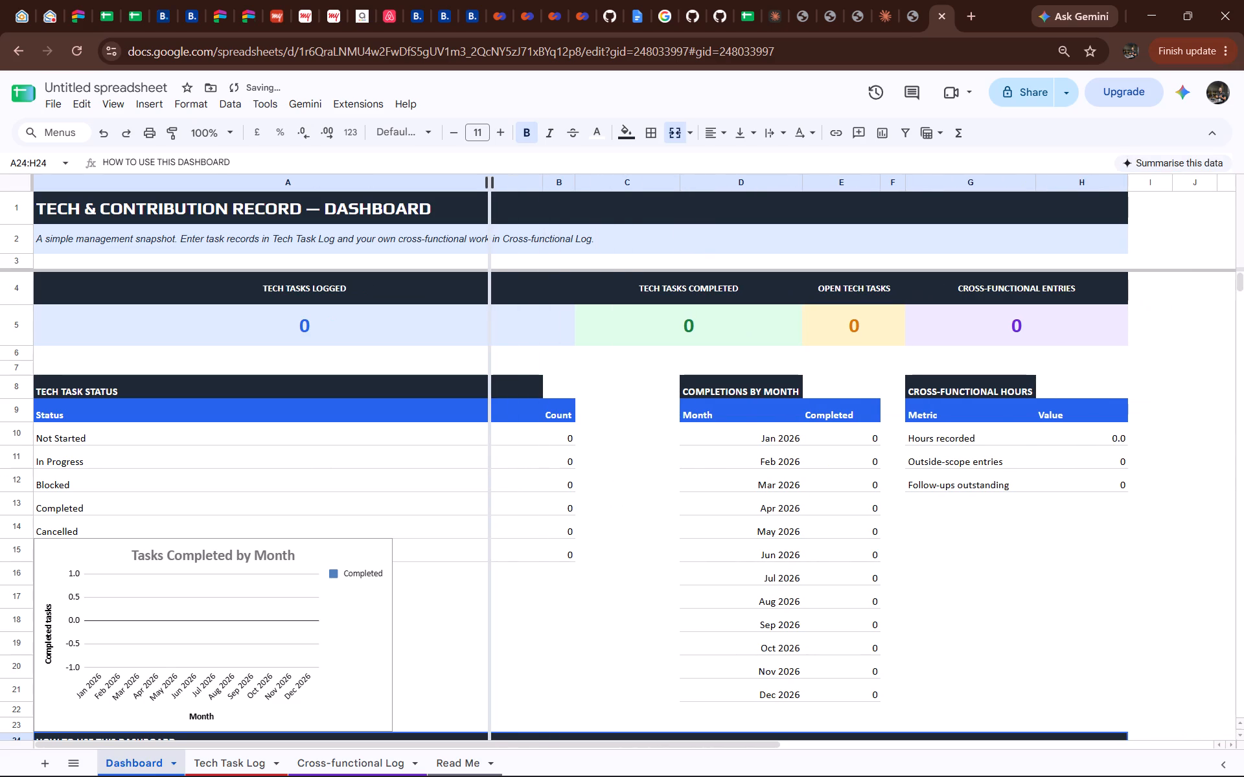
# Move the Tasks Completed by Month chart down so it starts just below the Deferred status row.
pyautogui.click(268, 546)
pyautogui.moveTo(279, 553); pyautogui.dragTo(279, 580)
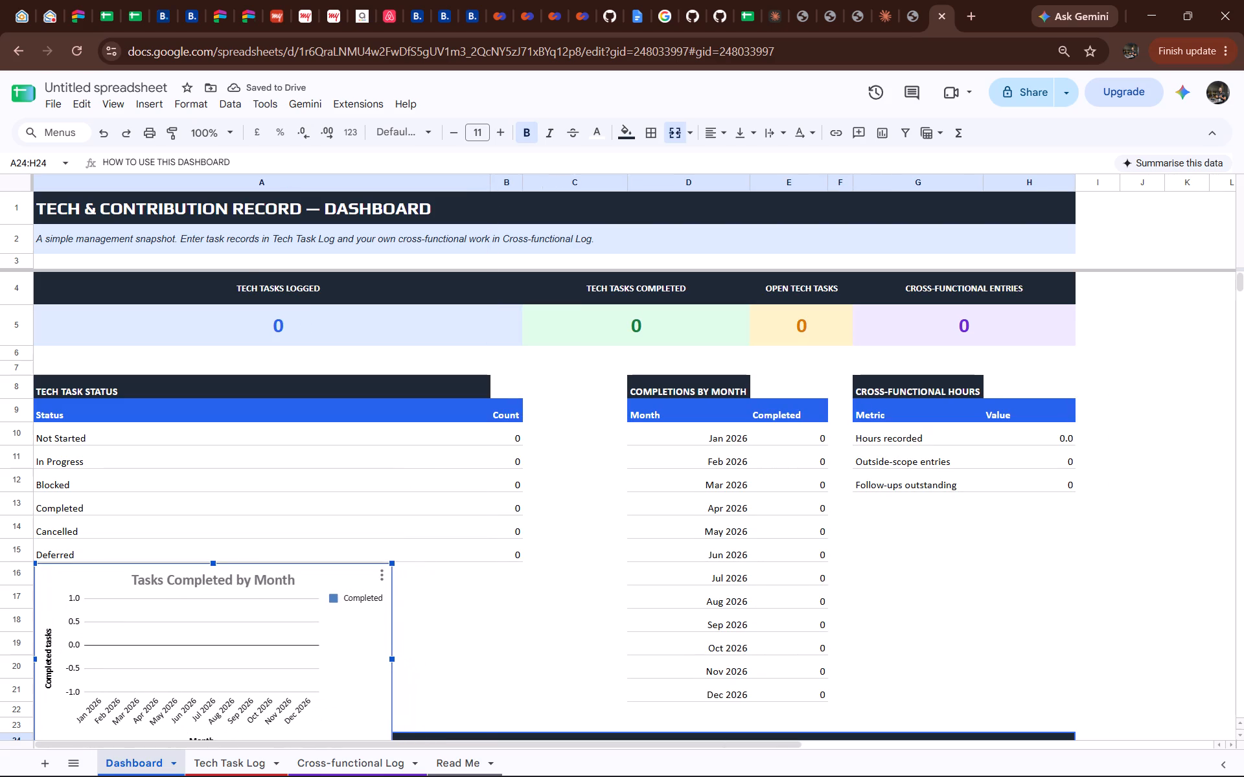
pyautogui.moveTo(279, 580); pyautogui.dragTo(279, 579)
# Shrink the Tasks Completed by Month chart to end above the HOW TO USE THIS DASHBOARD heading and align it with column A's left edge.
pyautogui.scroll(-2, 470, 559)
pyautogui.scroll(2, 371, 382)
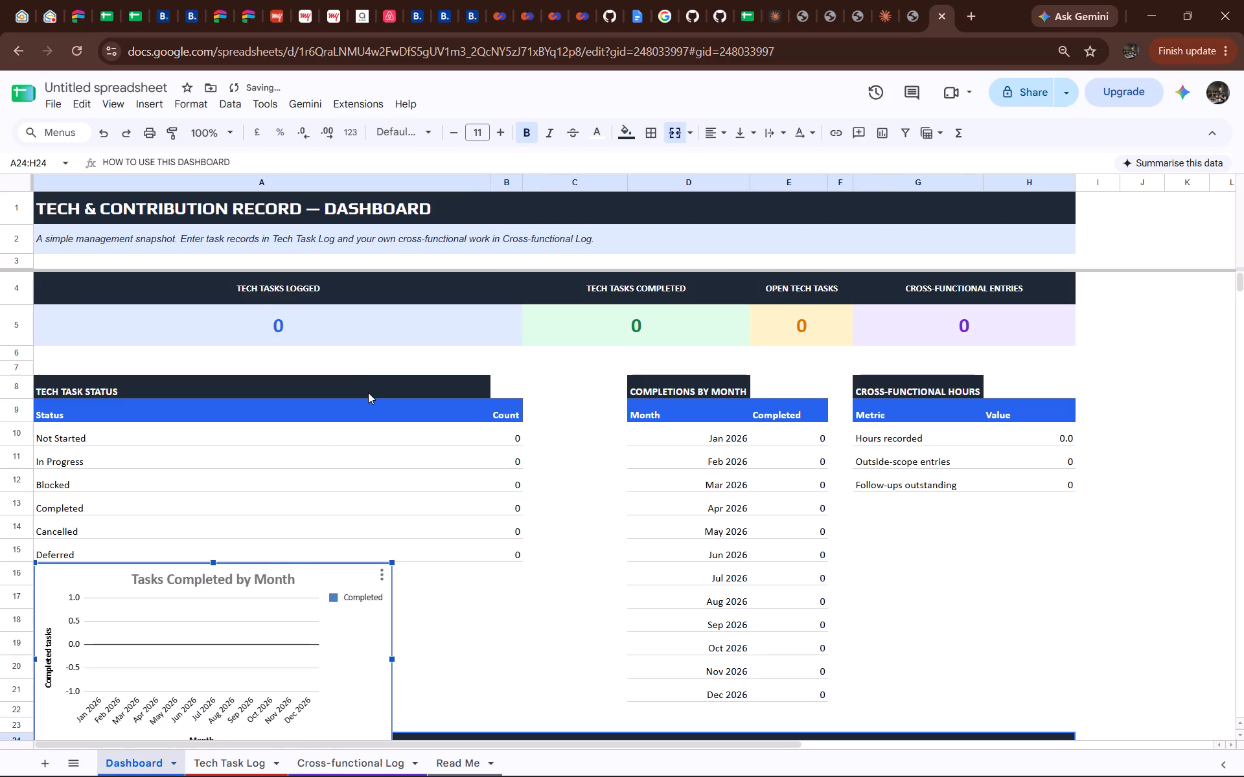
pyautogui.scroll(-1, 394, 508)
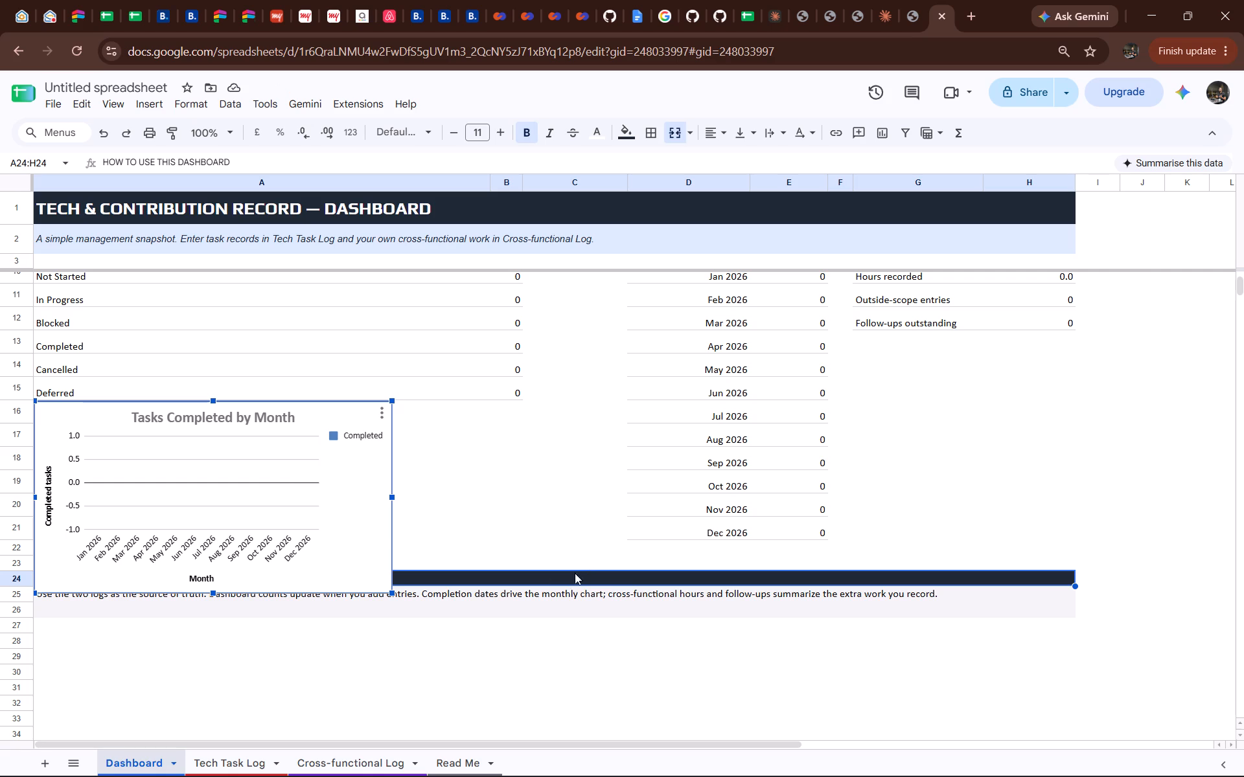
pyautogui.moveTo(213, 443); pyautogui.dragTo(257, 443)
pyautogui.moveTo(435, 591); pyautogui.dragTo(341, 566)
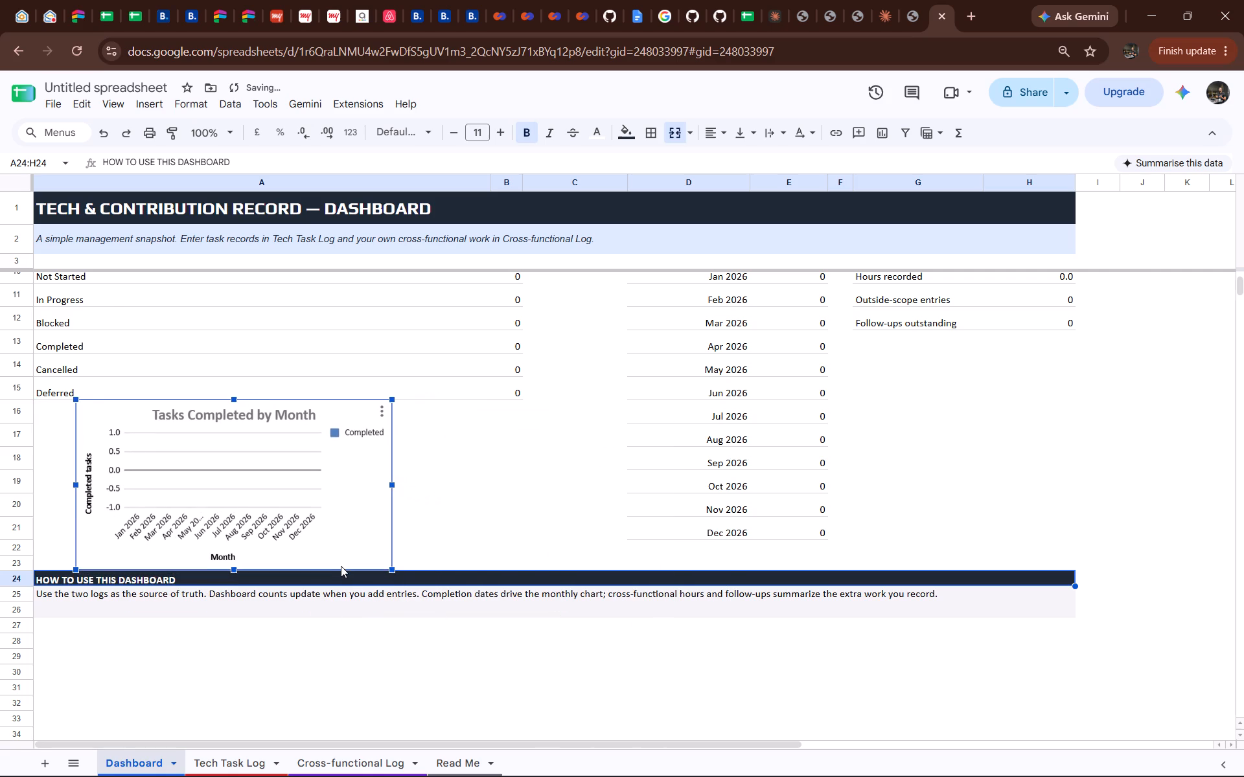
pyautogui.moveTo(341, 566); pyautogui.dragTo(350, 568)
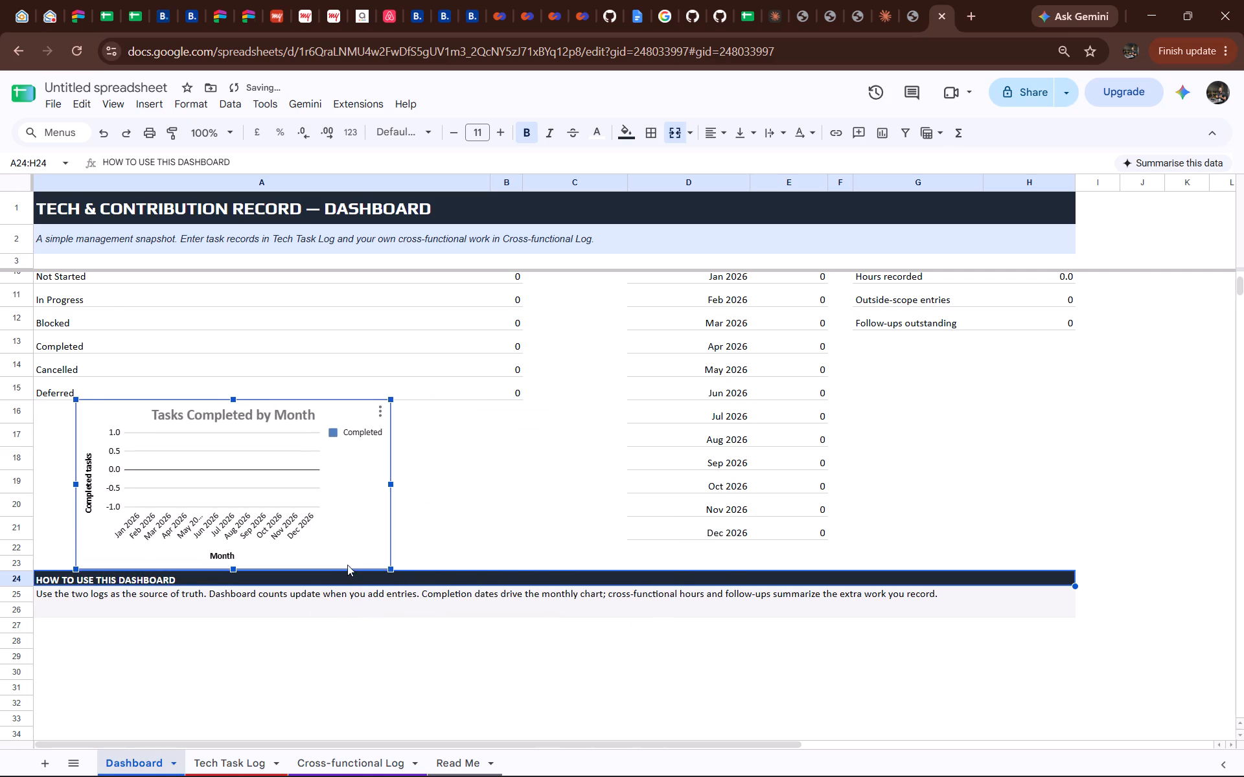
pyautogui.moveTo(336, 540); pyautogui.dragTo(275, 541)
pyautogui.click(439, 527)
pyautogui.click(464, 664)
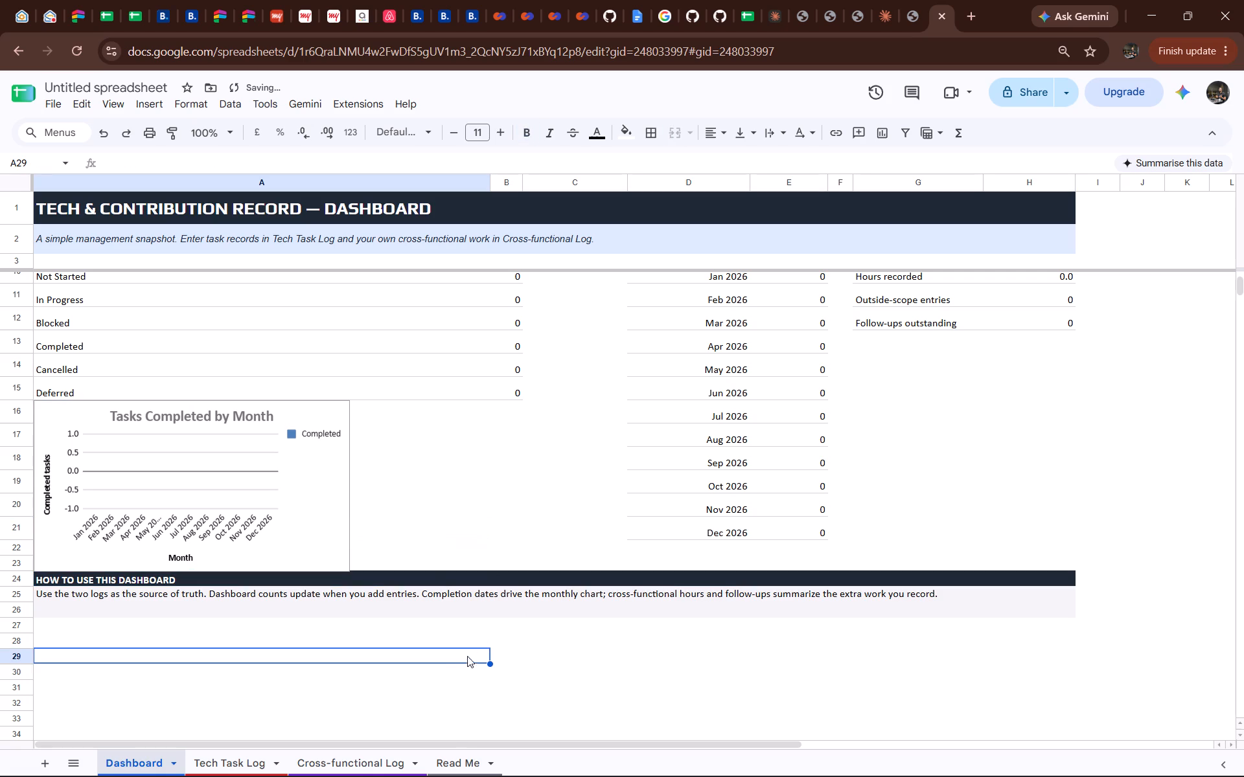
pyautogui.click(412, 480)
pyautogui.scroll(3, 522, 511)
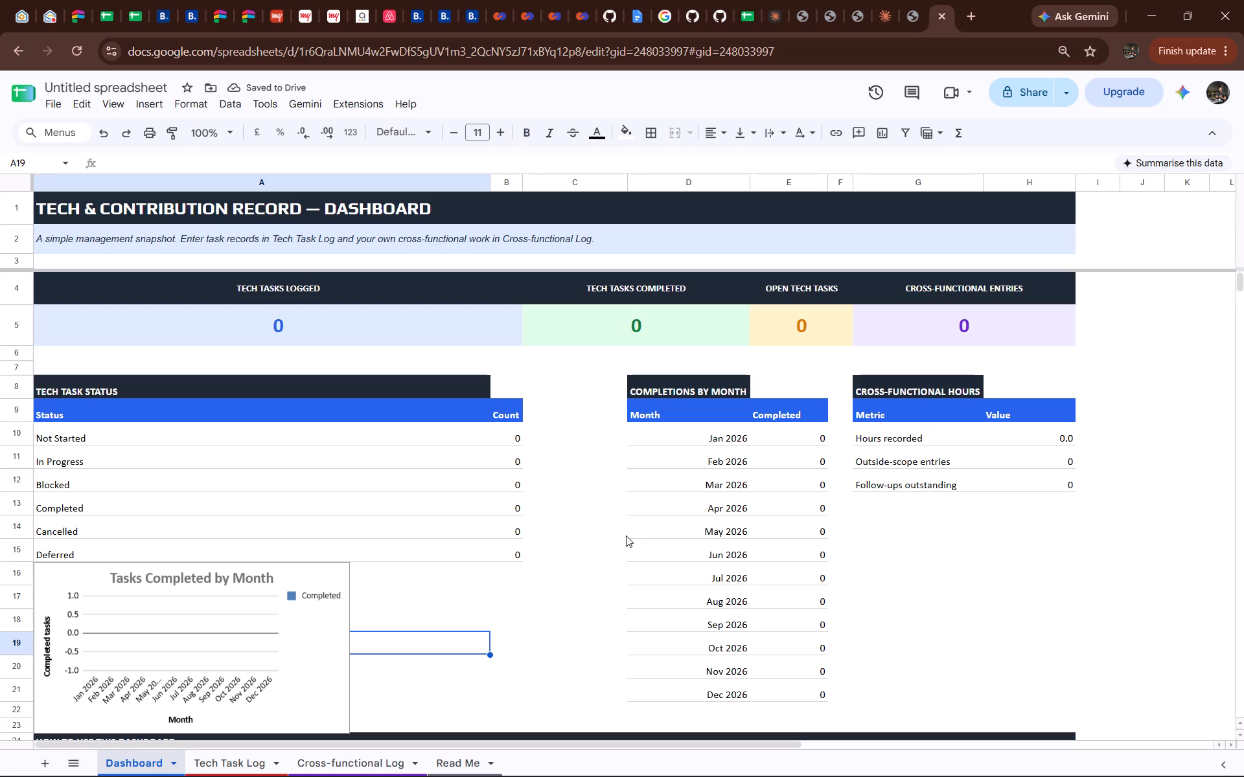
pyautogui.click(590, 530)
pyautogui.scroll(2, 871, 477)
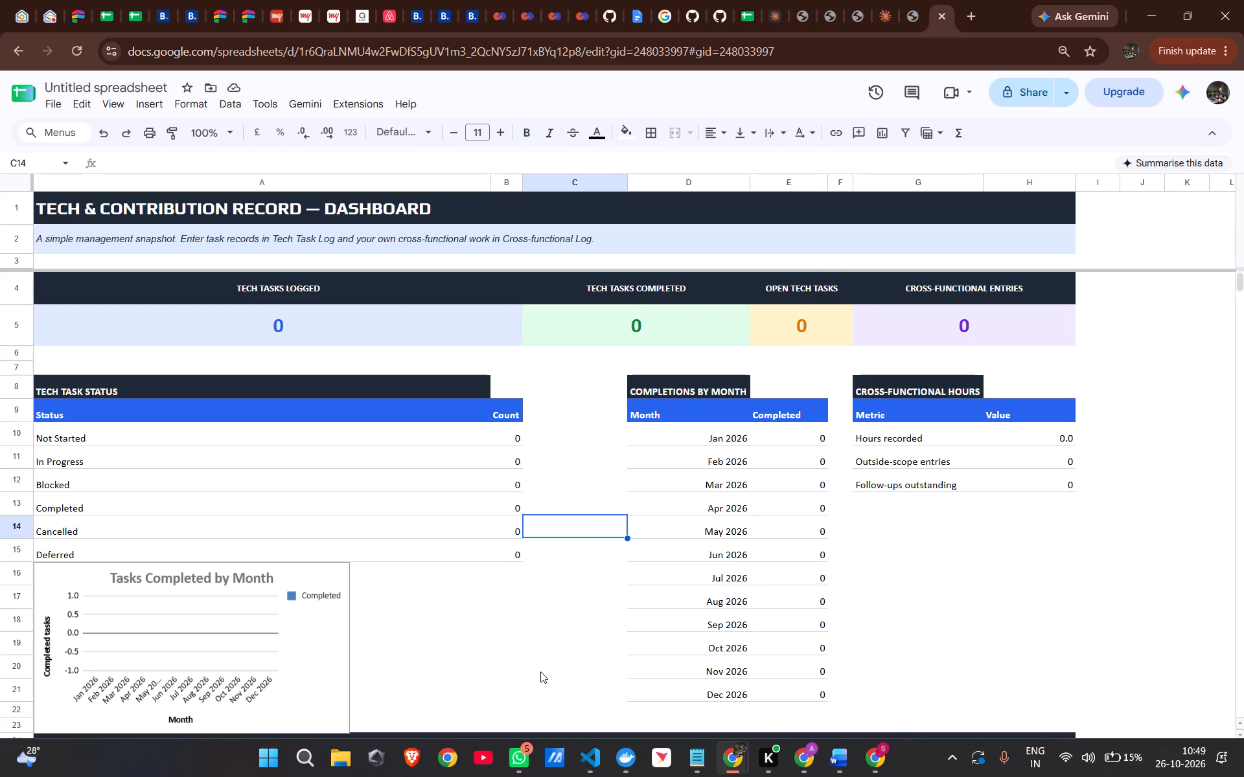
# Review the Tech Task Log, Cross-functional Log and Read Me sheets of the imported tracker.
pyautogui.click(233, 760)
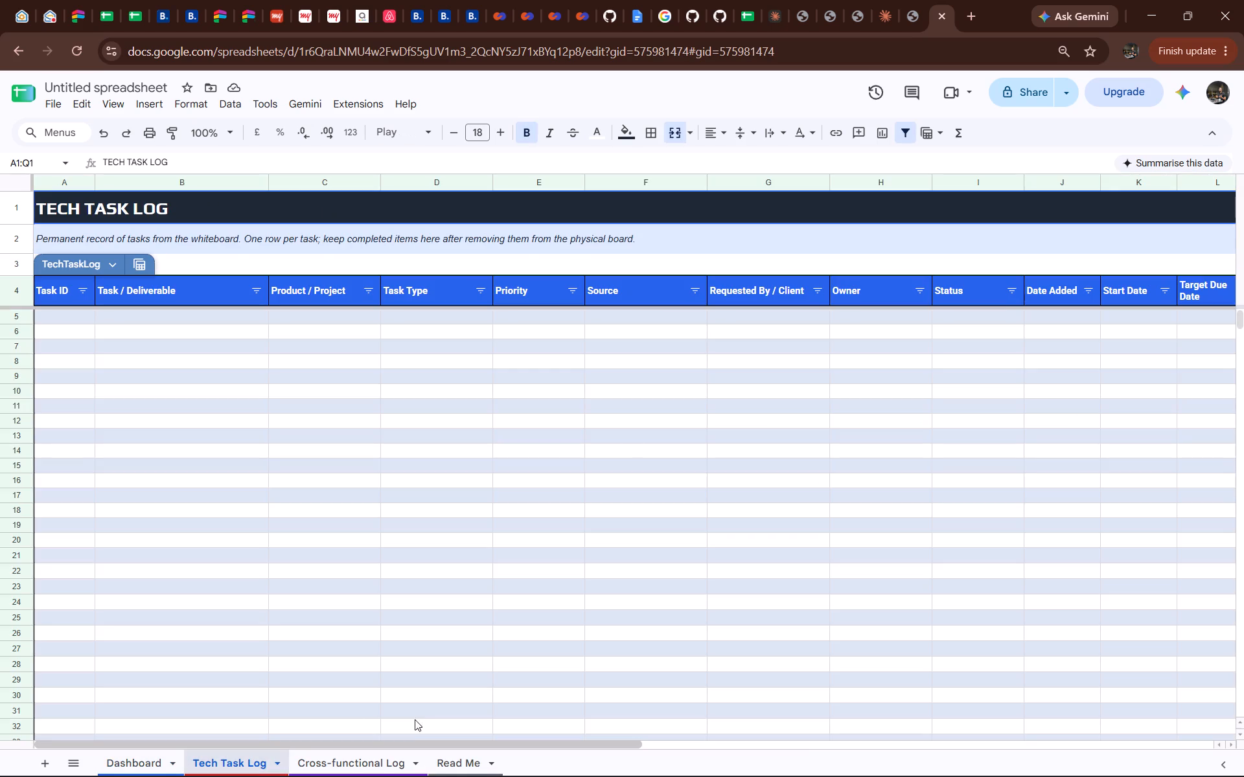
pyautogui.click(337, 754)
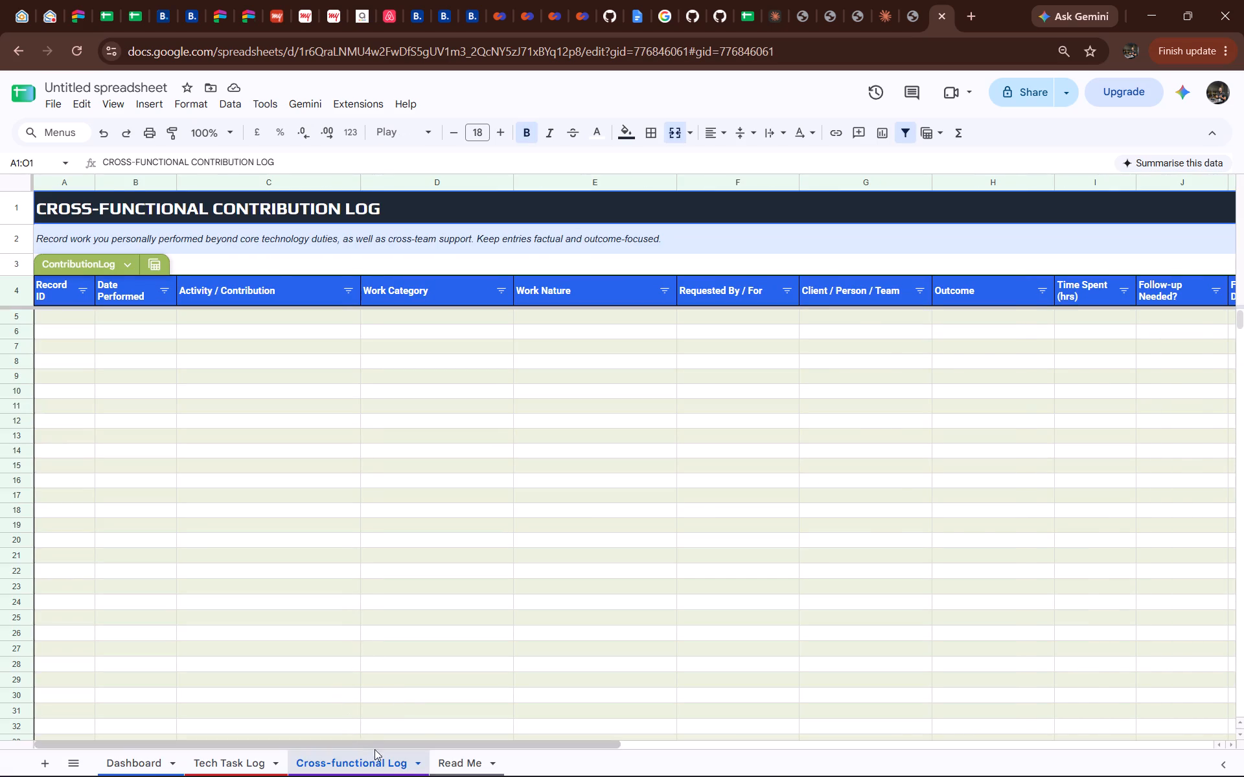
pyautogui.click(448, 748)
pyautogui.click(449, 758)
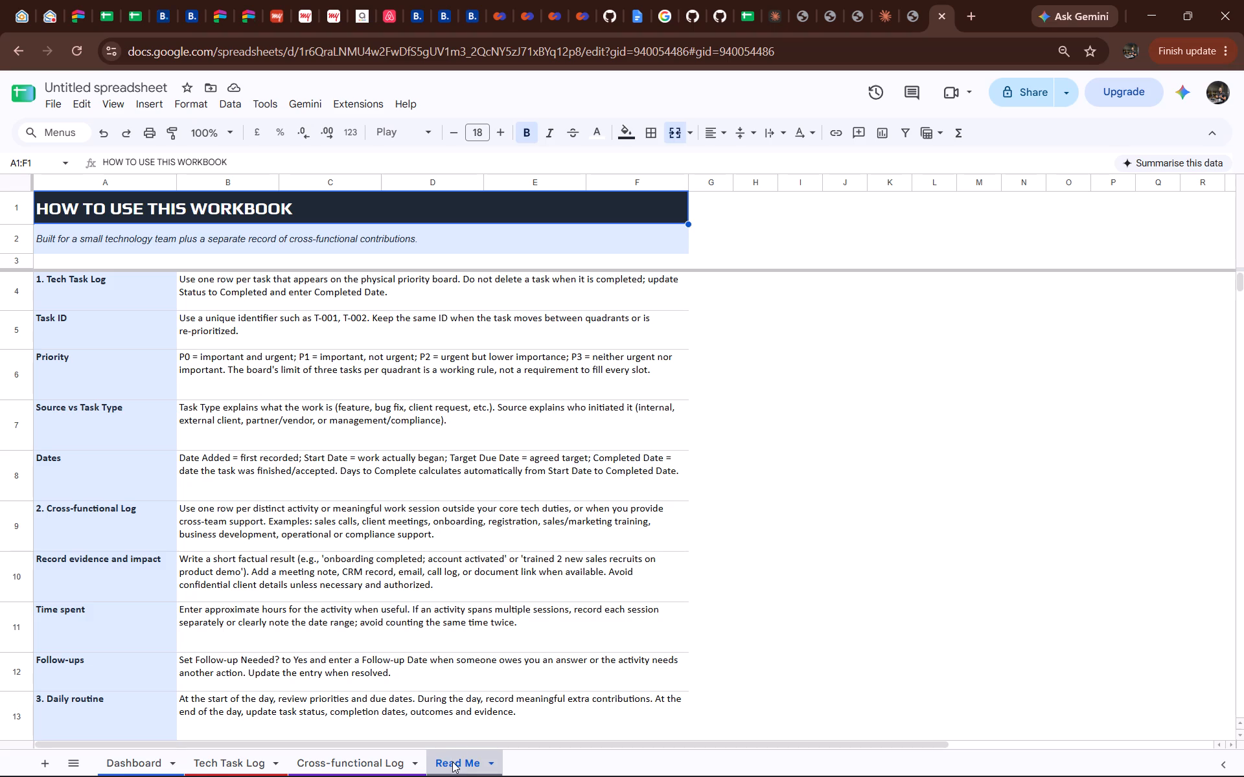
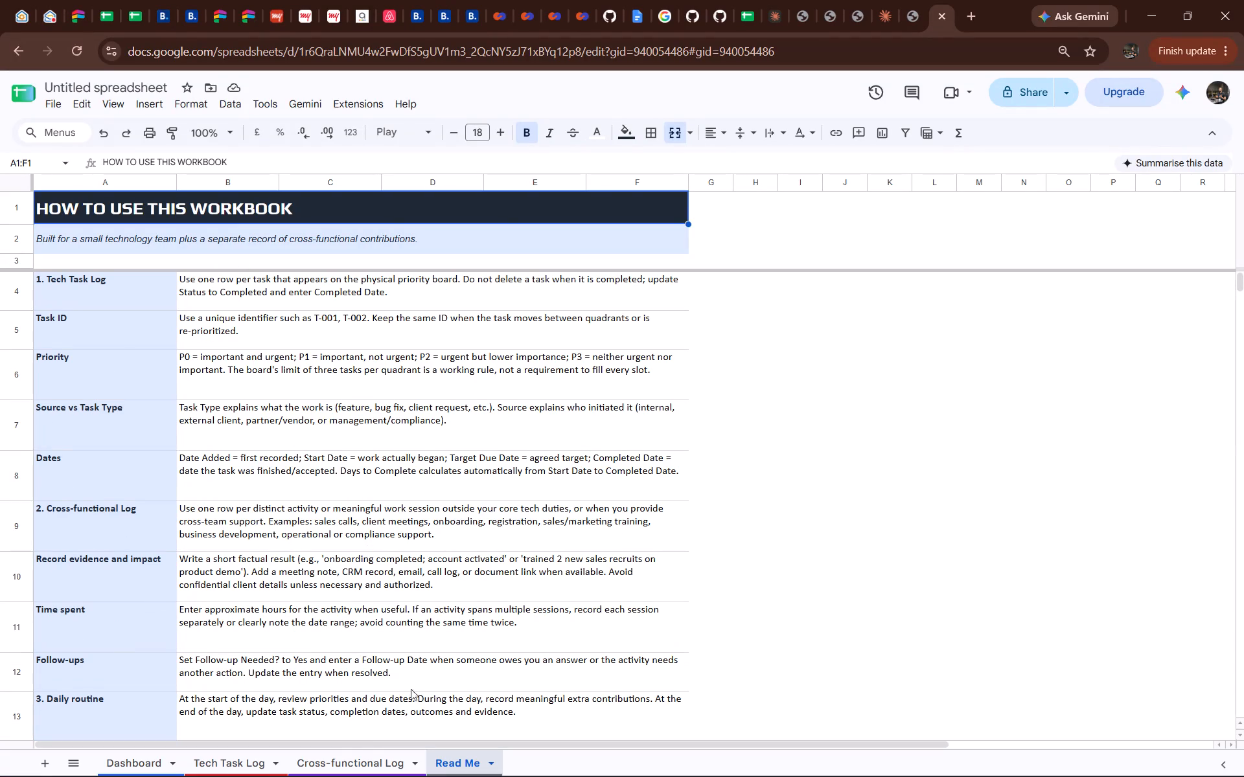
# Inspect the Tech Task Log's first entry row and the Priority column's filter options for predefined priority choices.
pyautogui.click(216, 760)
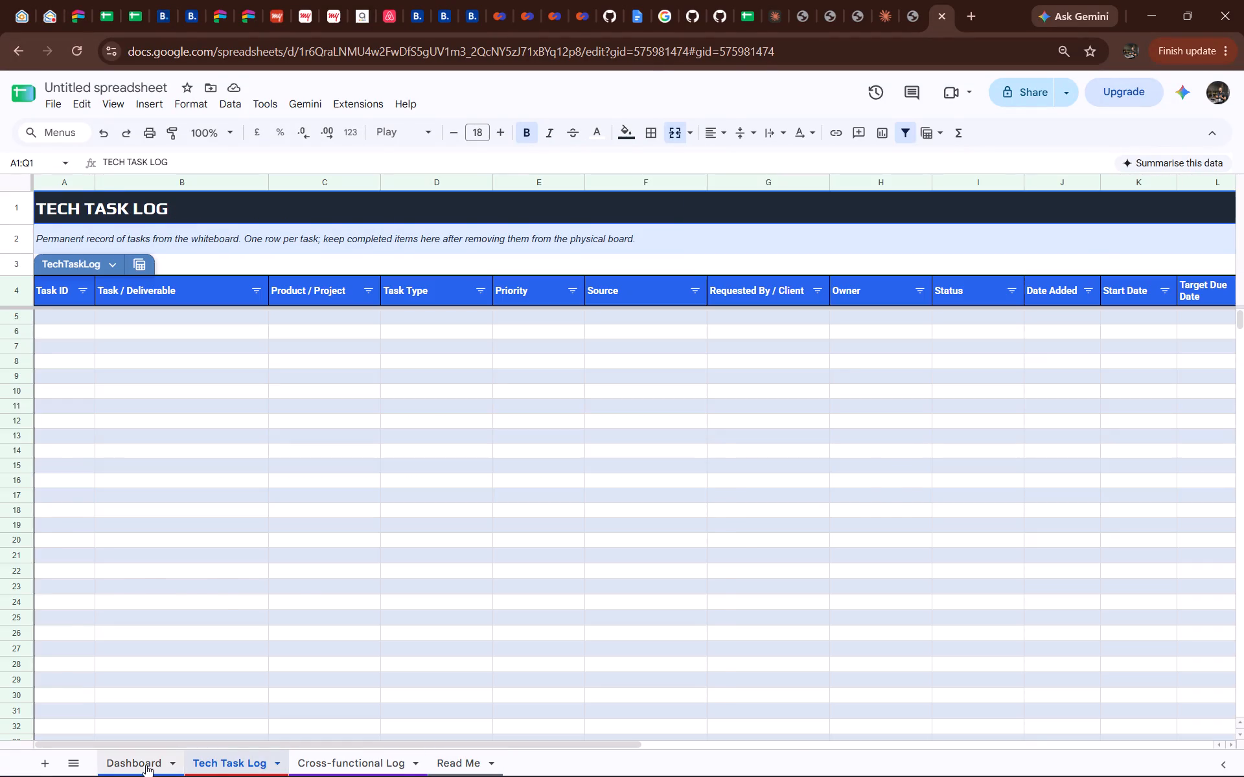
pyautogui.click(146, 765)
pyautogui.click(214, 763)
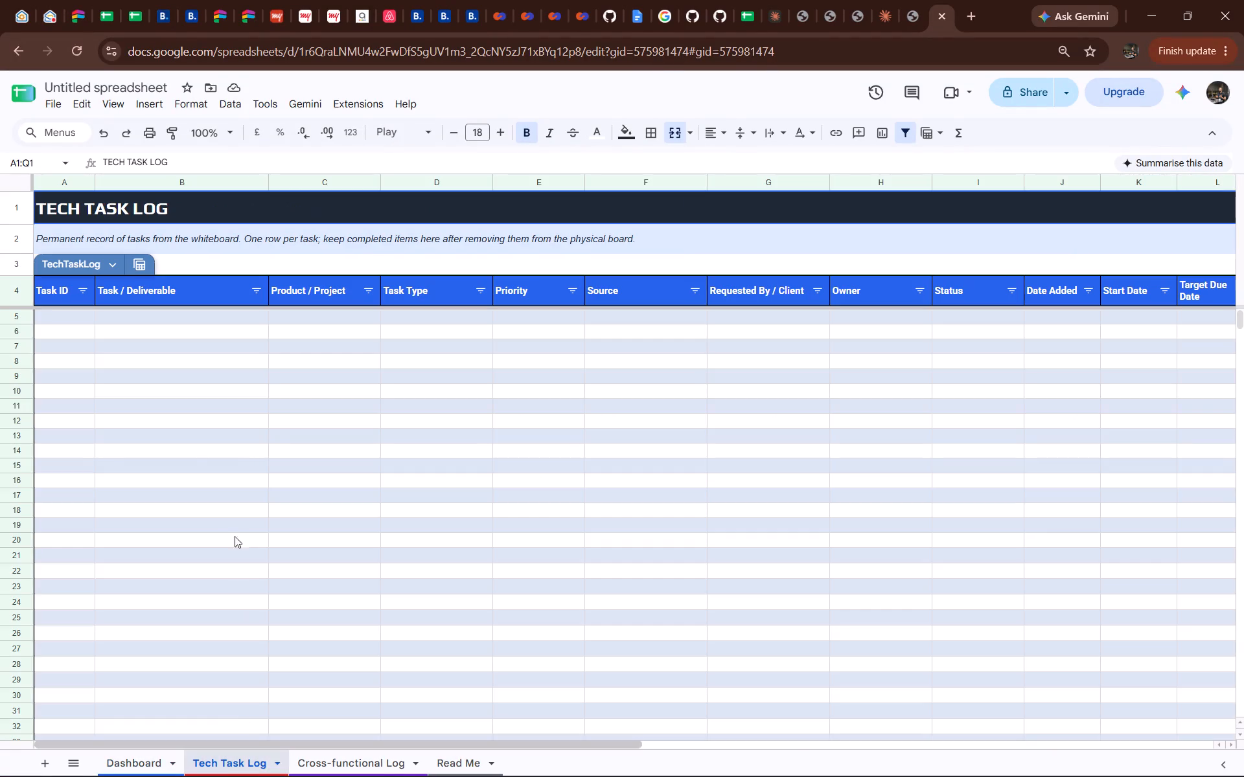
pyautogui.click(49, 309)
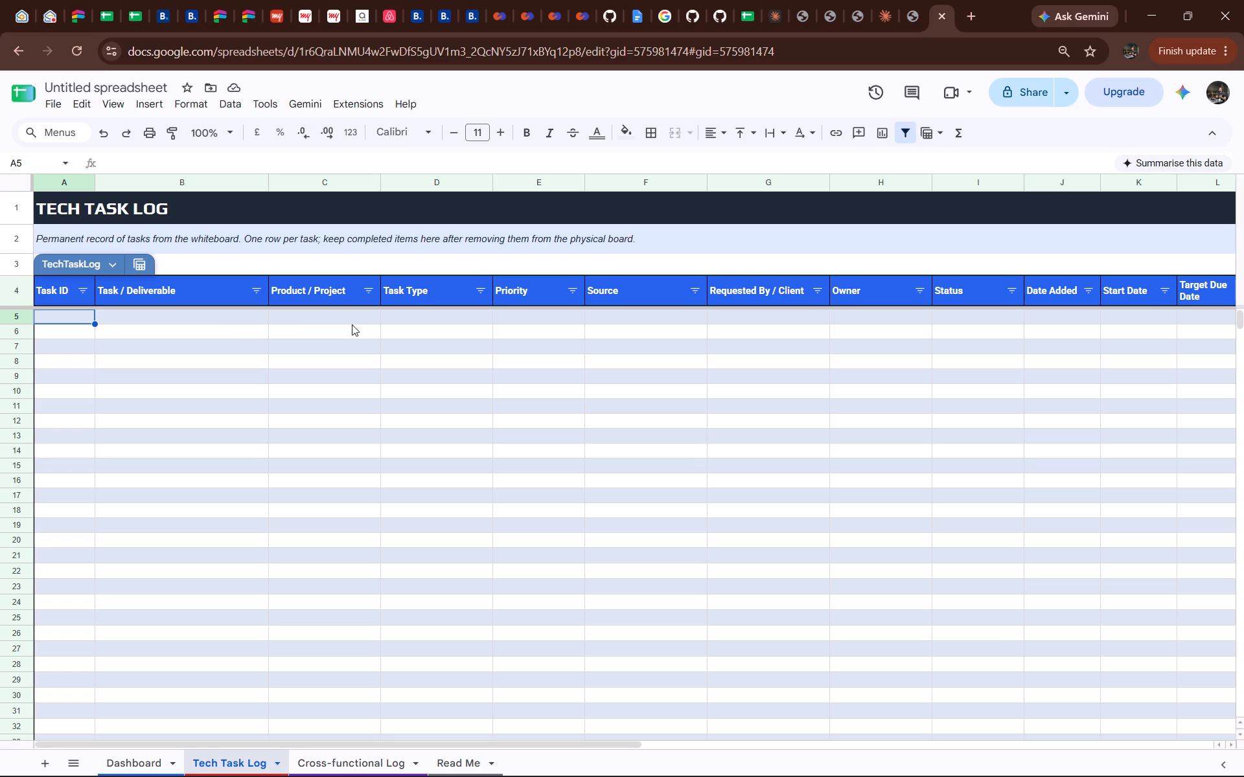
pyautogui.click(558, 321)
pyautogui.click(573, 303)
pyautogui.click(577, 291)
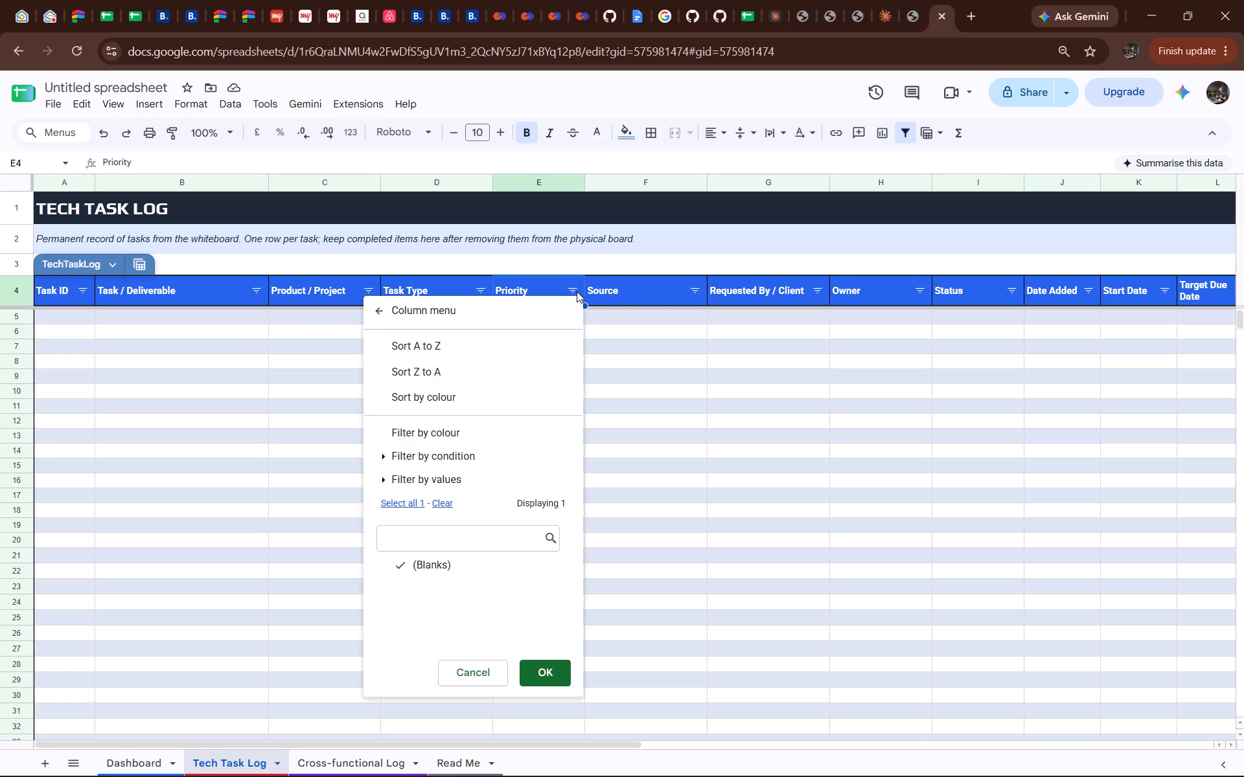
pyautogui.click(617, 328)
pyautogui.click(549, 324)
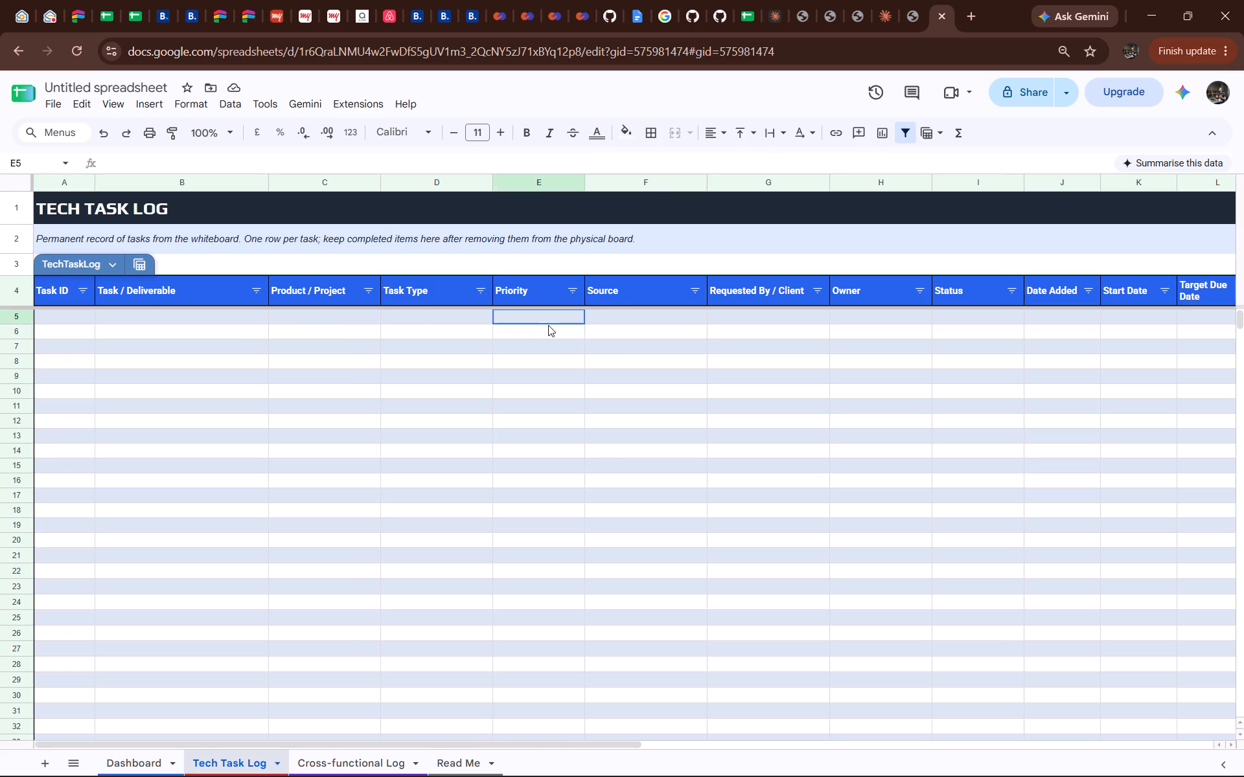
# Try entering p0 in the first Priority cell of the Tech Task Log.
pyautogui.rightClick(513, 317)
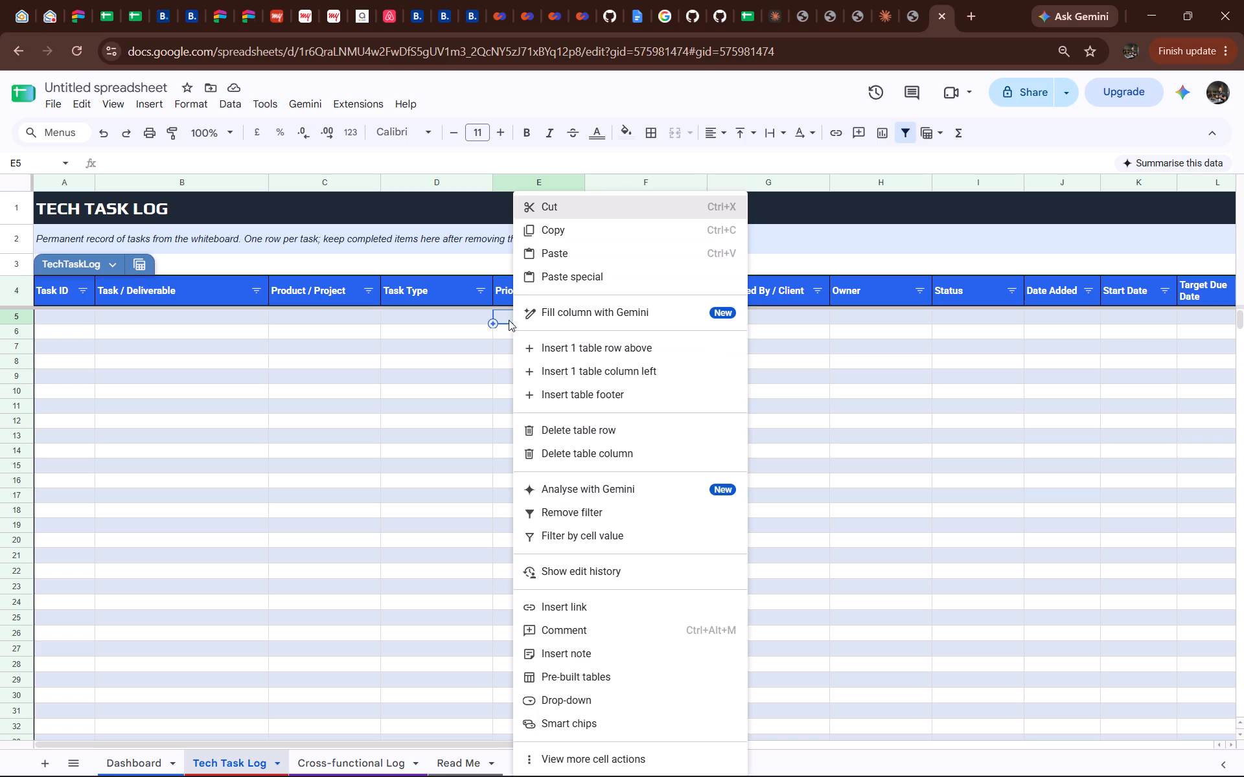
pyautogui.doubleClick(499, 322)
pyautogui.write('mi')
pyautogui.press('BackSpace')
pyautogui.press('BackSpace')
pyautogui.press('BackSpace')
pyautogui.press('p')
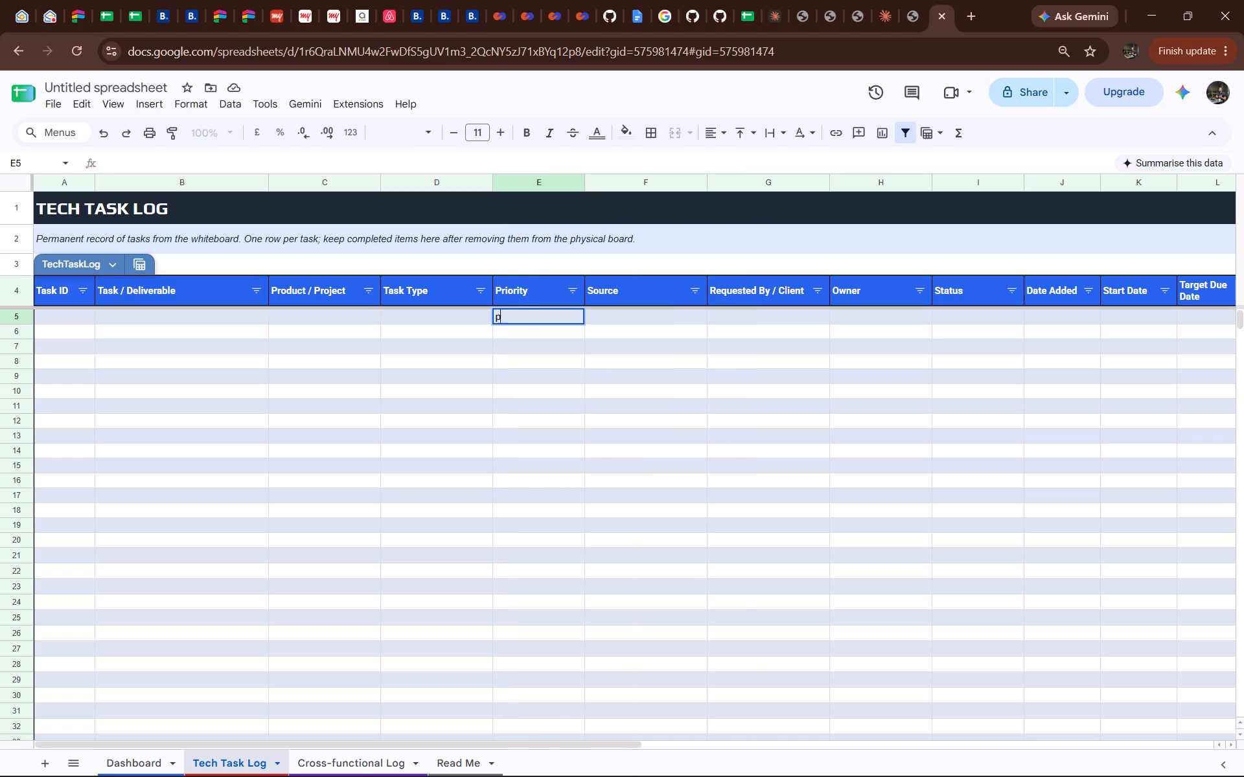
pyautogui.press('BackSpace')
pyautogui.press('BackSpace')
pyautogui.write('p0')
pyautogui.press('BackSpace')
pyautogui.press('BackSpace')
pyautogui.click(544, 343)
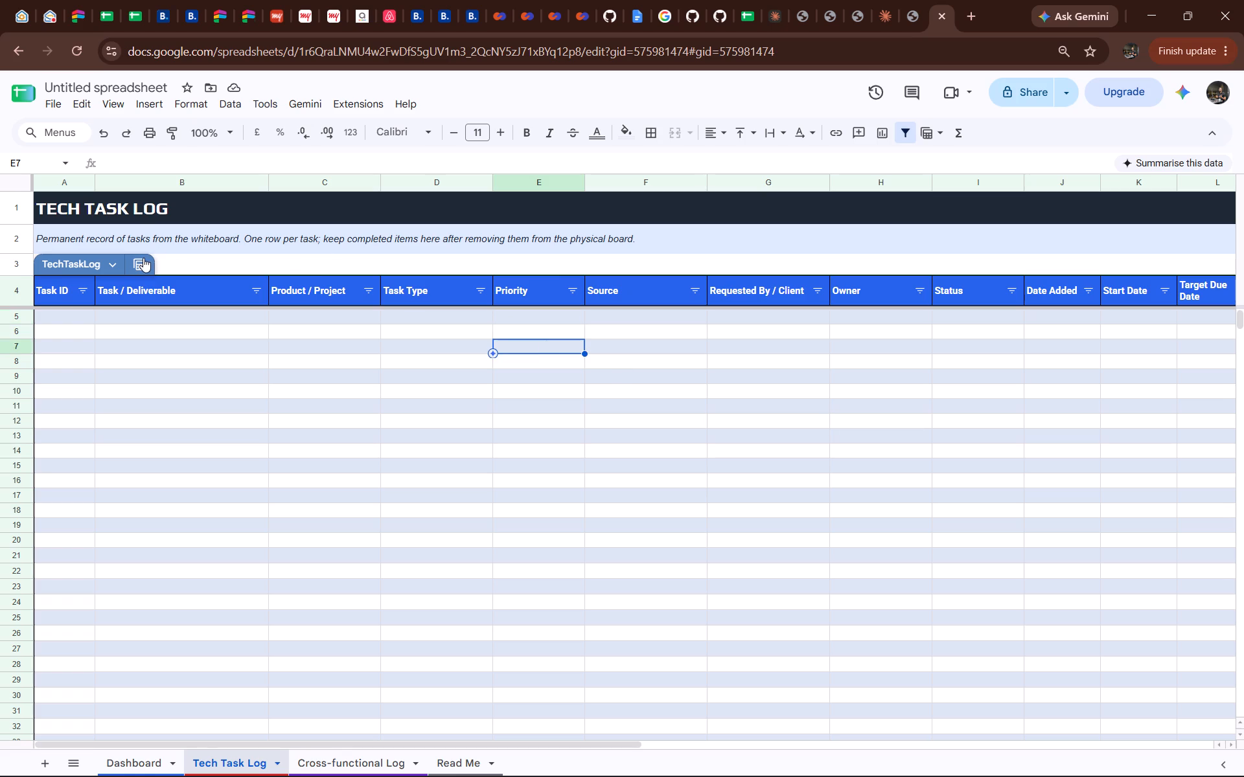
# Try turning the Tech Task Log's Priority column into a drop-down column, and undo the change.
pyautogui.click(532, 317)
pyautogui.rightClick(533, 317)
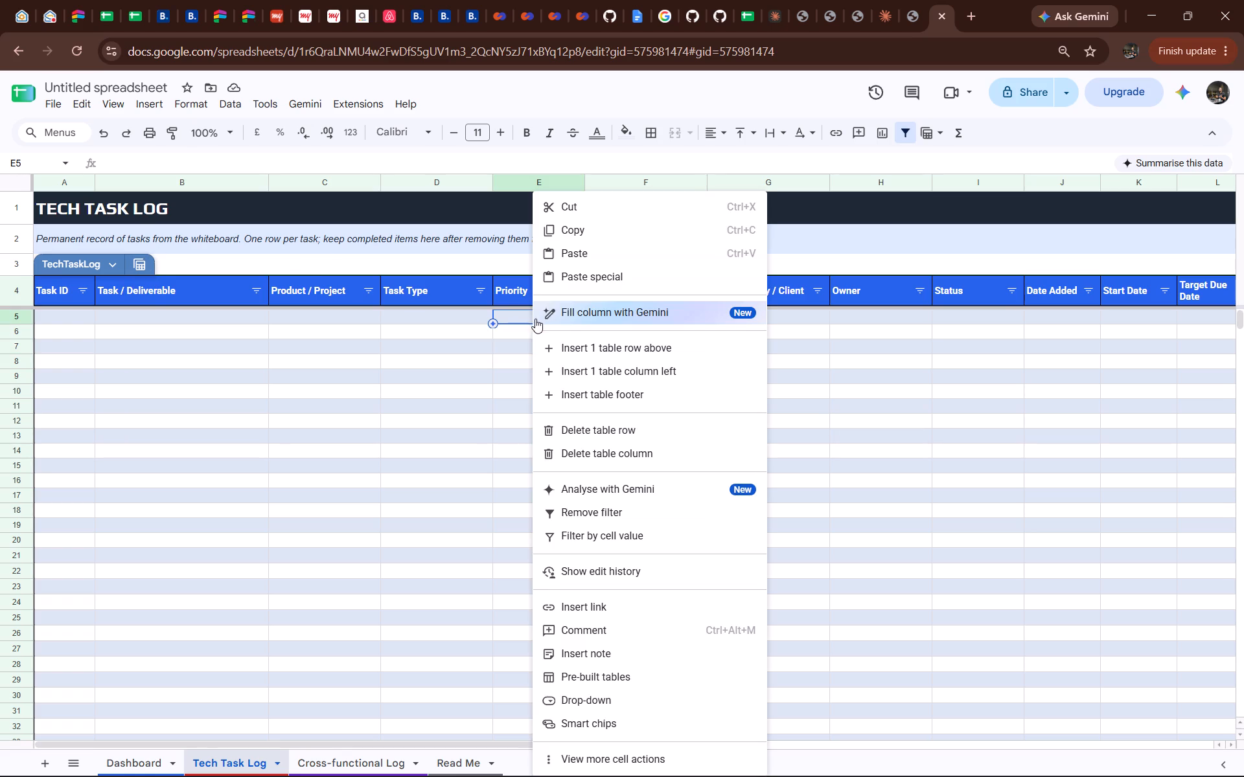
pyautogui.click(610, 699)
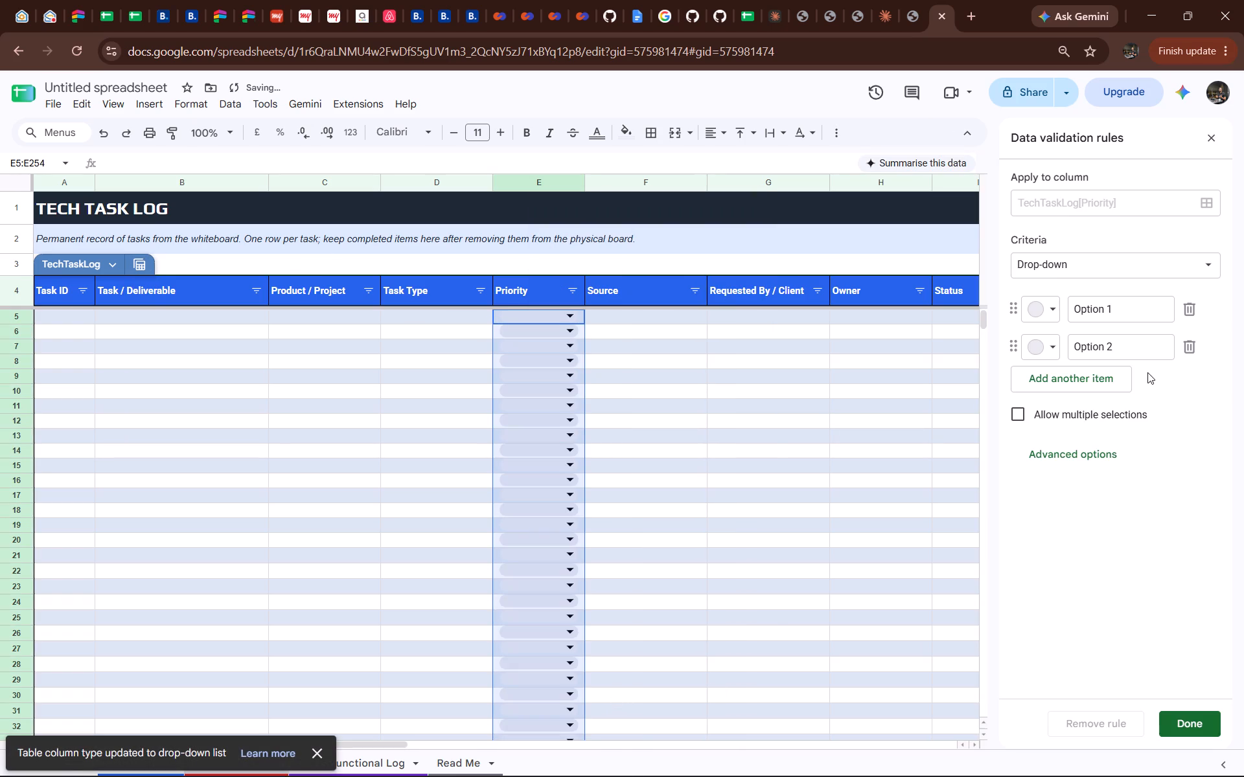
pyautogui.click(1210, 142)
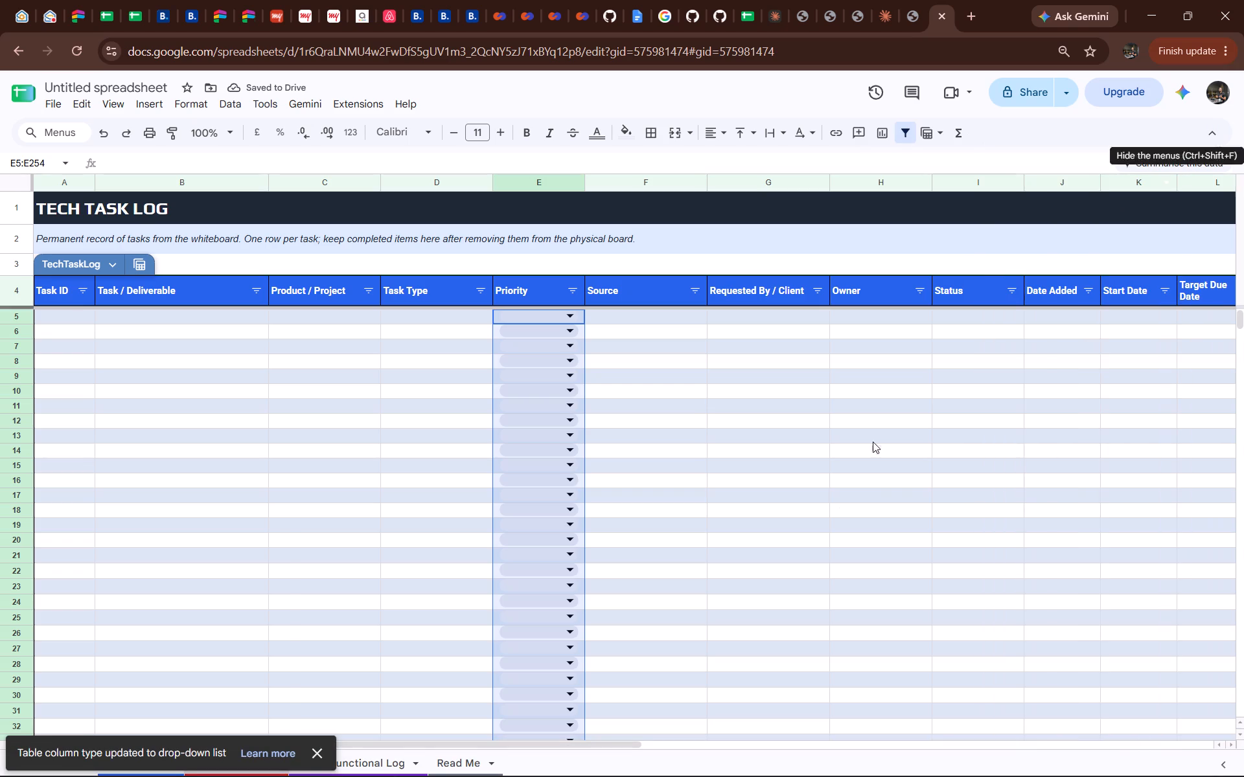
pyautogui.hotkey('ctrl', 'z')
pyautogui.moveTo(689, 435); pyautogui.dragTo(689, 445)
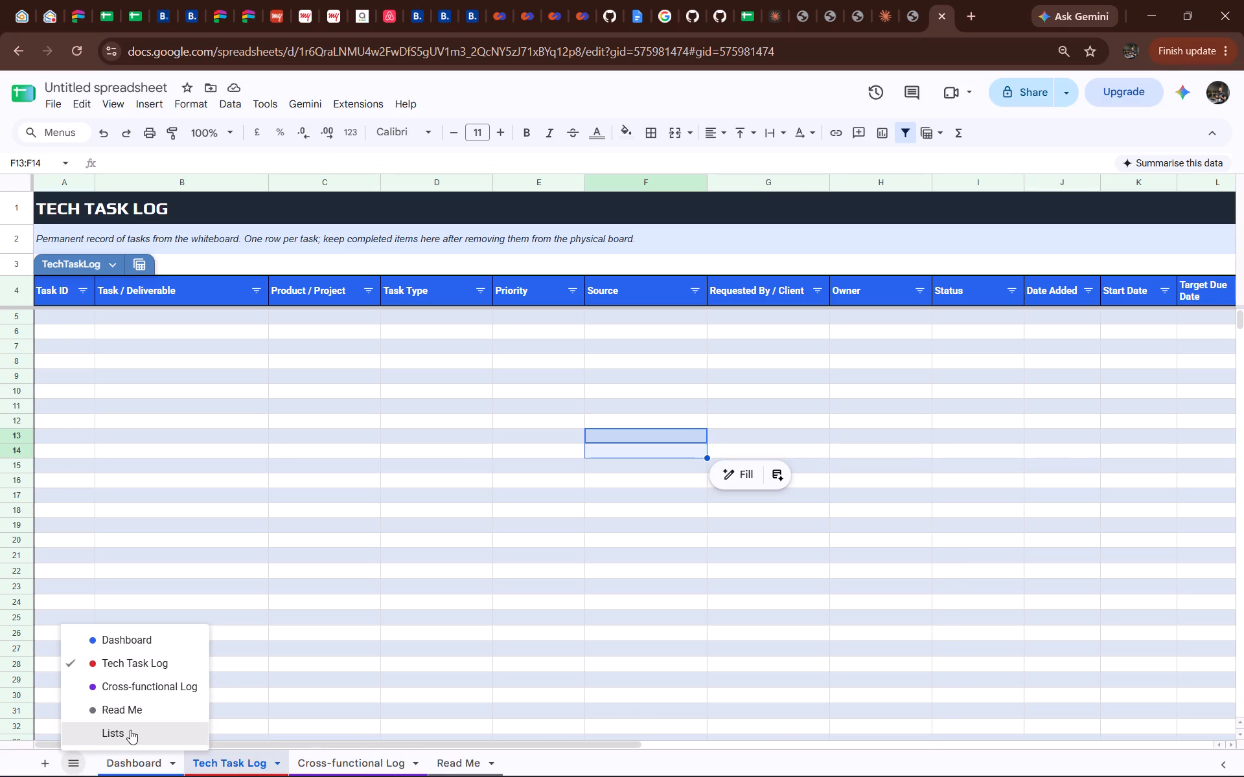
pyautogui.click(130, 730)
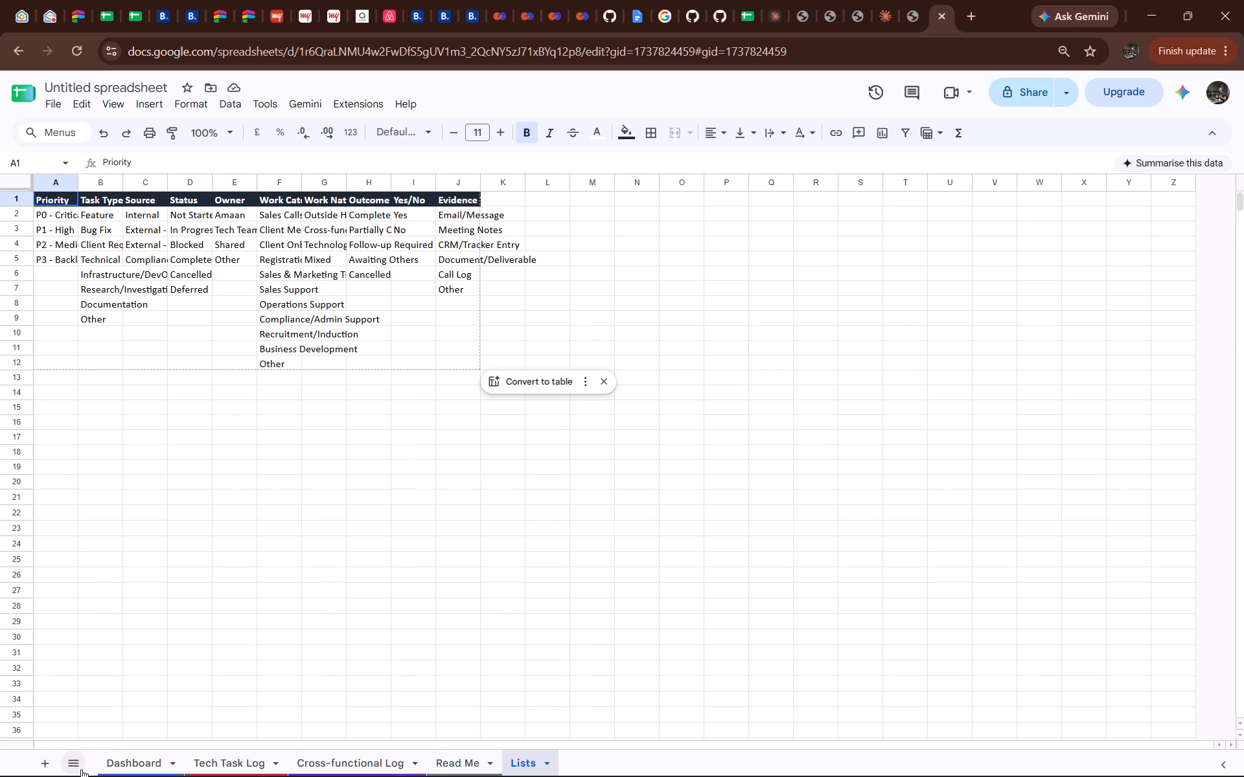
# Go back to the Tech Task Log and check its Product / Project, Task Type and Priority cells for drop-downs.
pyautogui.click(125, 769)
pyautogui.click(218, 772)
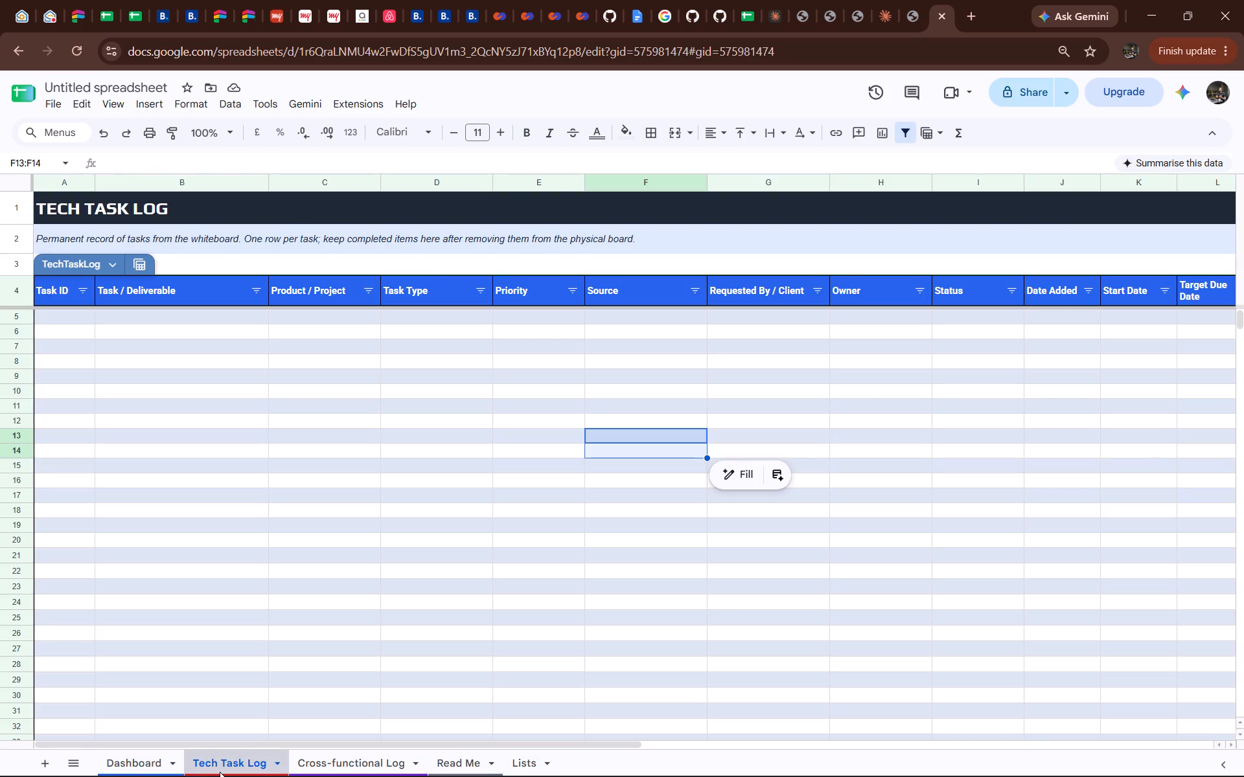
pyautogui.click(515, 547)
pyautogui.click(489, 367)
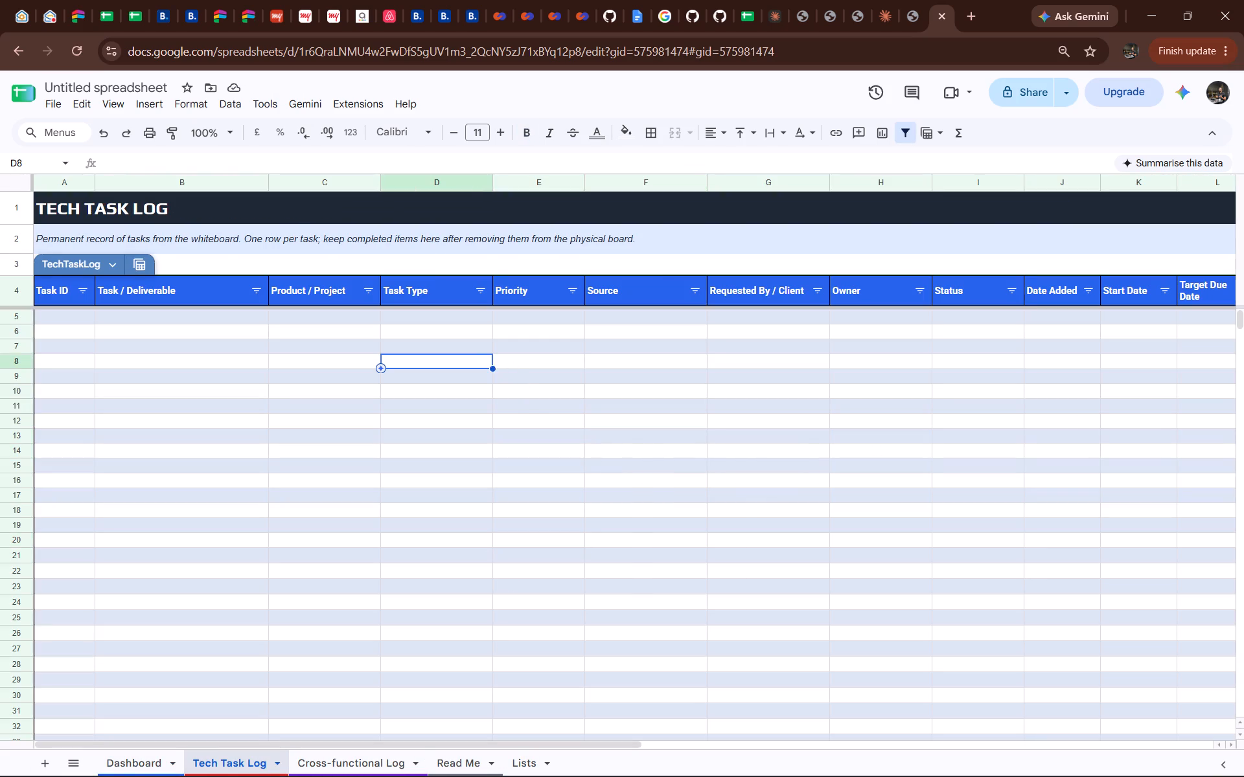
pyautogui.click(465, 318)
pyautogui.click(620, 409)
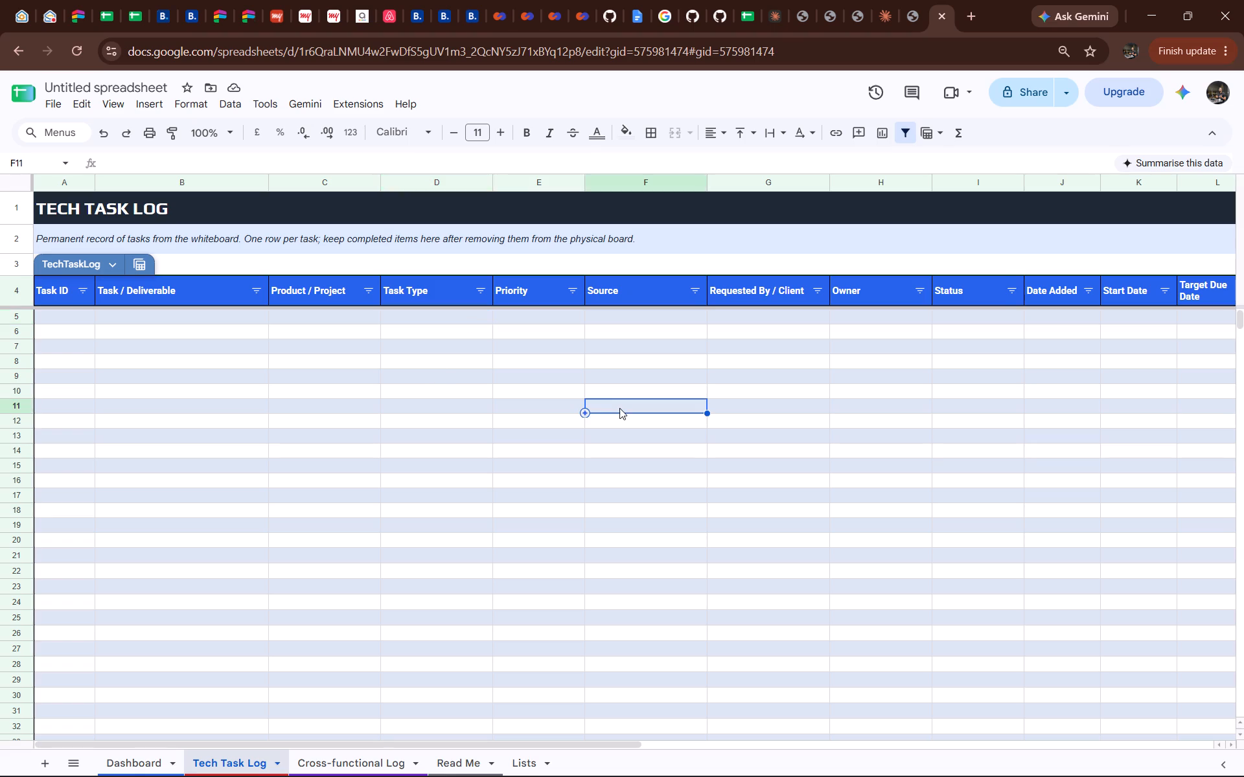
pyautogui.click(378, 352)
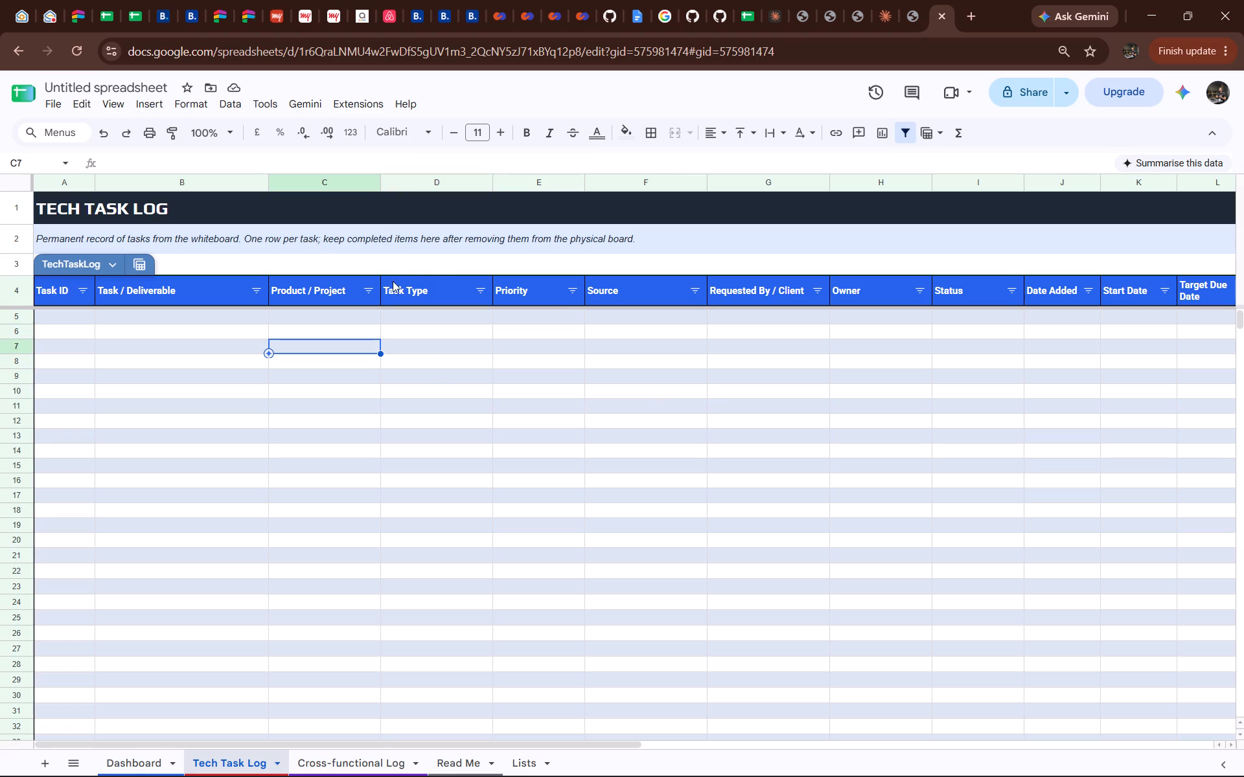
pyautogui.click(438, 267)
pyautogui.click(297, 319)
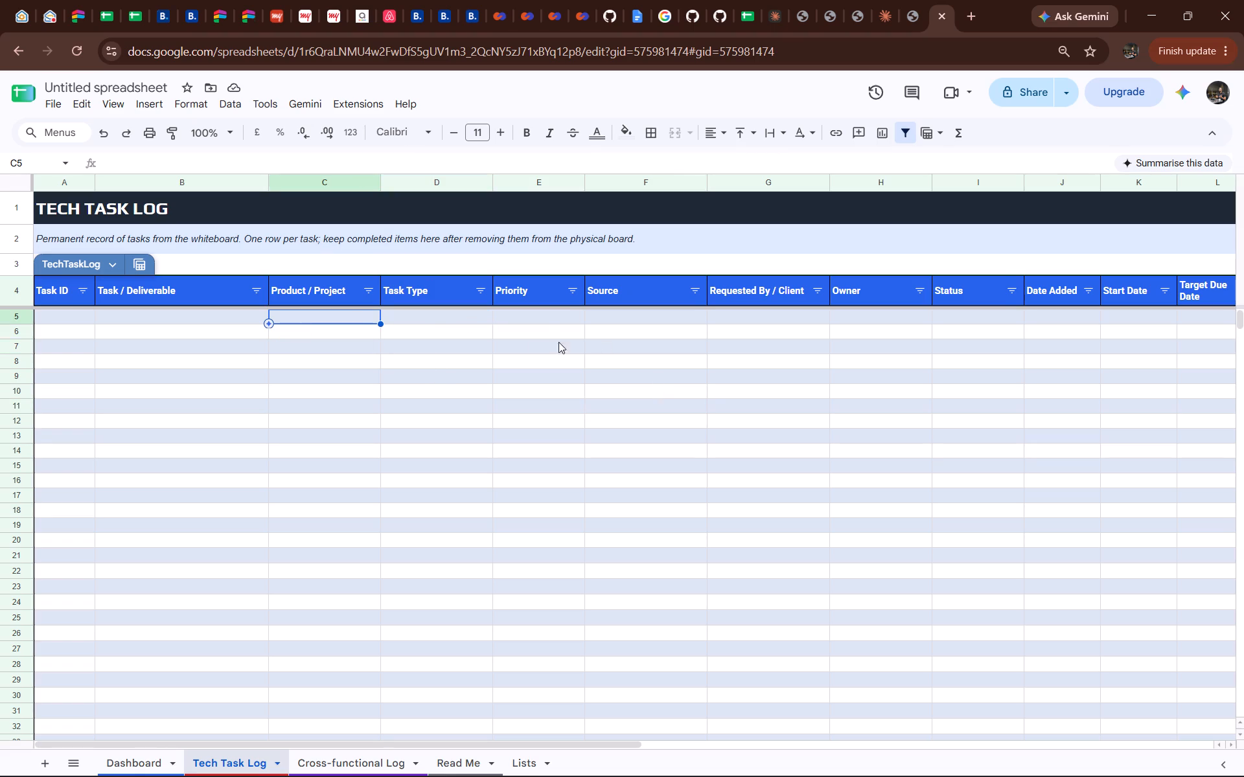
pyautogui.click(541, 322)
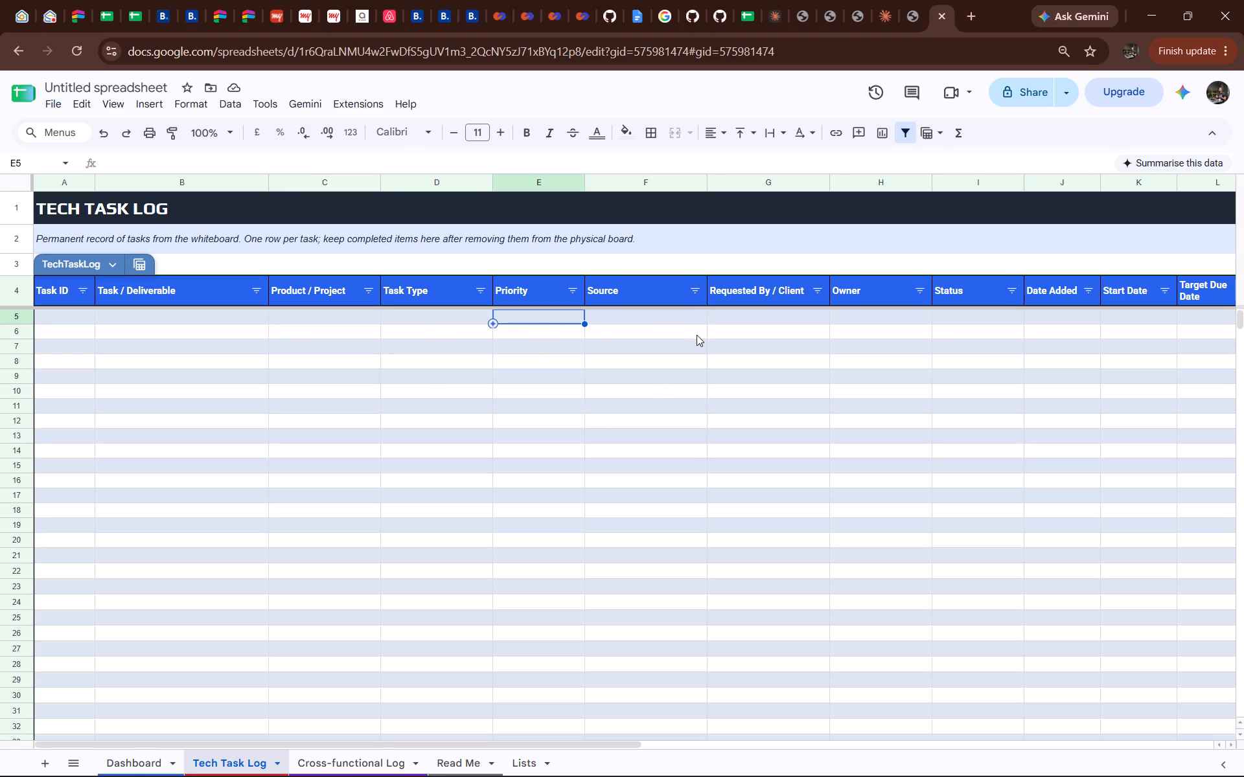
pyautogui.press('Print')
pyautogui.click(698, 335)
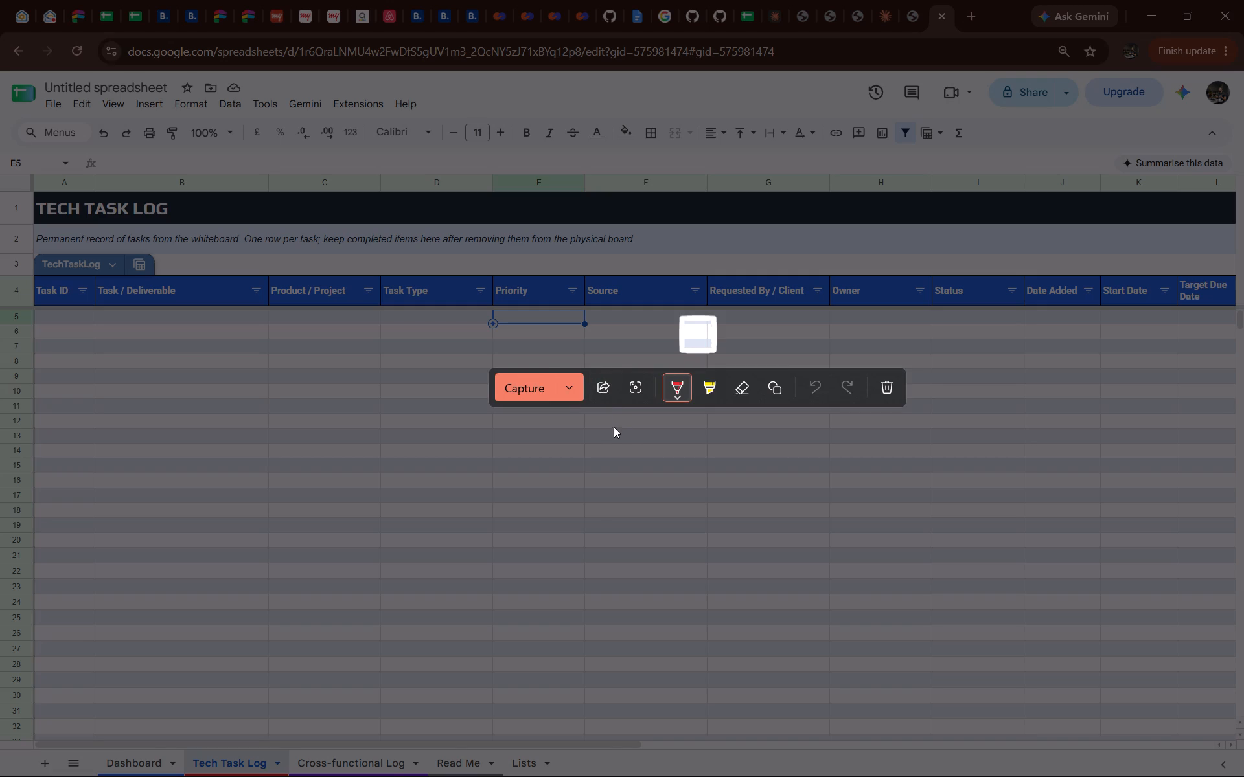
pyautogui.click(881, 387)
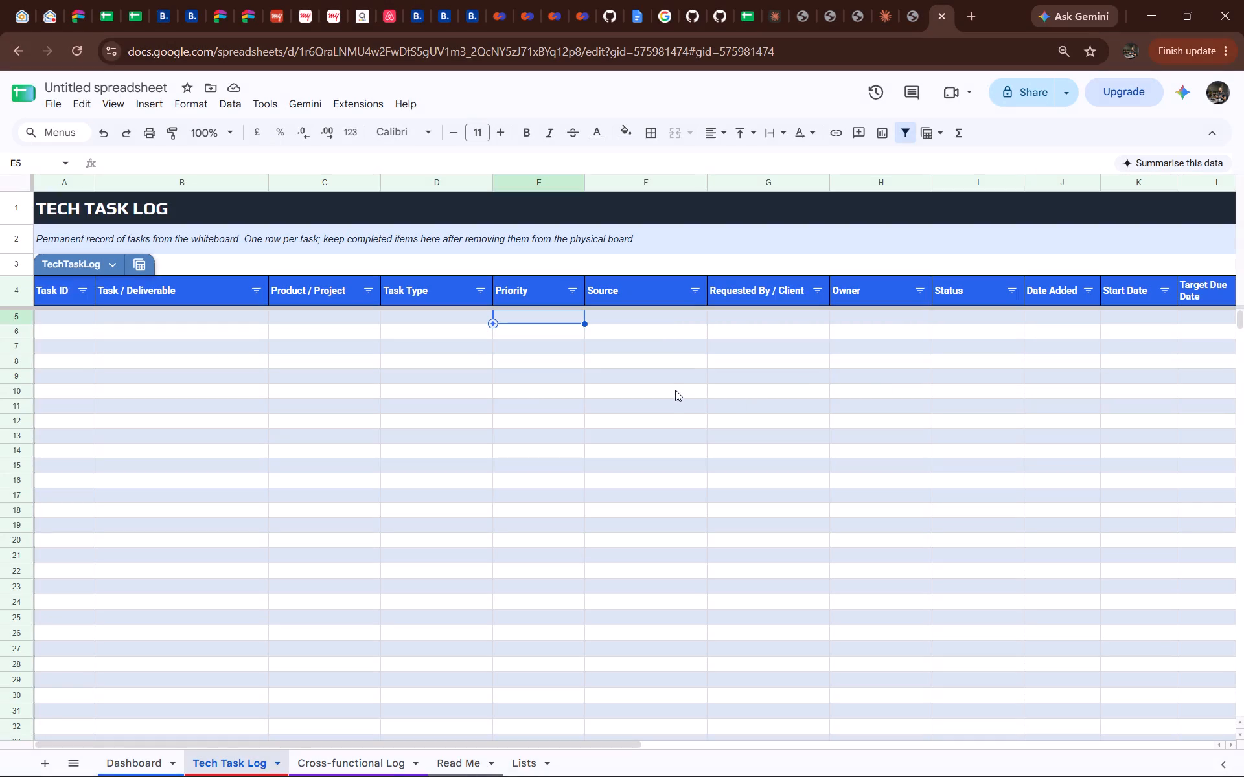
# Take a screenshot of the Tech Task Log sheet with the Snipping Tool.
pyautogui.press('Print')
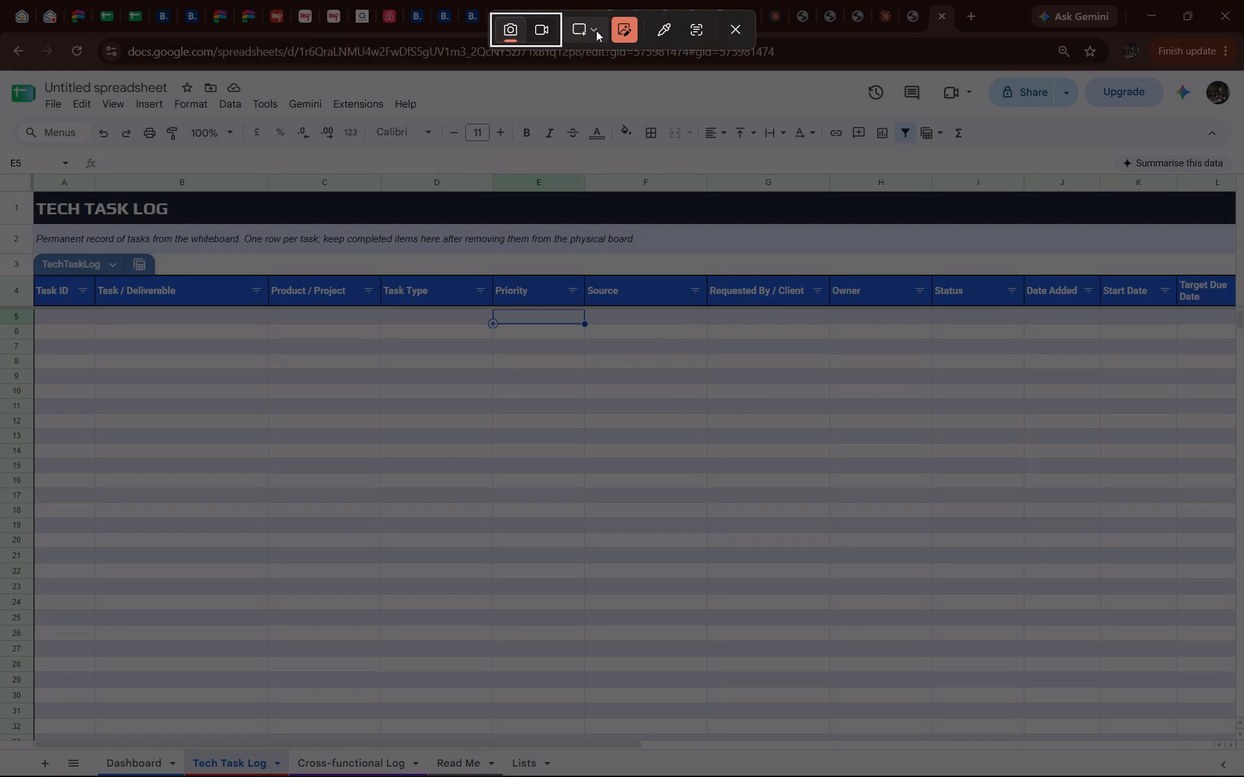
pyautogui.click(602, 30)
pyautogui.click(616, 56)
pyautogui.click(558, 563)
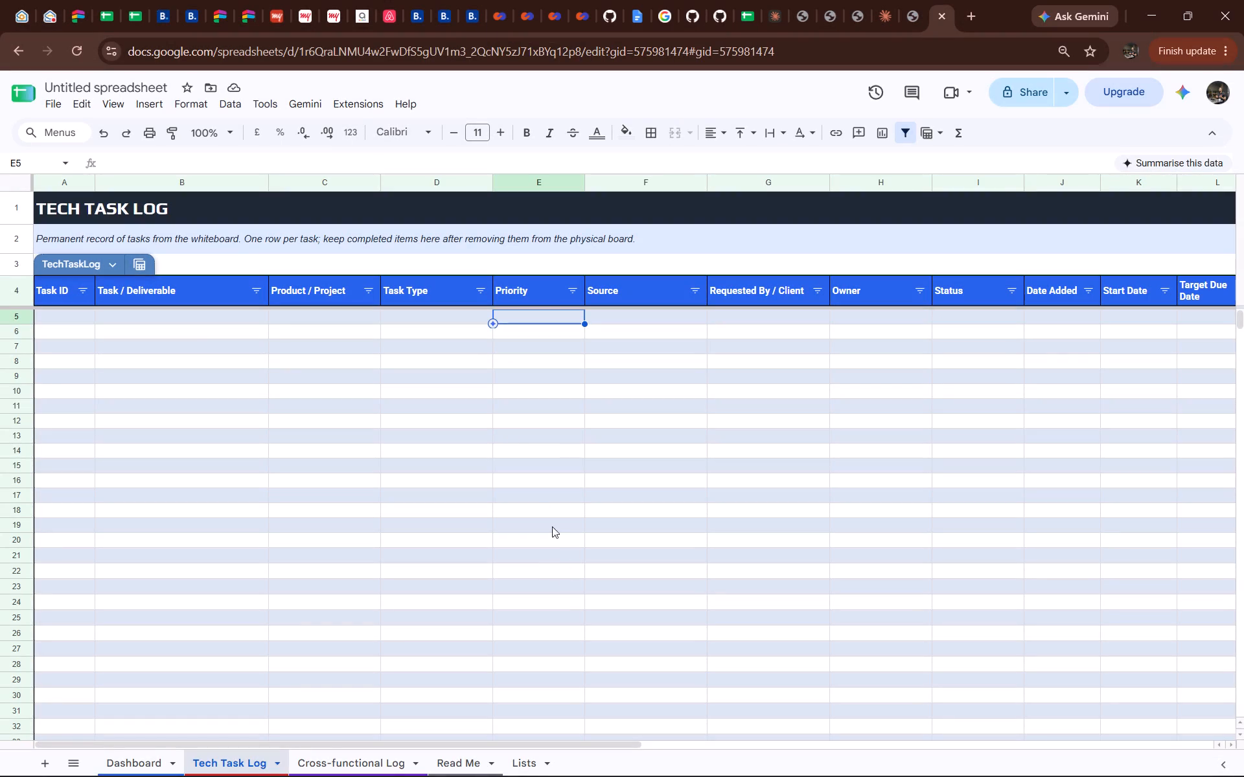
# Switch to the ChatGPT window, close the workbook preview and remove the attached cell reference from the message draft.
pyautogui.hotkey('alt', 'Tab')
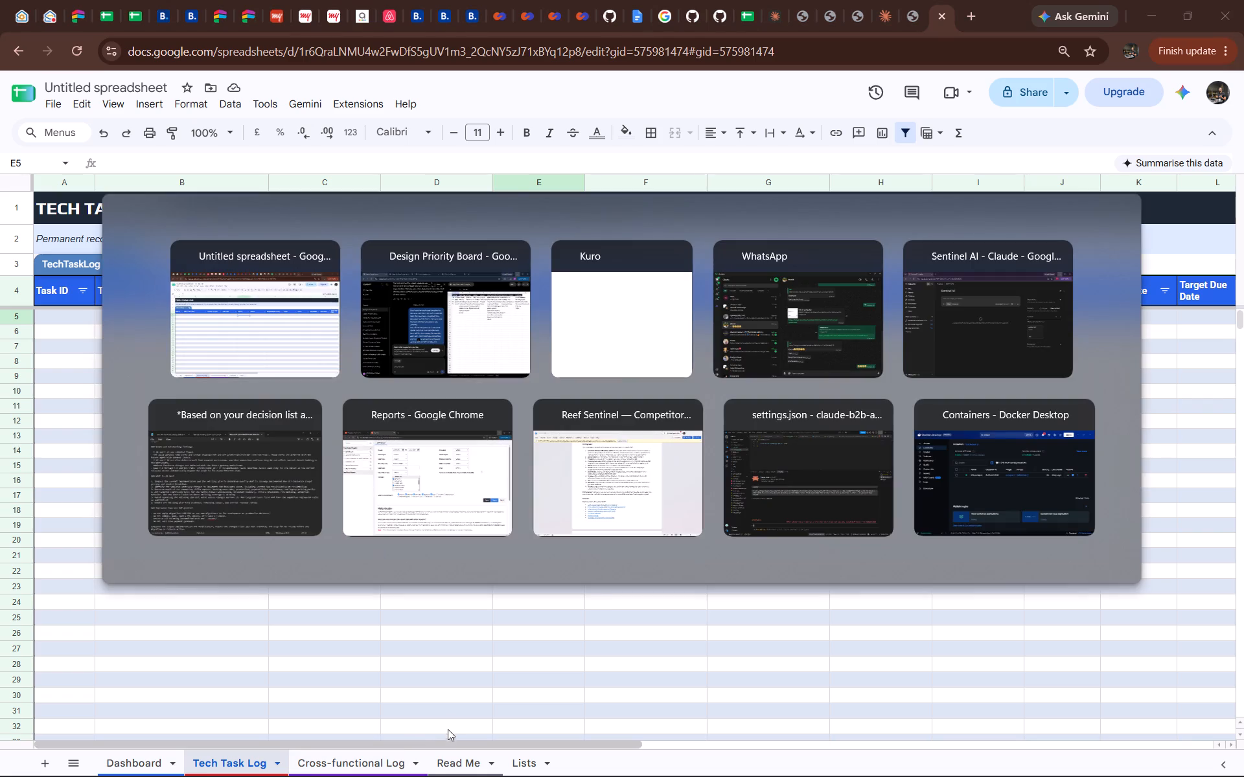
pyautogui.click(360, 701)
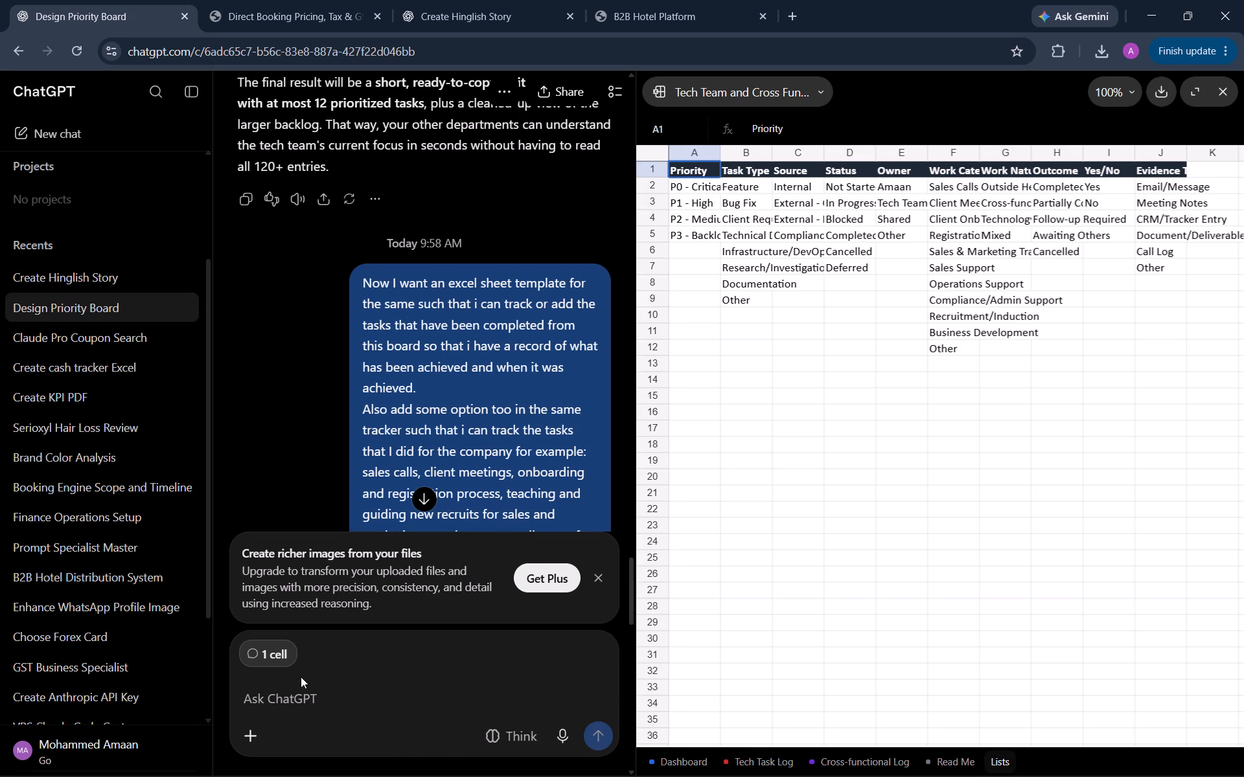
pyautogui.click(594, 577)
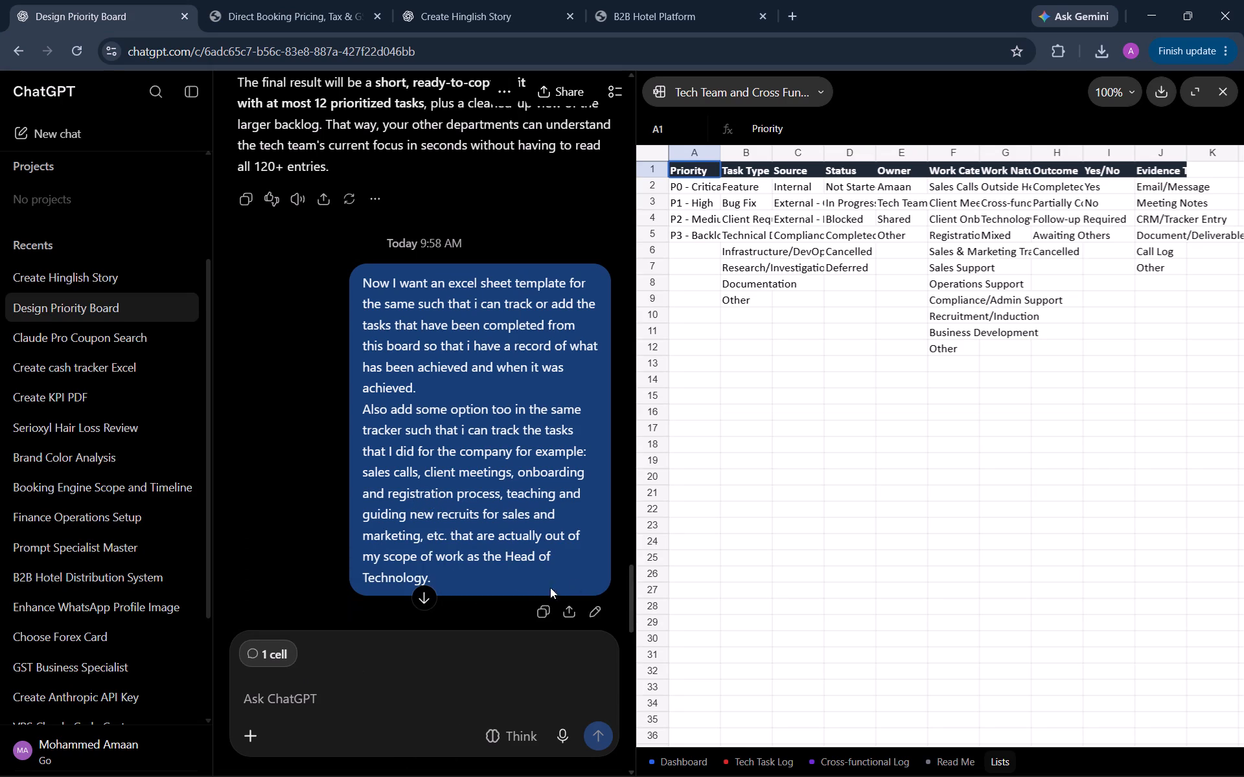
pyautogui.click(334, 665)
pyautogui.click(298, 647)
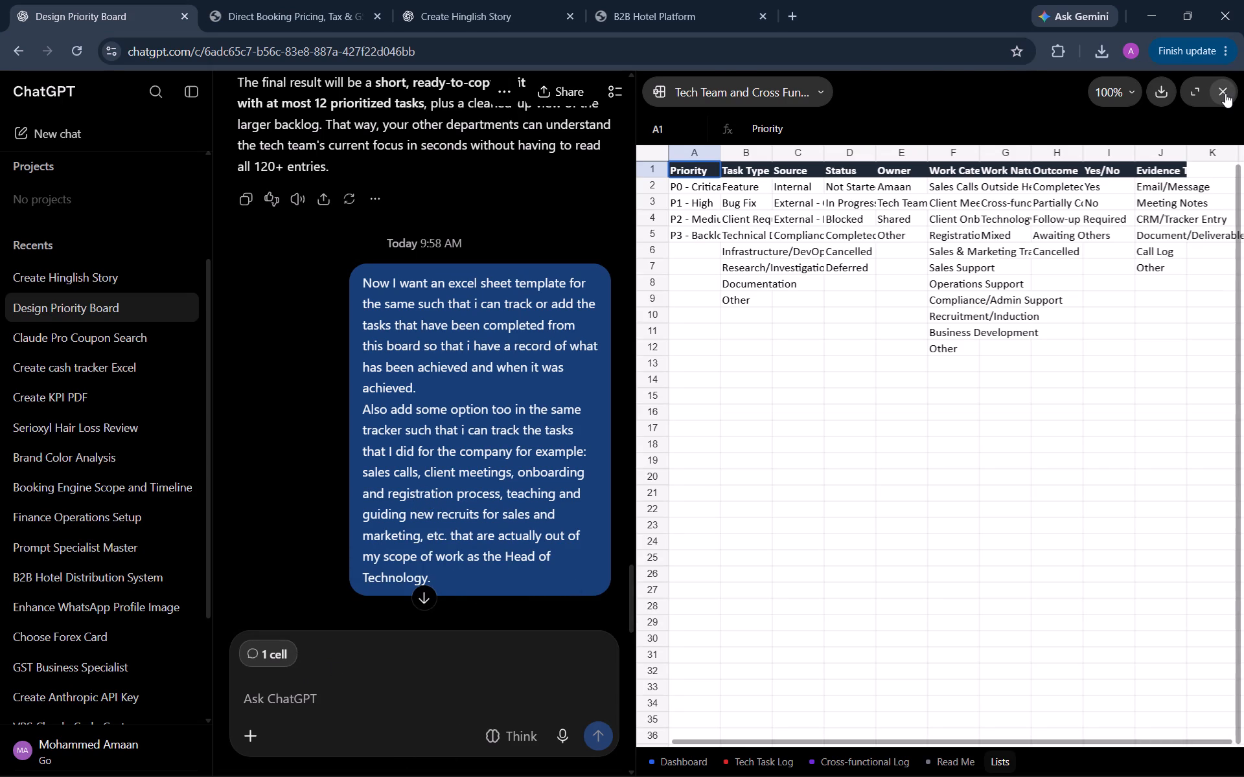
pyautogui.click(1225, 93)
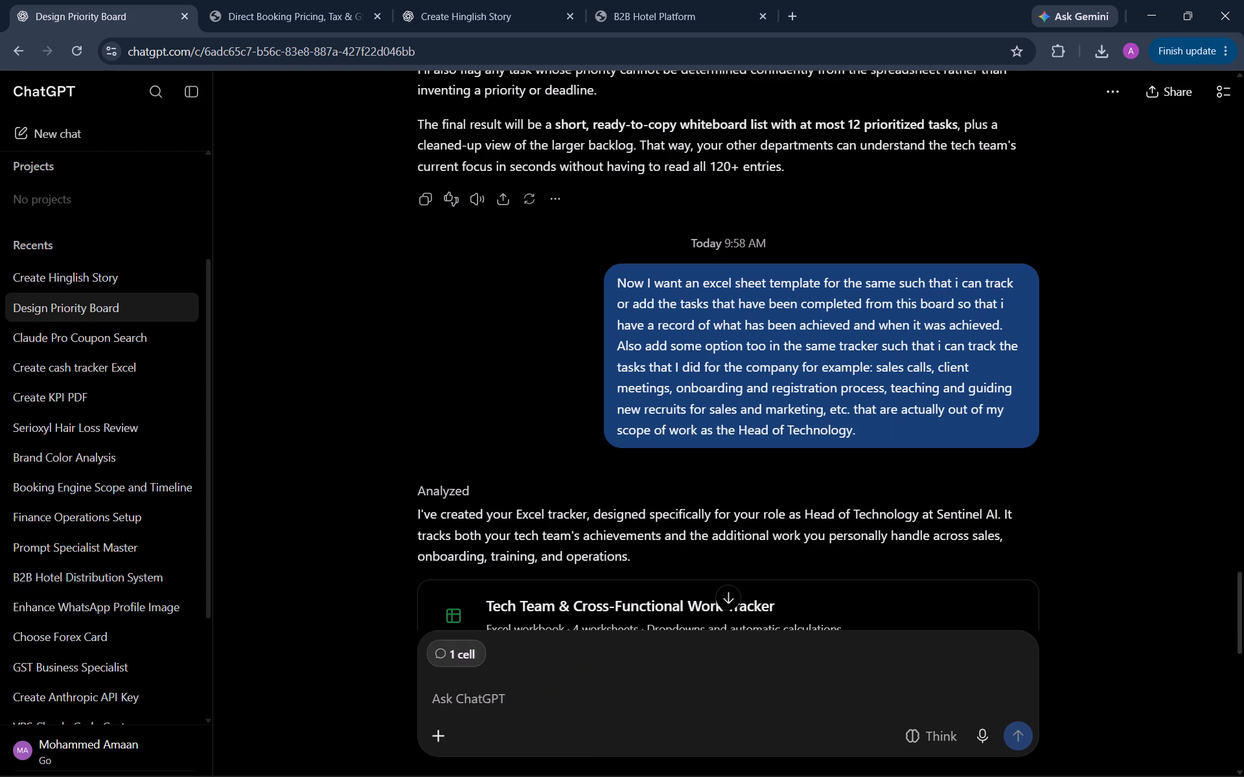
pyautogui.click(472, 655)
# Attach the copied Tech Task Log screenshot to the message draft.
pyautogui.click(522, 742)
pyautogui.hotkey('ctrl', 'v')
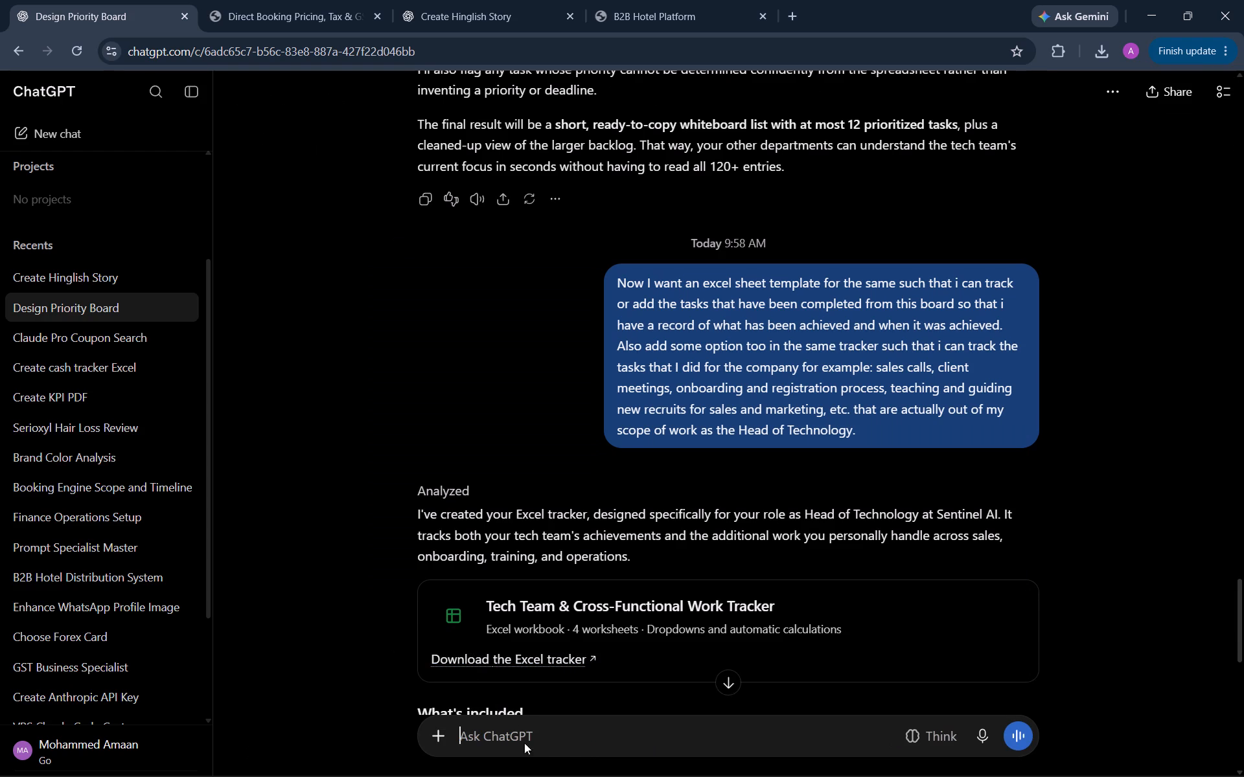
# Return to the Google Sheets tracker, open the Lists sheet and auto-fit columns A to H and J to their contents.
pyautogui.hotkey('alt', 'Tab')
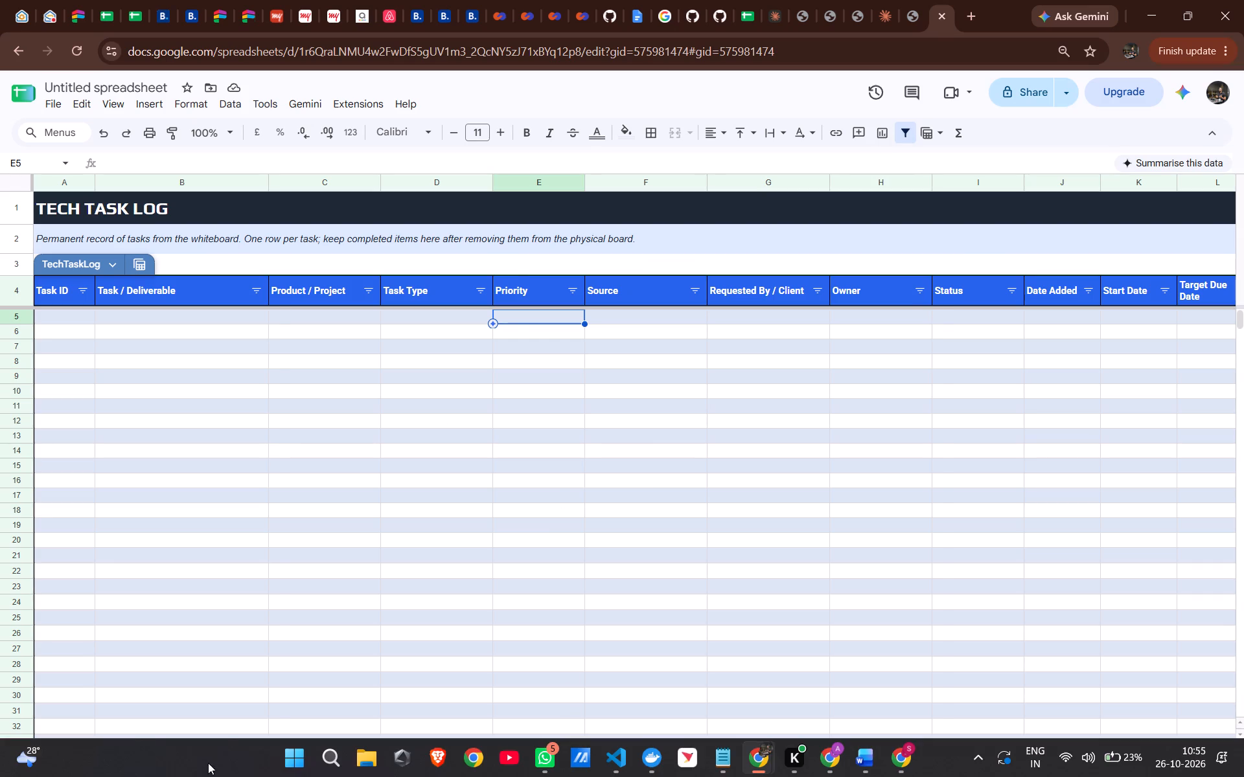
pyautogui.click(81, 758)
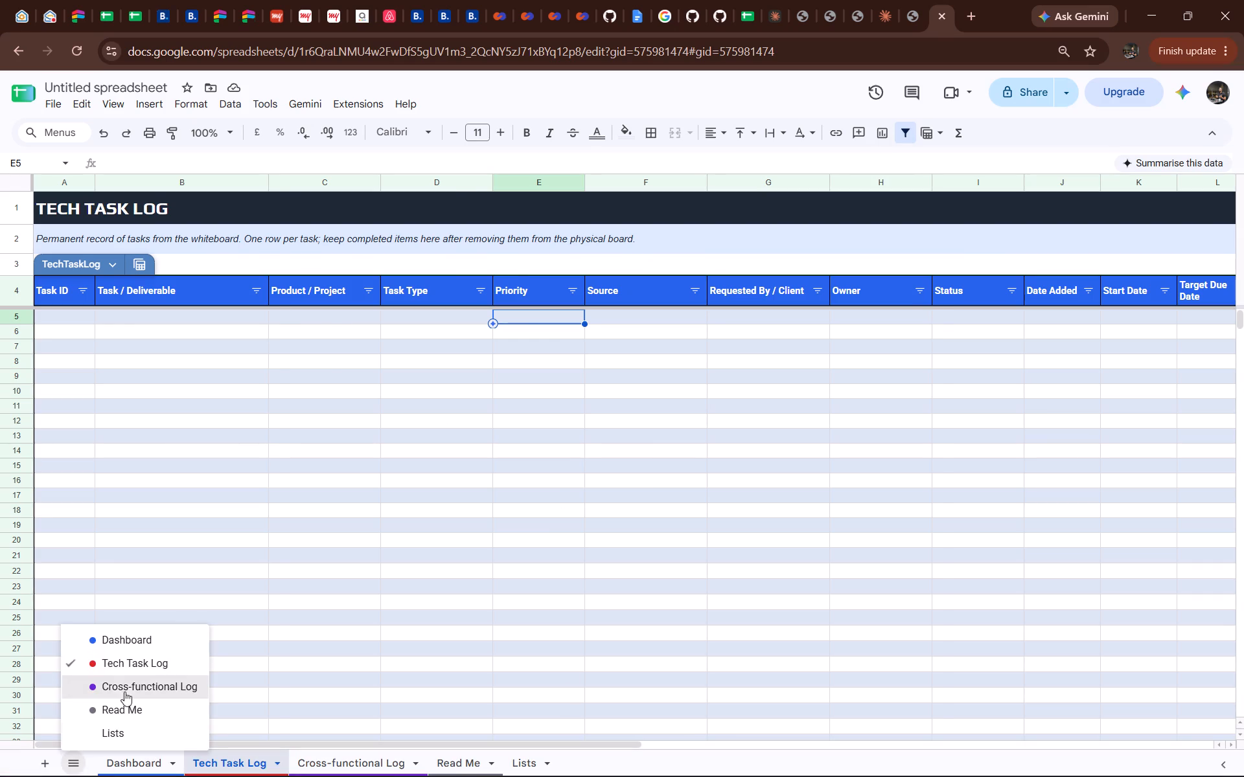
pyautogui.click(124, 727)
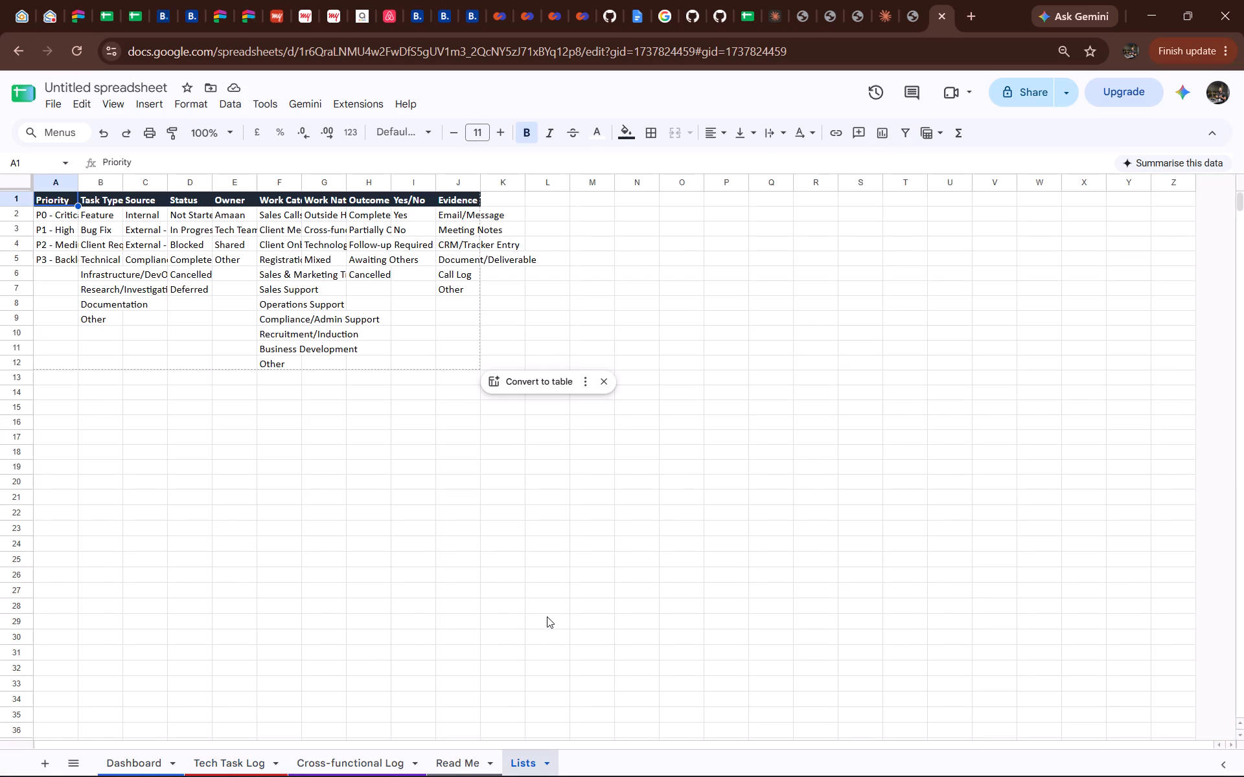
pyautogui.doubleClick(391, 185)
pyautogui.doubleClick(347, 185)
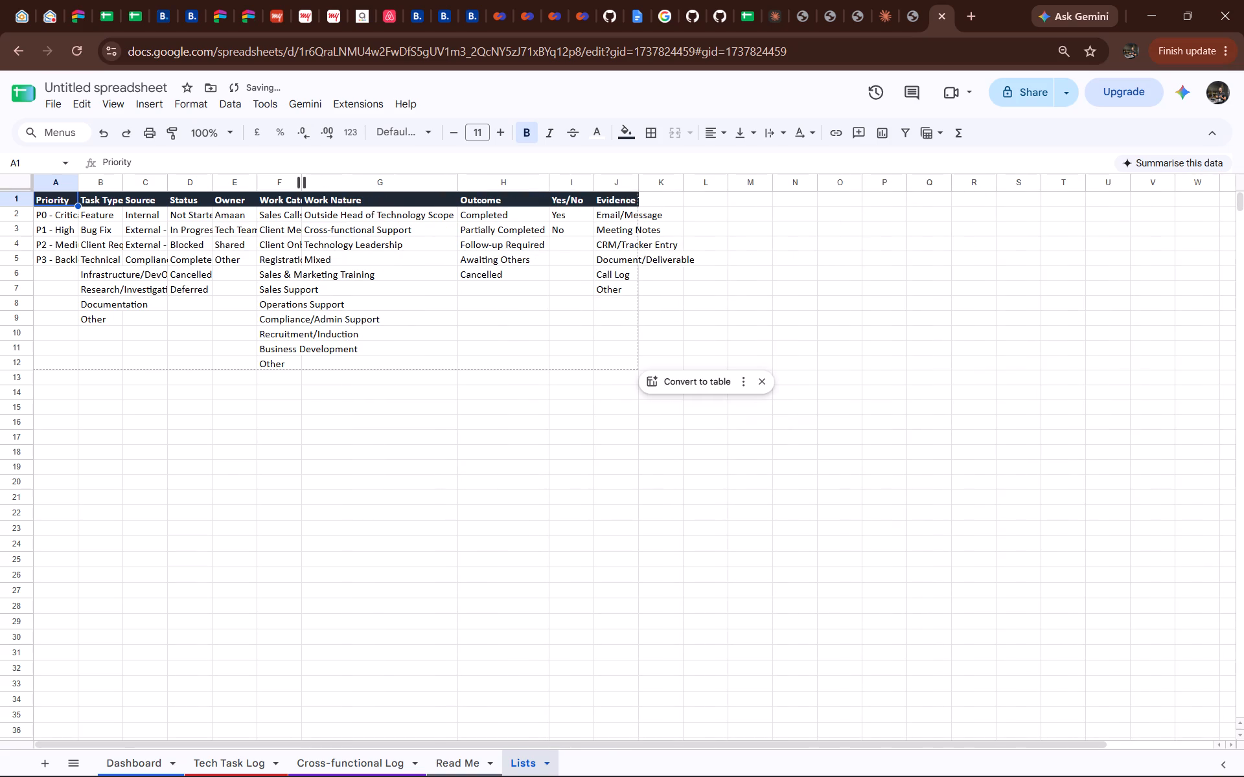
pyautogui.doubleClick(301, 185)
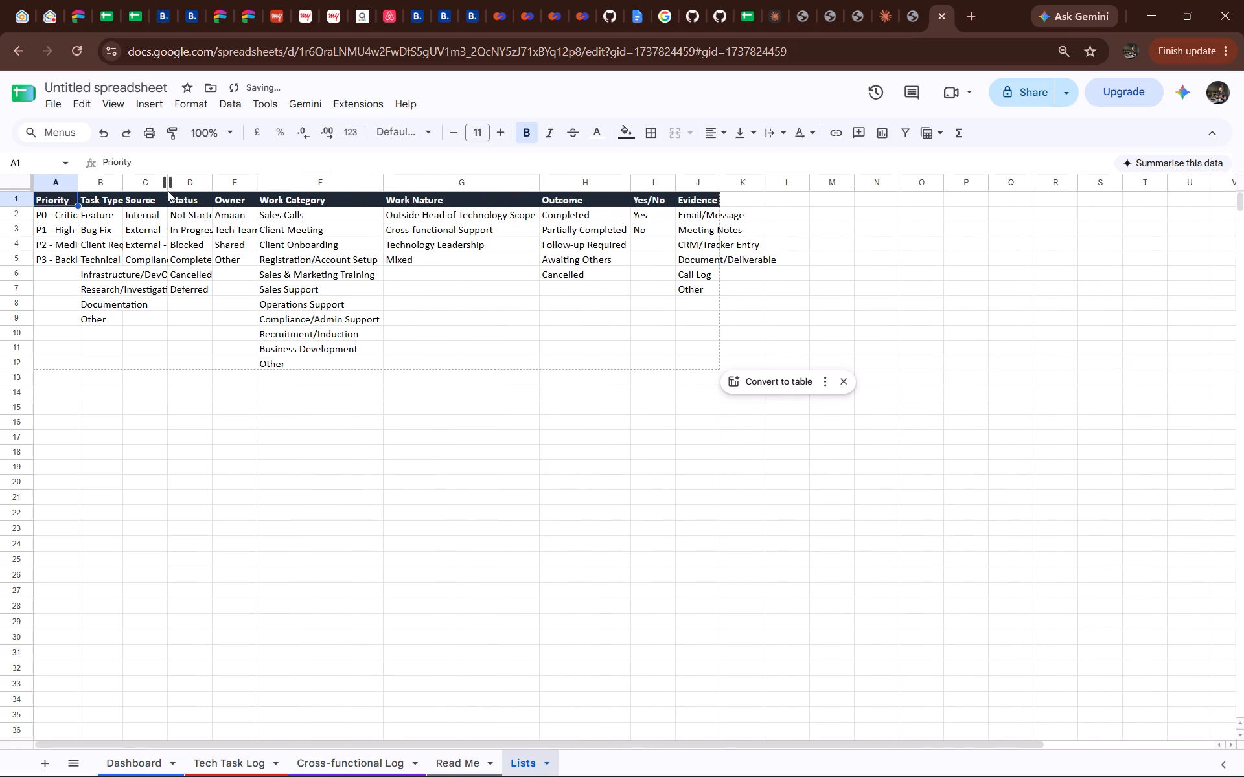
pyautogui.doubleClick(119, 182)
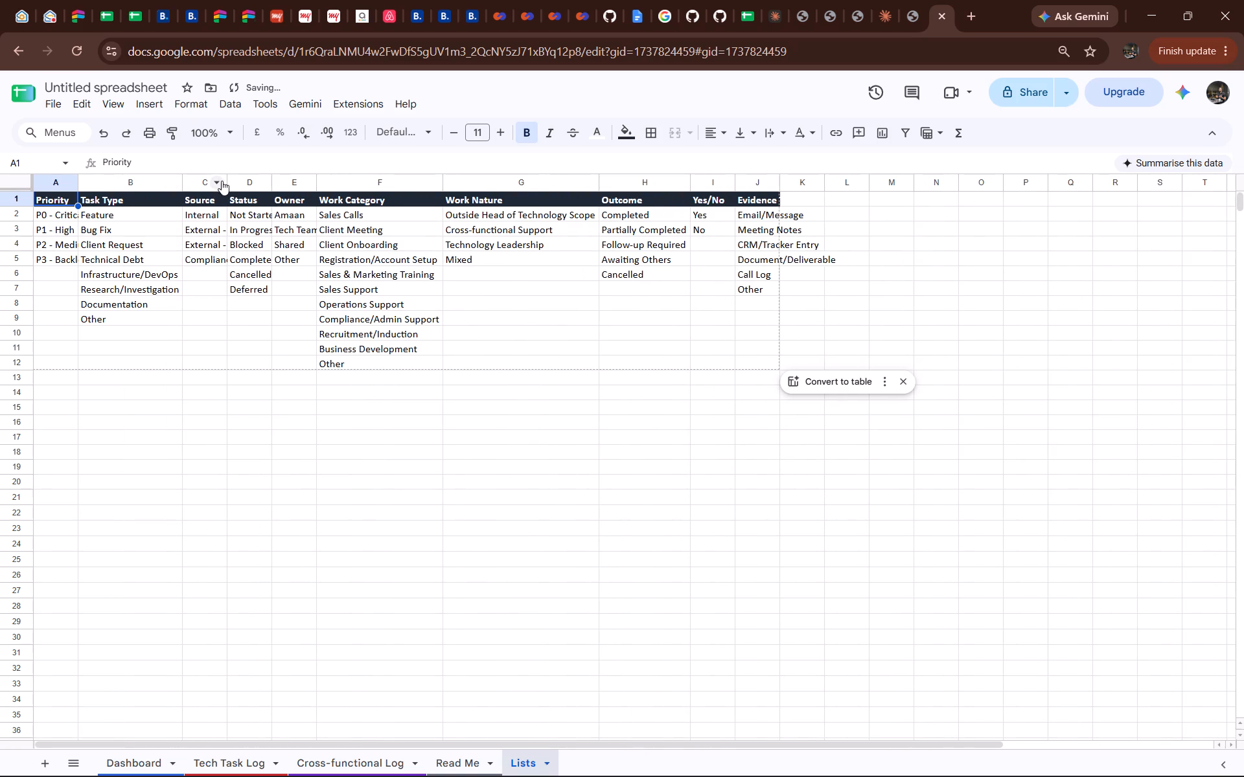
pyautogui.doubleClick(230, 178)
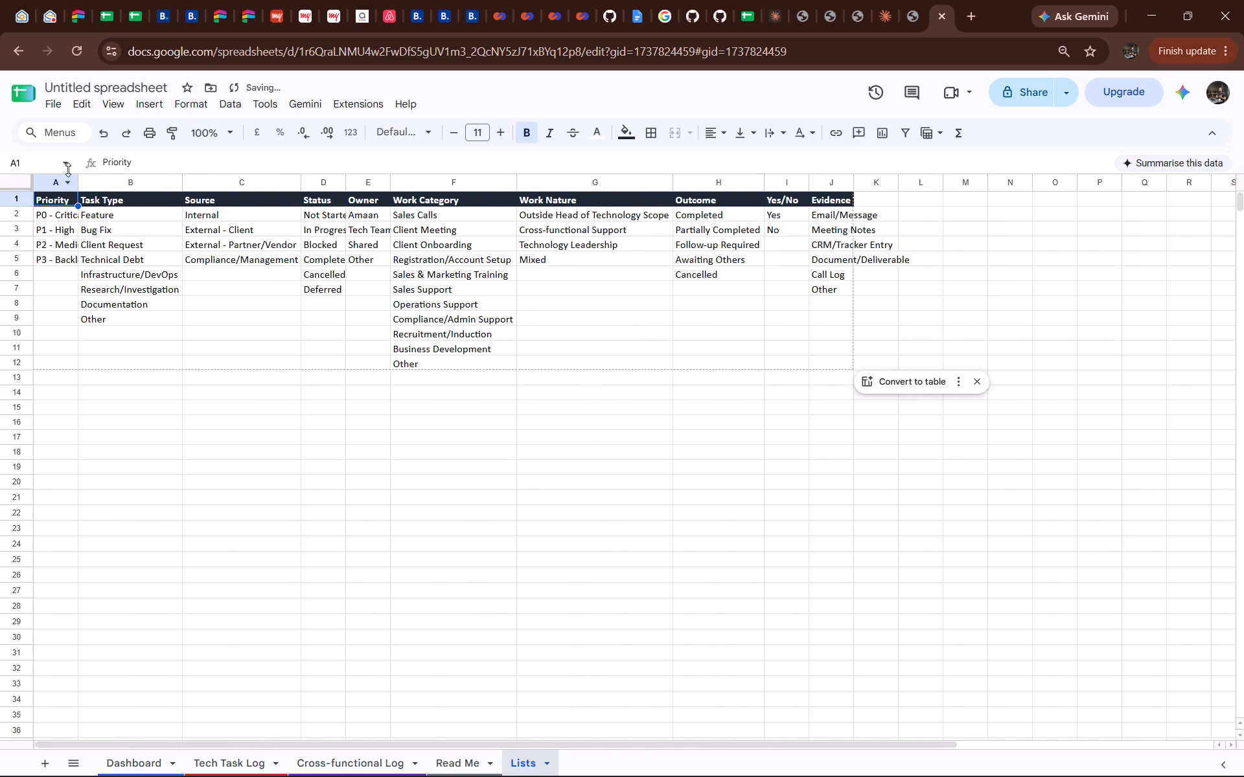
pyautogui.doubleClick(78, 178)
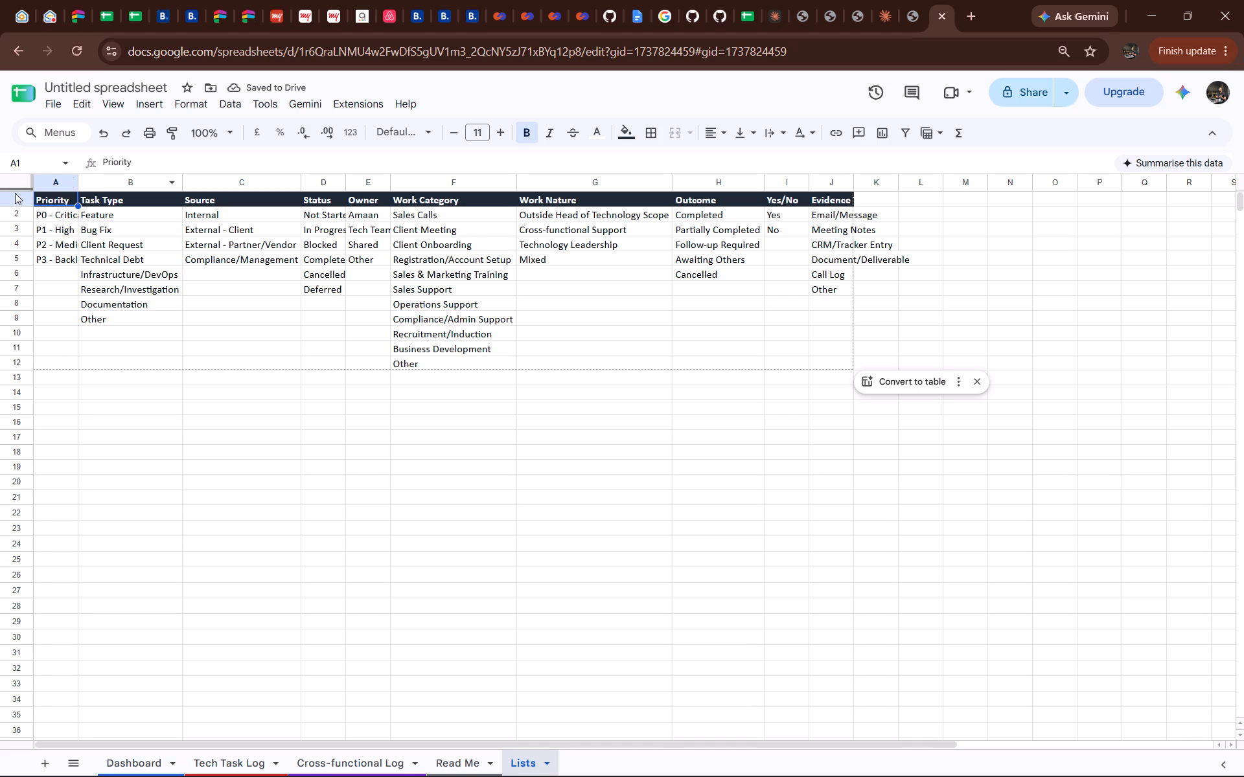
pyautogui.doubleClick(79, 183)
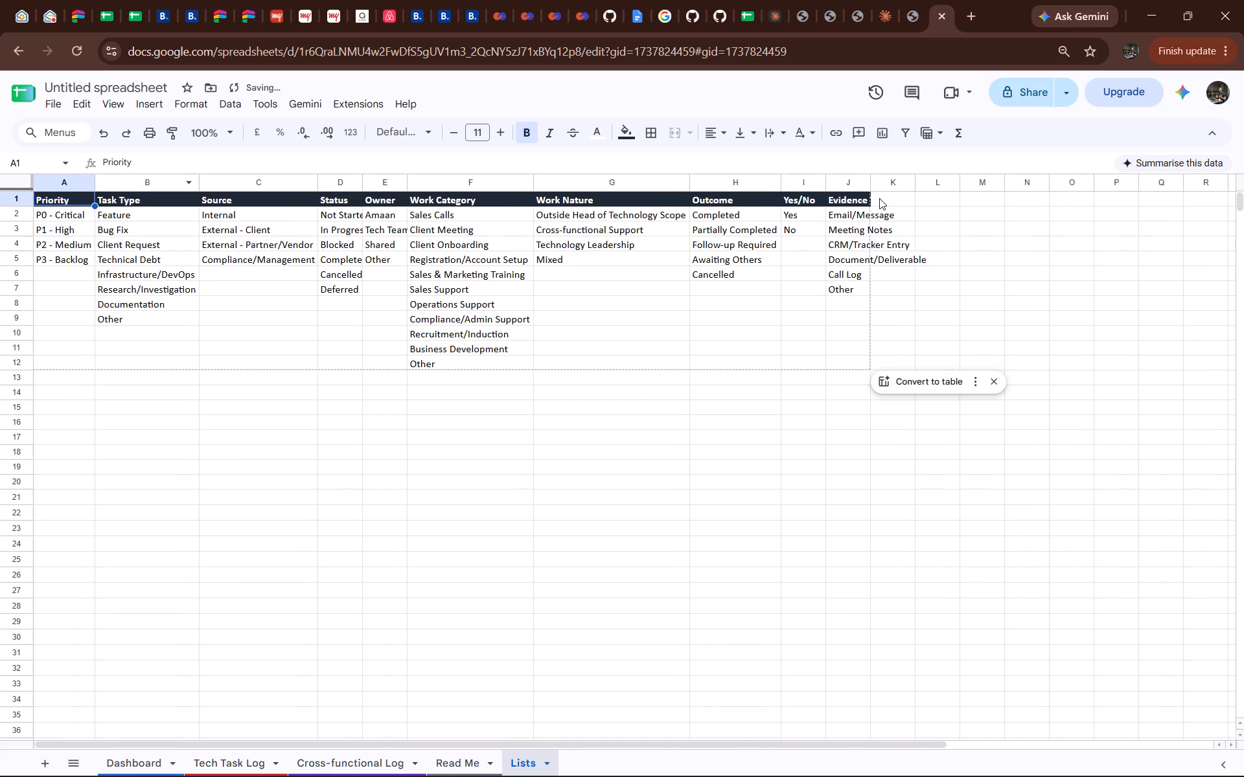
pyautogui.click(871, 188)
pyautogui.doubleClick(871, 180)
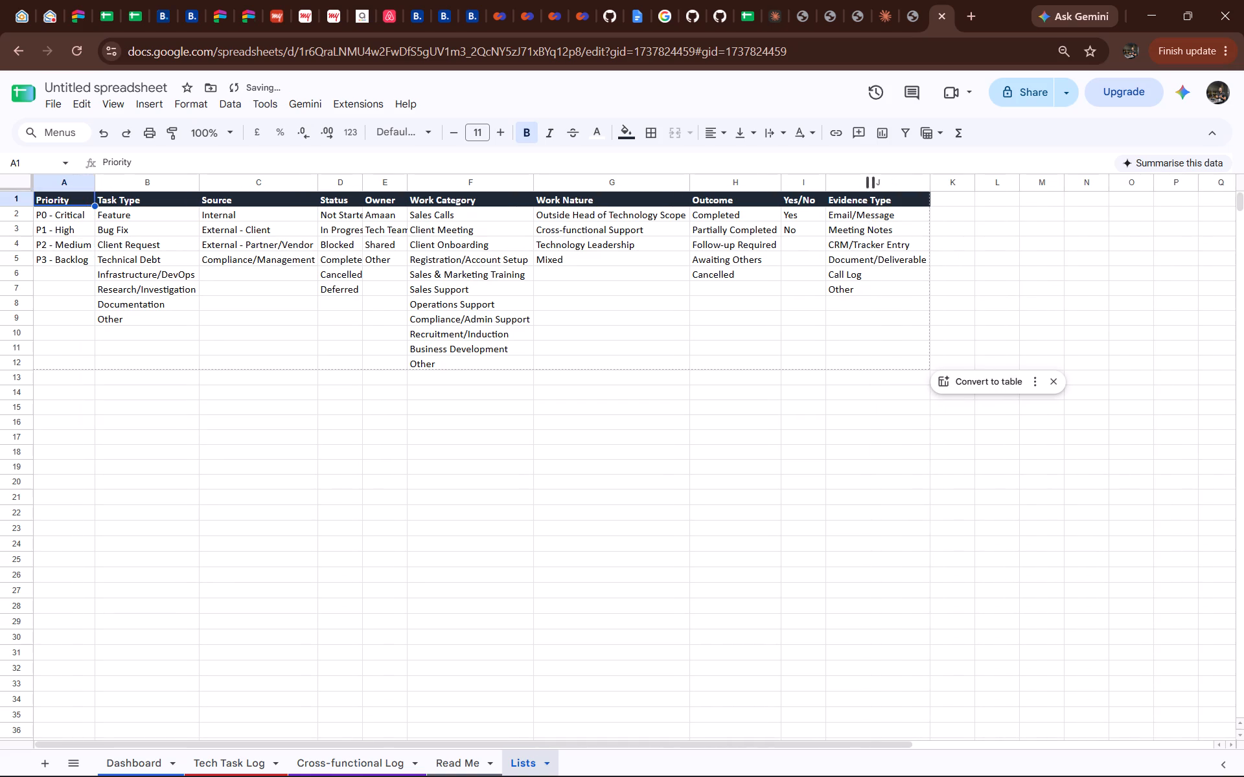
pyautogui.doubleClick(360, 180)
pyautogui.doubleClick(361, 181)
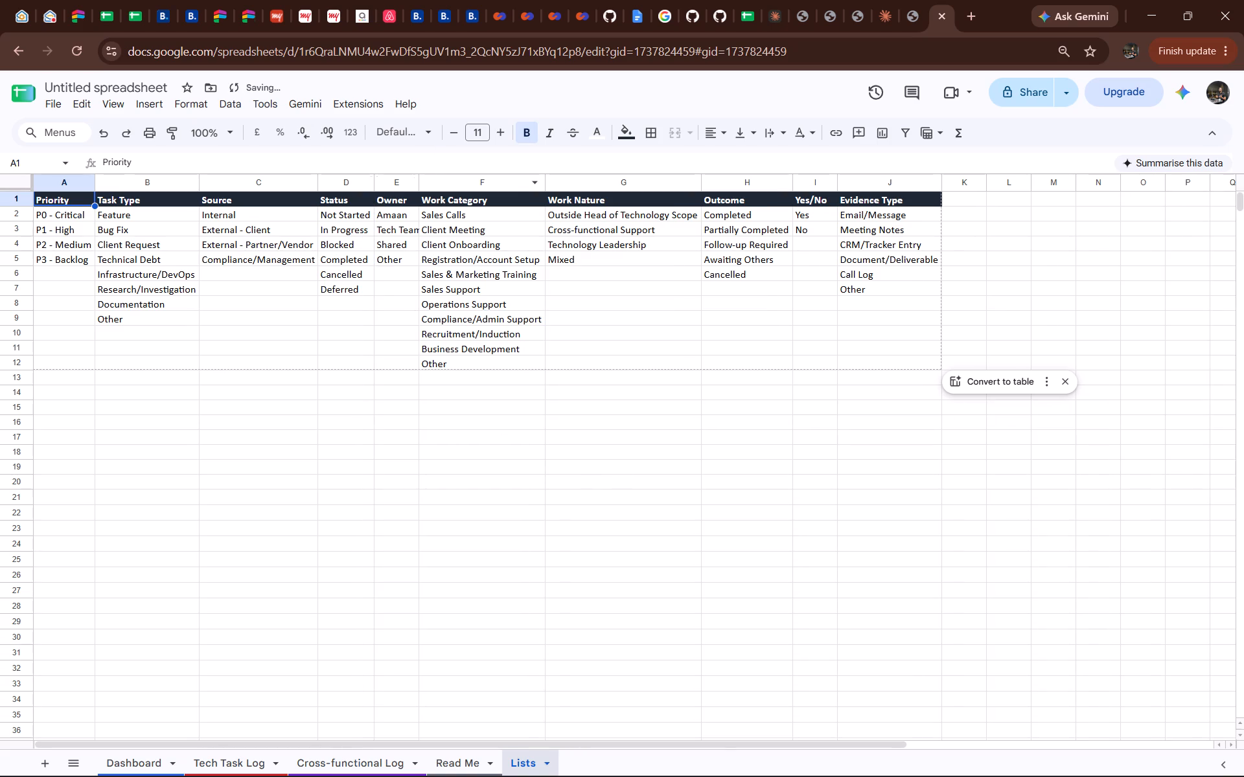
pyautogui.doubleClick(421, 181)
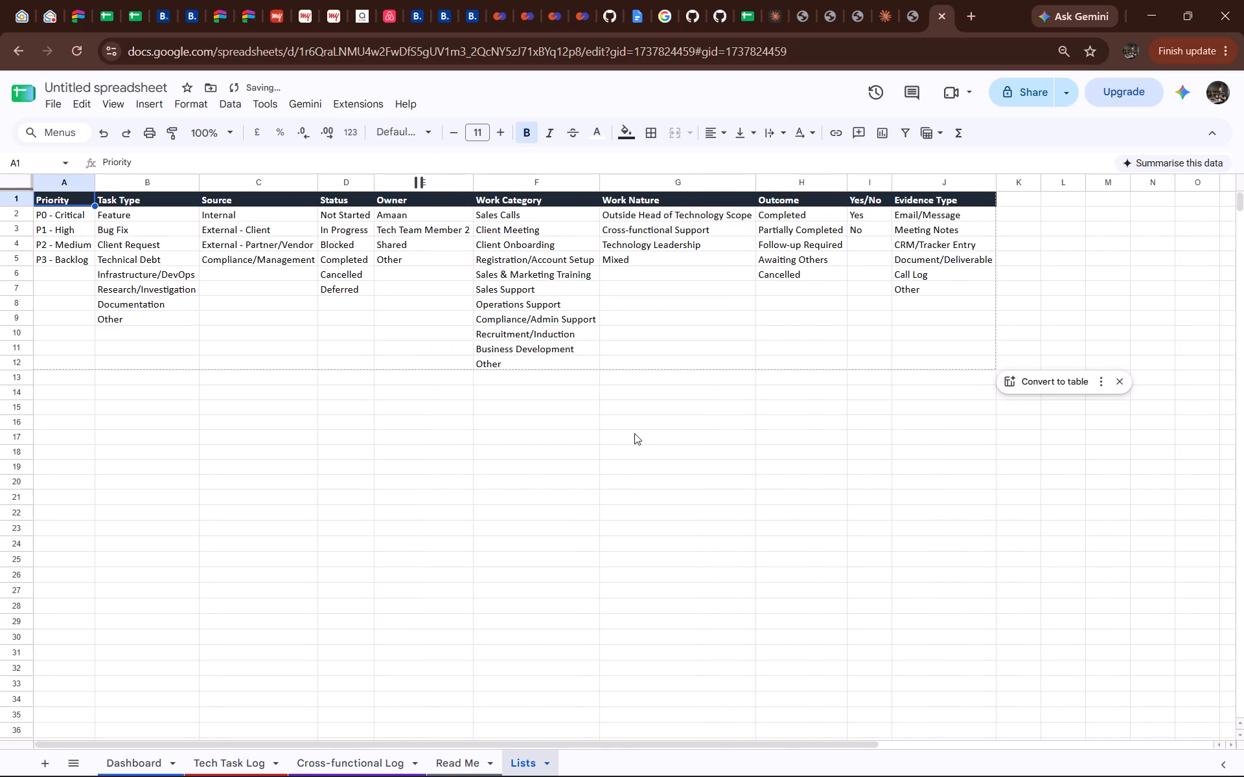
# Replace the "Tech Team Member 2" entry in the Owner list with "Mark".
pyautogui.press('Print')
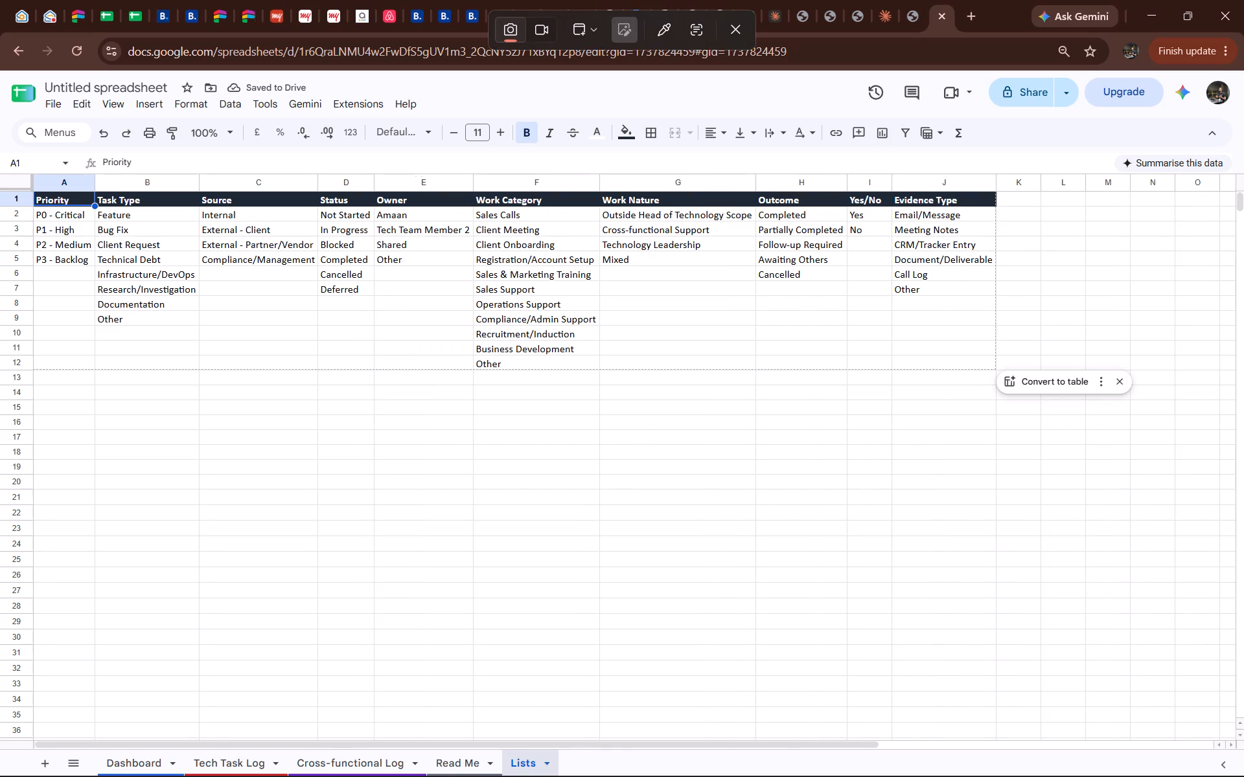
pyautogui.press('Escape')
pyautogui.click(457, 223)
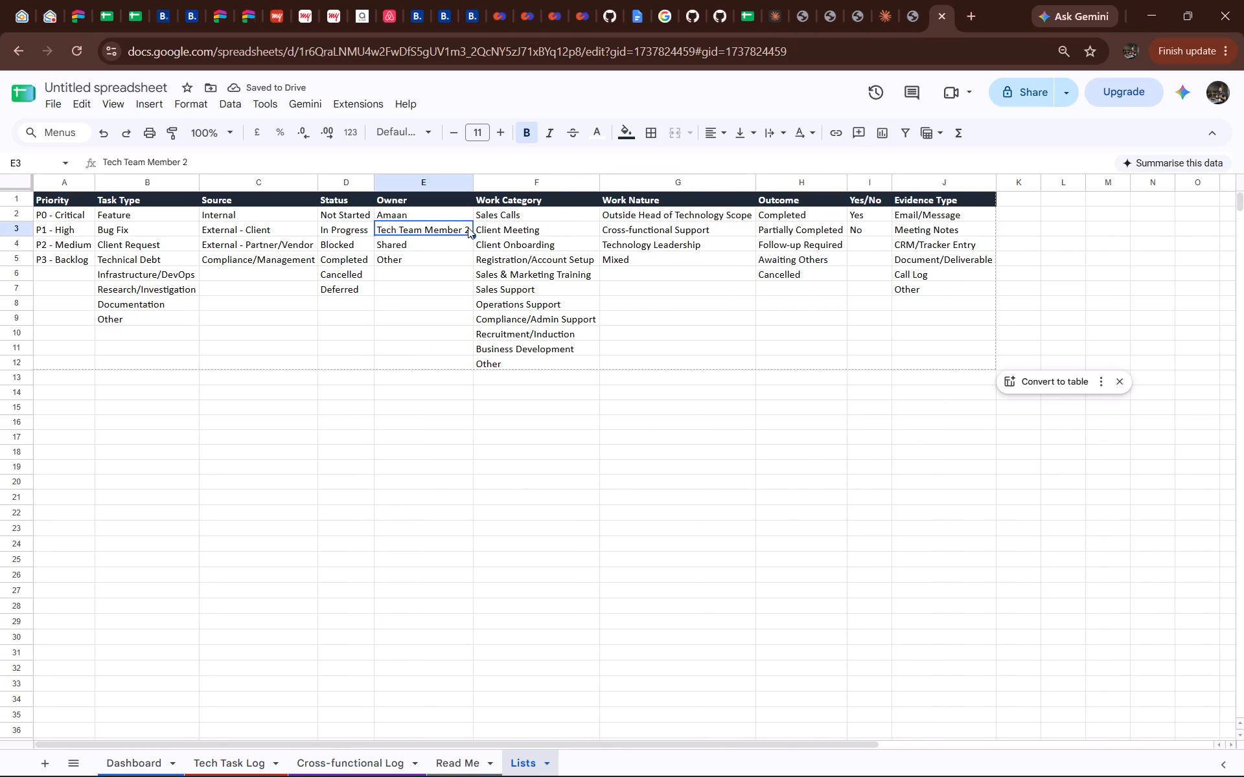
pyautogui.click(748, 478)
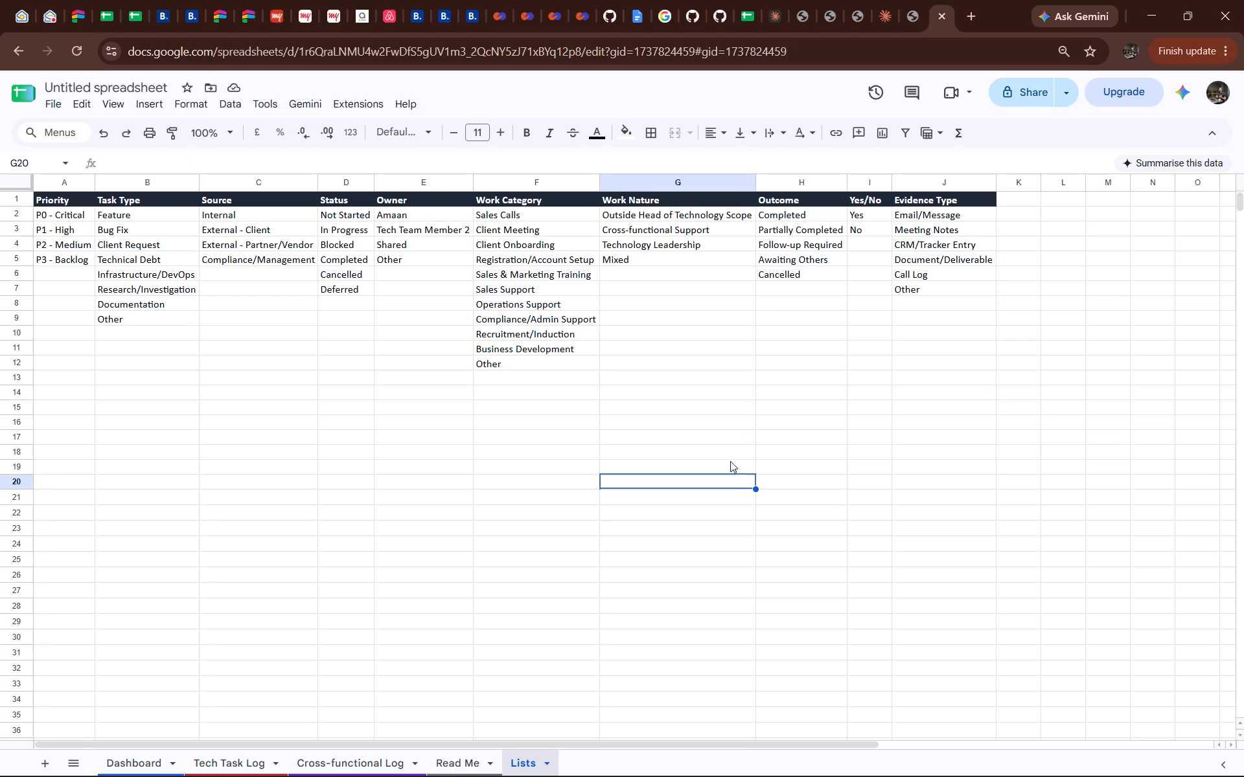
pyautogui.click(546, 385)
pyautogui.click(452, 234)
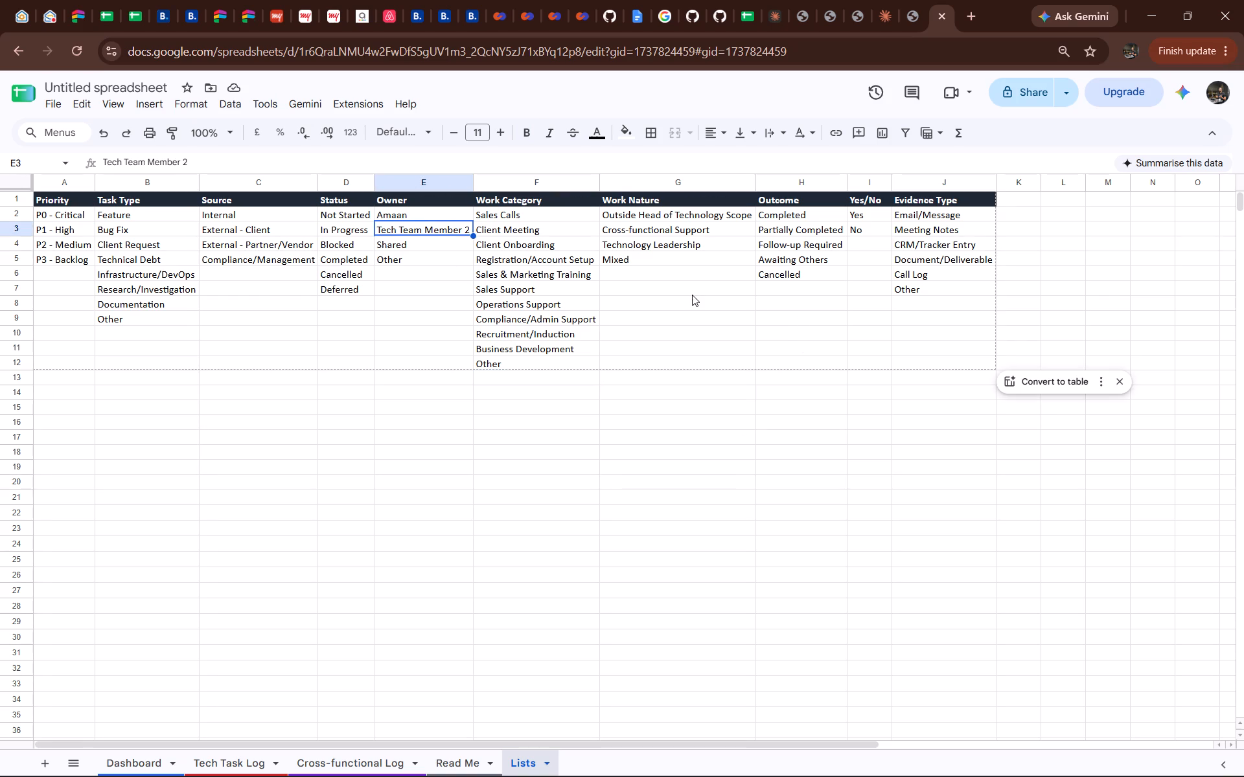
pyautogui.write('Mark')
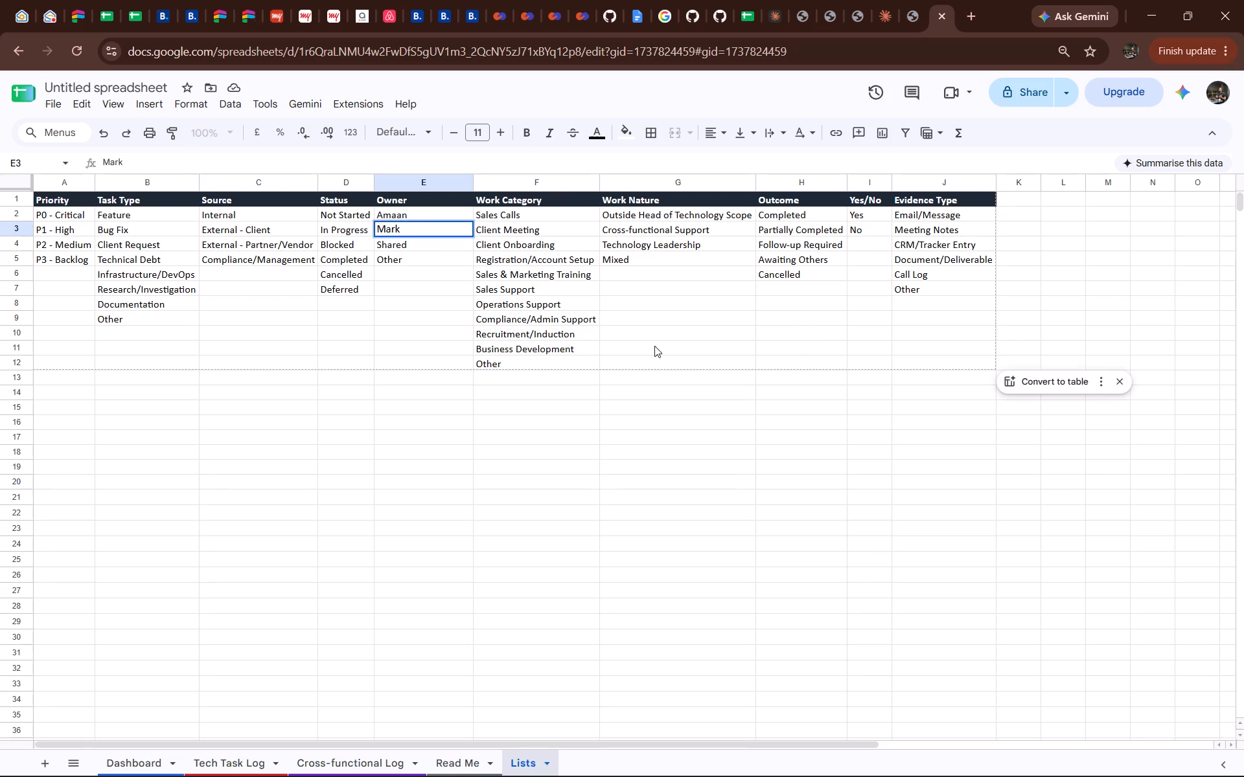
pyautogui.click(482, 396)
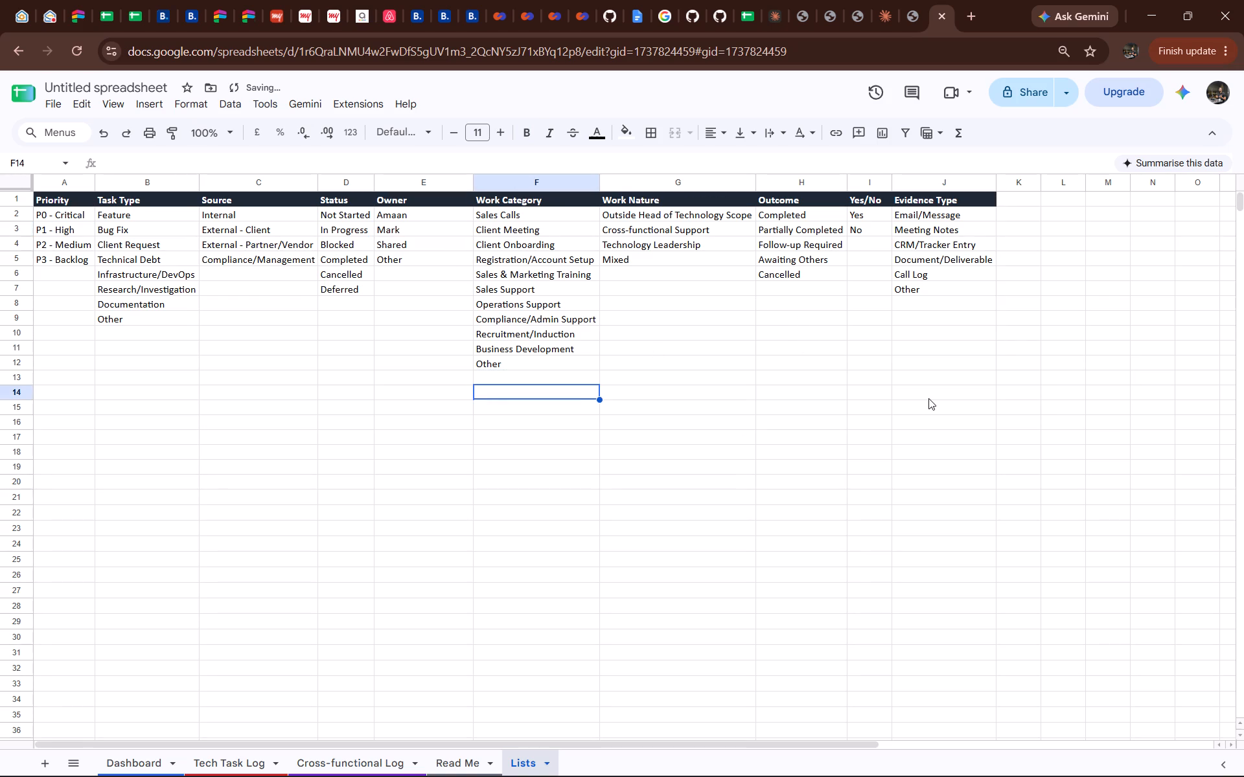
pyautogui.click(1042, 366)
pyautogui.click(731, 406)
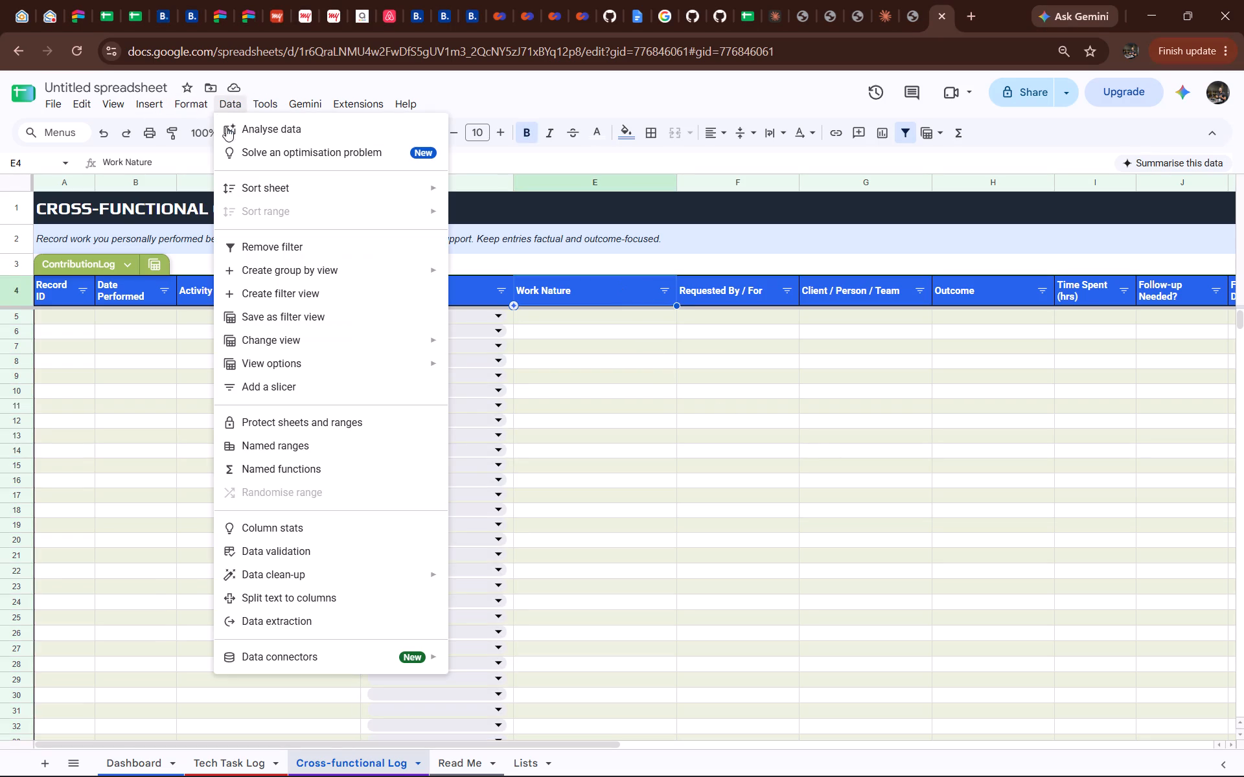
pyautogui.click(303, 557)
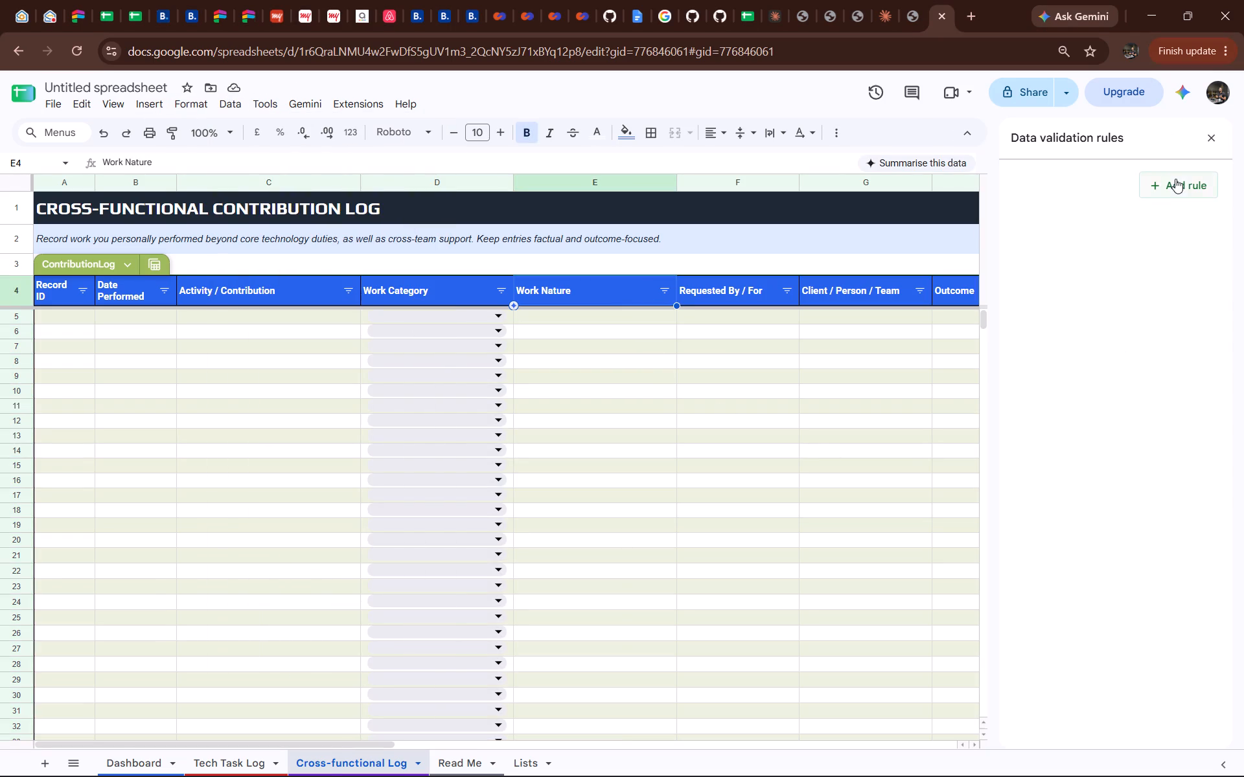
pyautogui.click(1175, 179)
pyautogui.click(1080, 287)
pyautogui.click(1085, 264)
pyautogui.click(1077, 284)
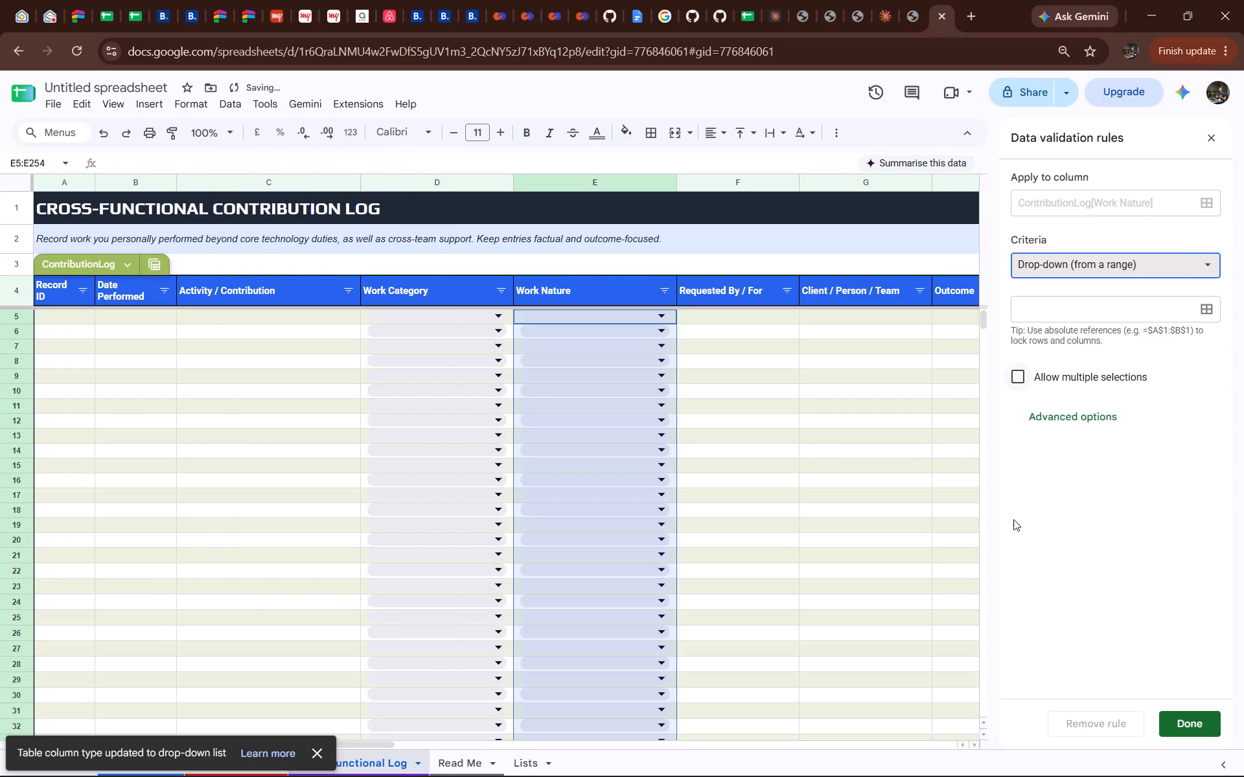
# Set the Work Nature dropdown's range to the values in Lists!G2:G5 and save the rule.
pyautogui.click(554, 763)
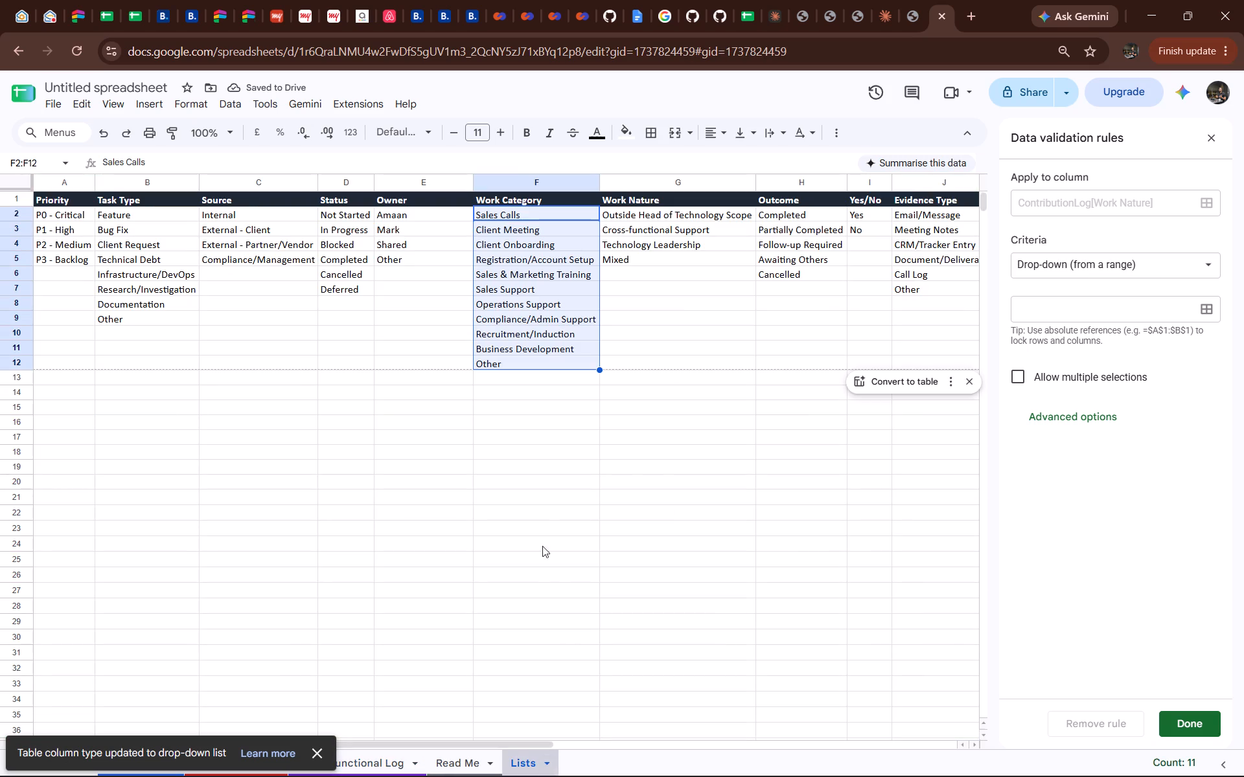
pyautogui.click(1031, 310)
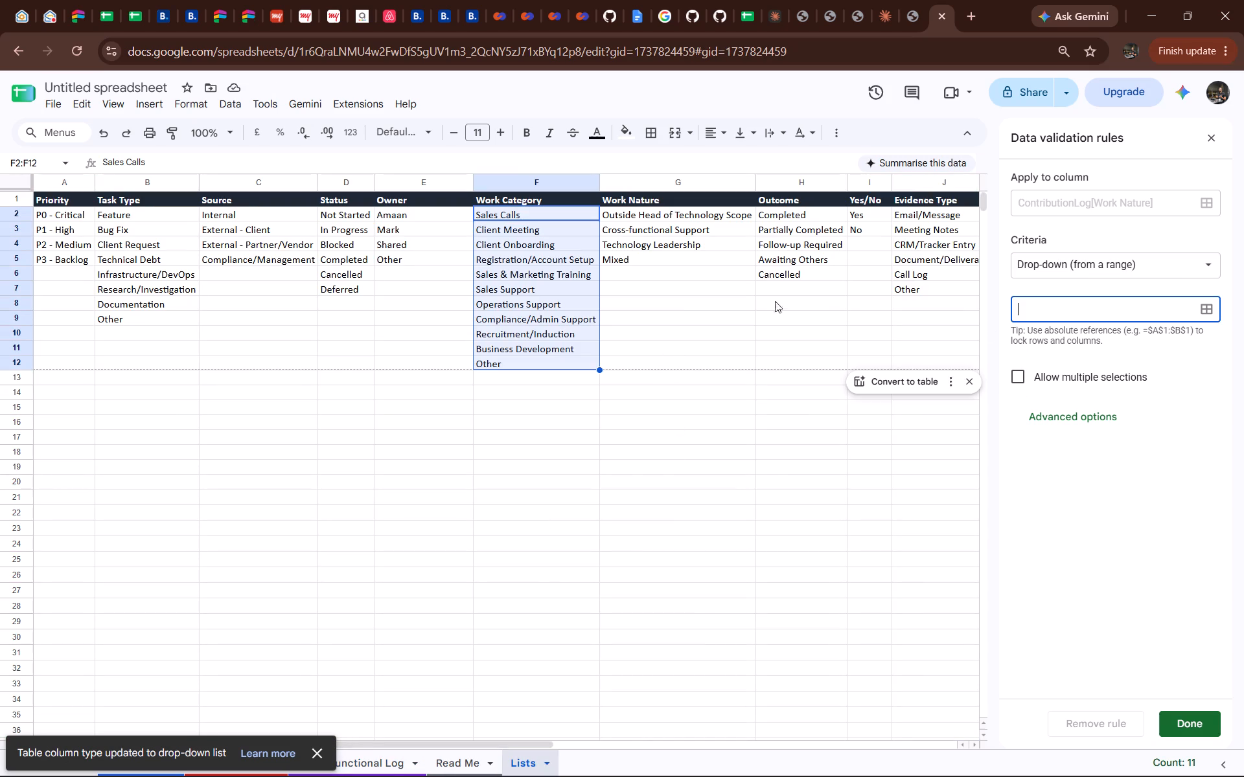
pyautogui.click(696, 220)
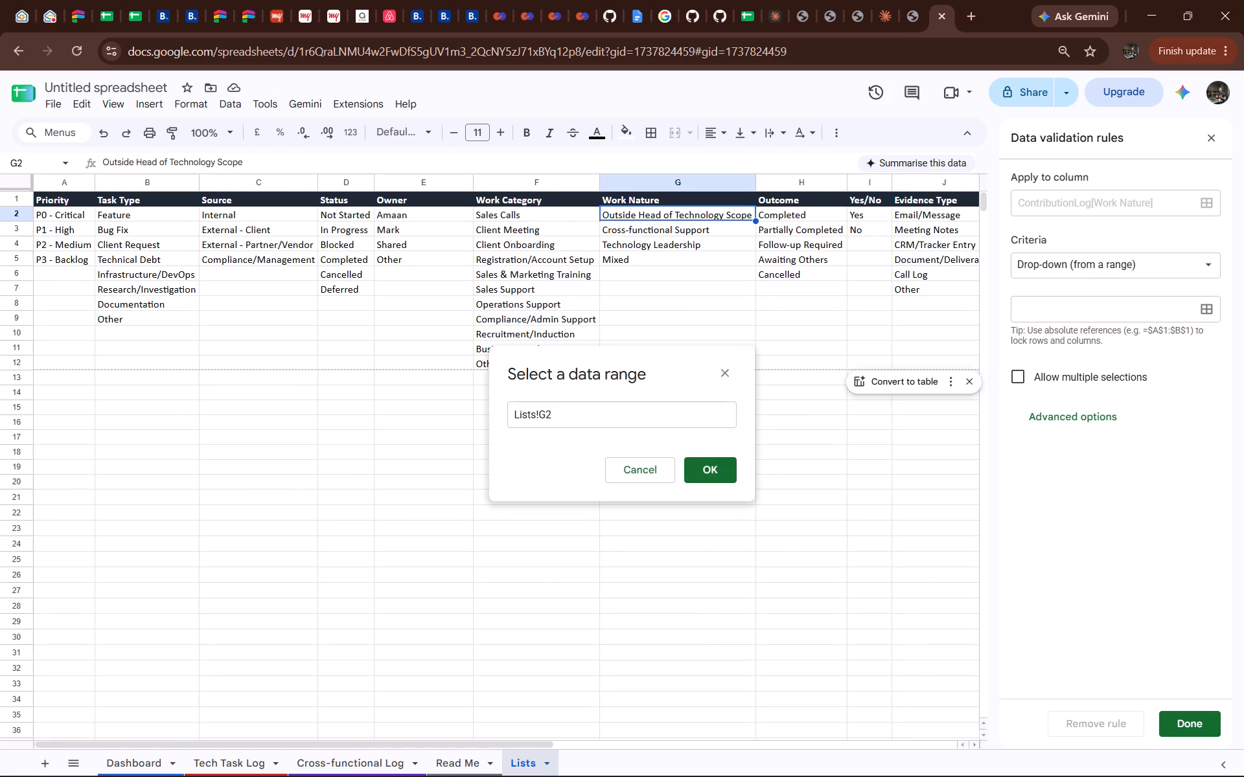
pyautogui.keyDown('shift'); pyautogui.moveTo(700, 219); pyautogui.dragTo(700, 221); pyautogui.keyUp('shift')
pyautogui.keyDown('shift'); pyautogui.moveTo(700, 221); pyautogui.dragTo(696, 253); pyautogui.keyUp('shift')
pyautogui.click(710, 466)
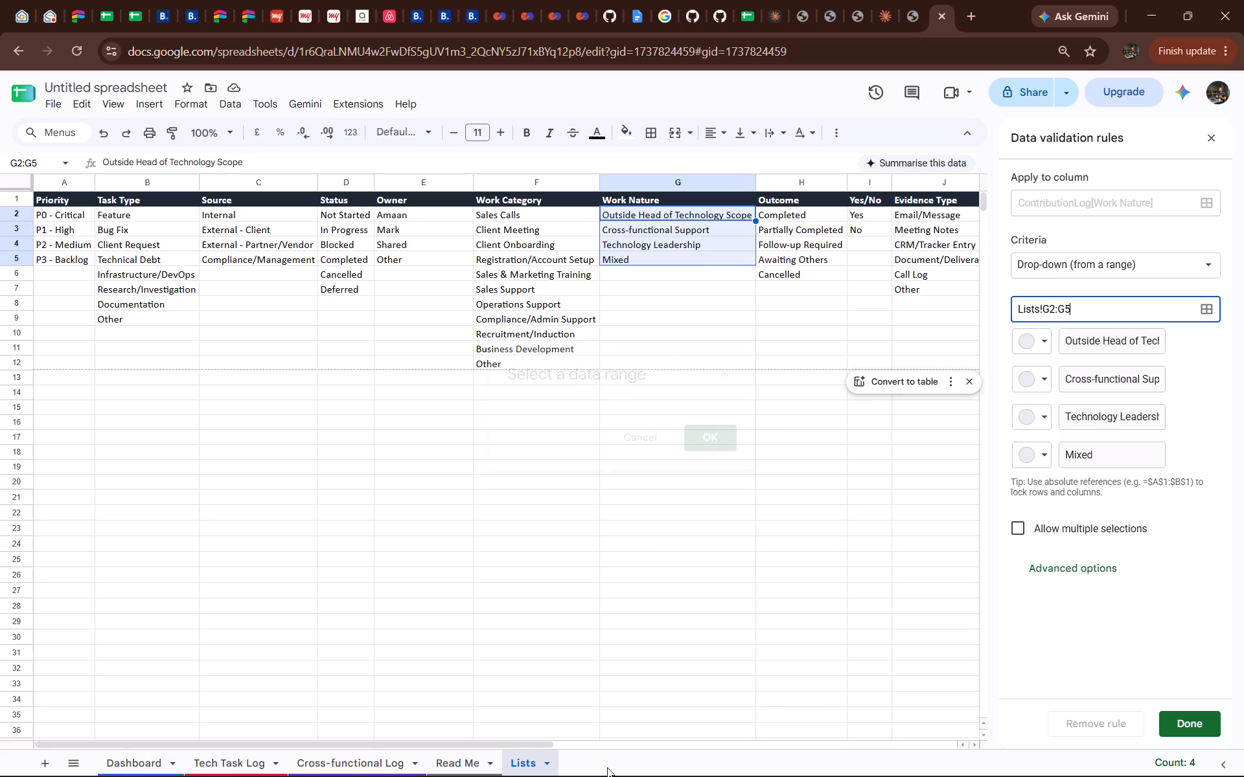
pyautogui.click(1172, 732)
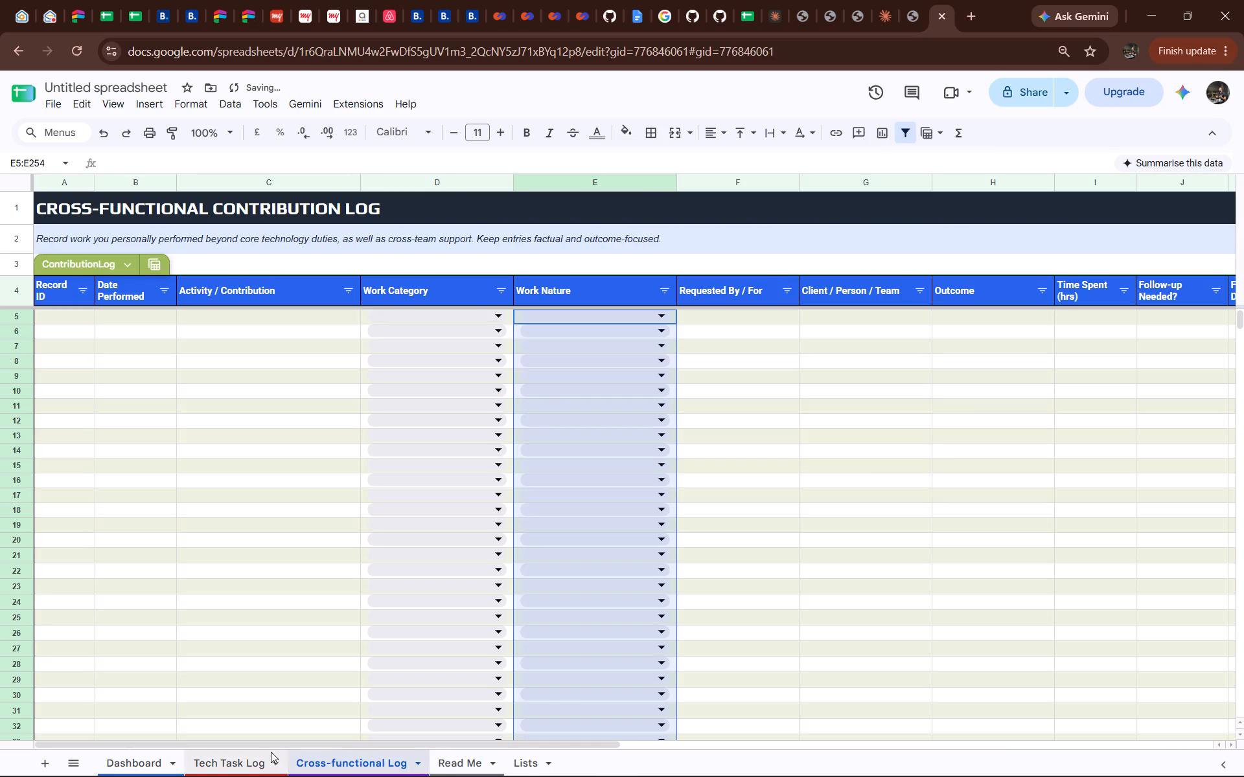
# Consult ChatGPT's column mappings and add a Drop-down (from a range) rule to the Cross-functional Log's Outcome column.
pyautogui.click(332, 767)
pyautogui.hotkey('alt', 'Tab')
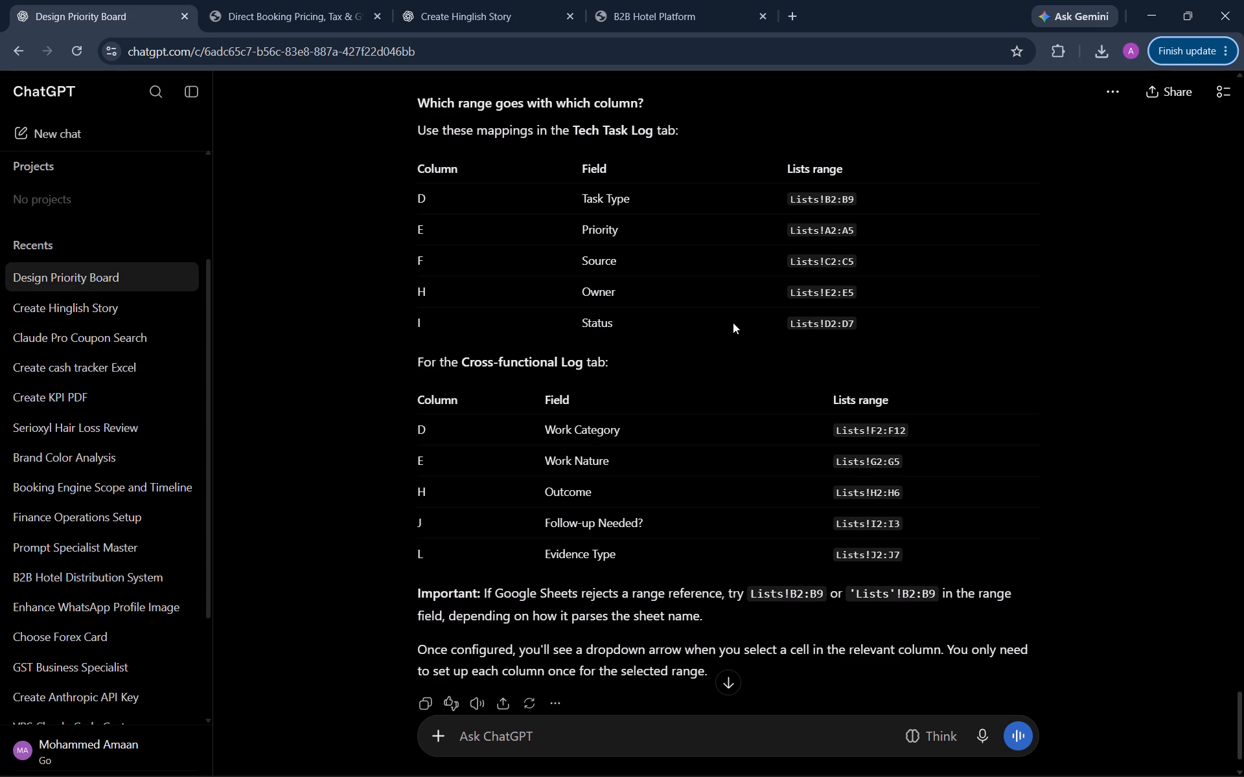
pyautogui.hotkey('alt', 'Tab')
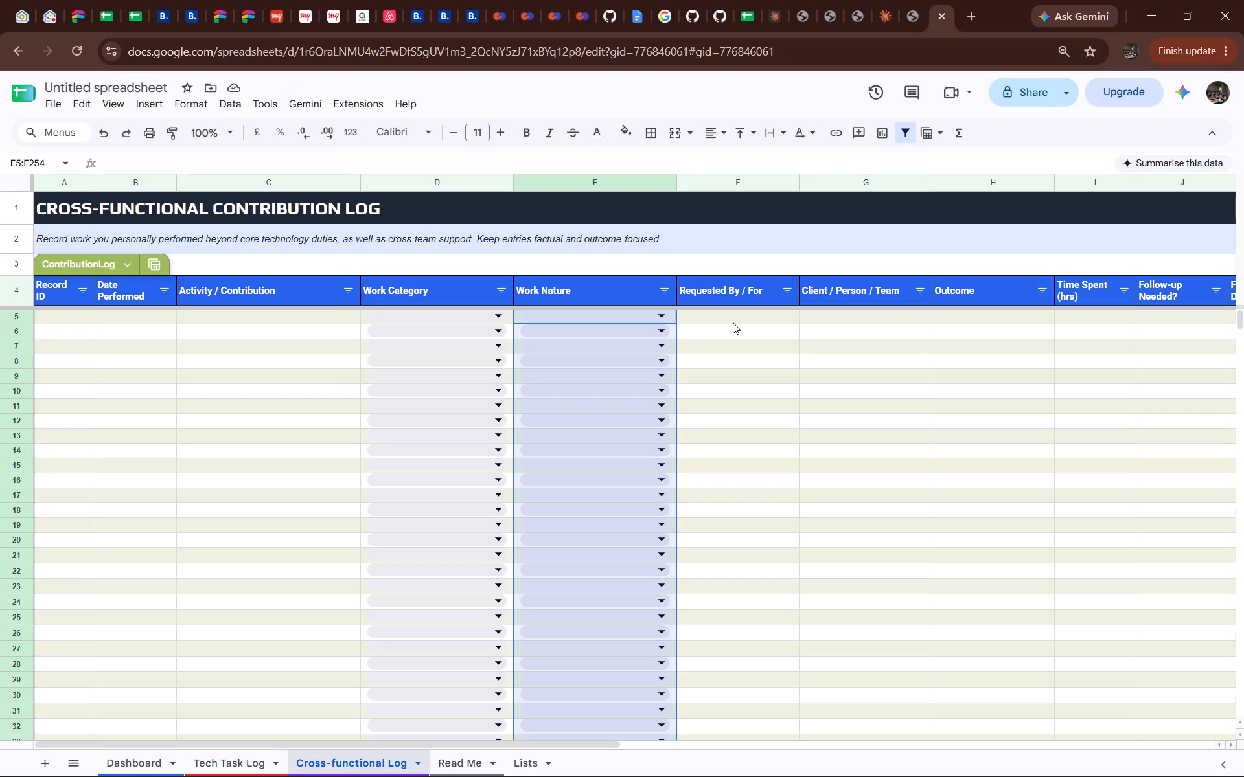
pyautogui.click(971, 318)
pyautogui.click(974, 295)
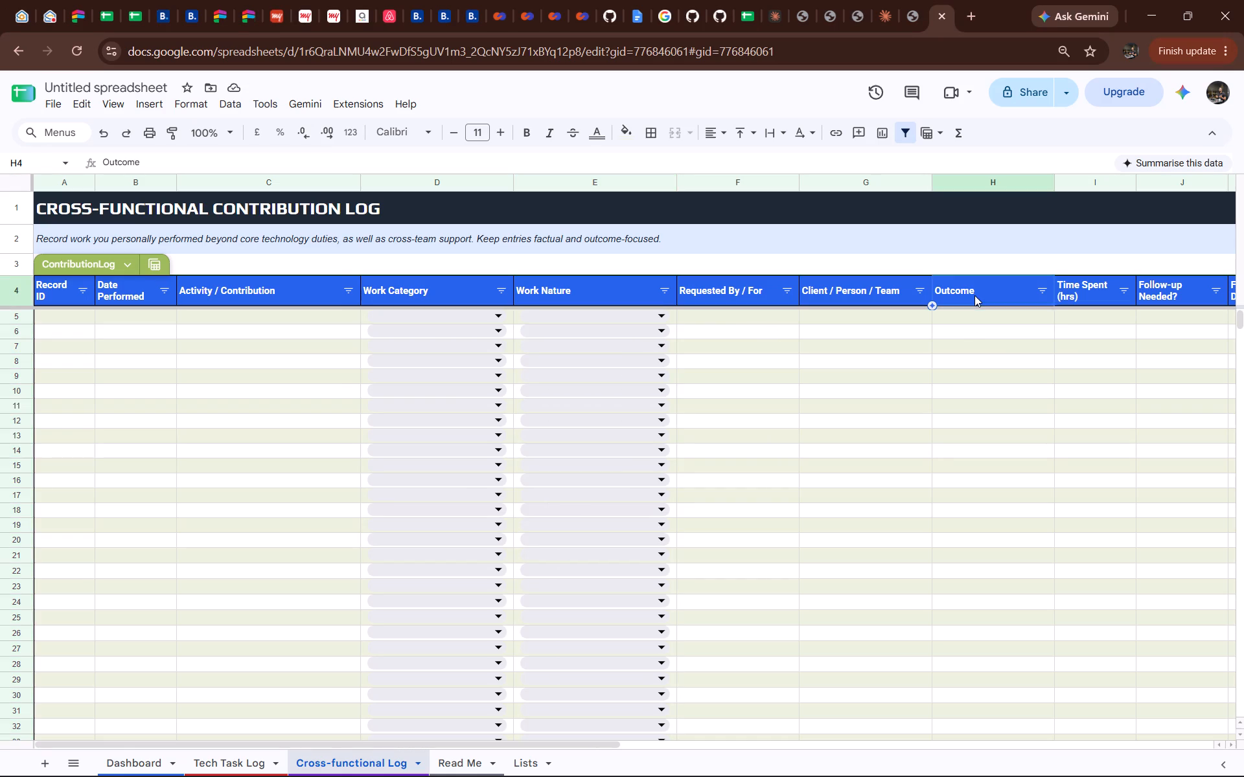
pyautogui.click(223, 109)
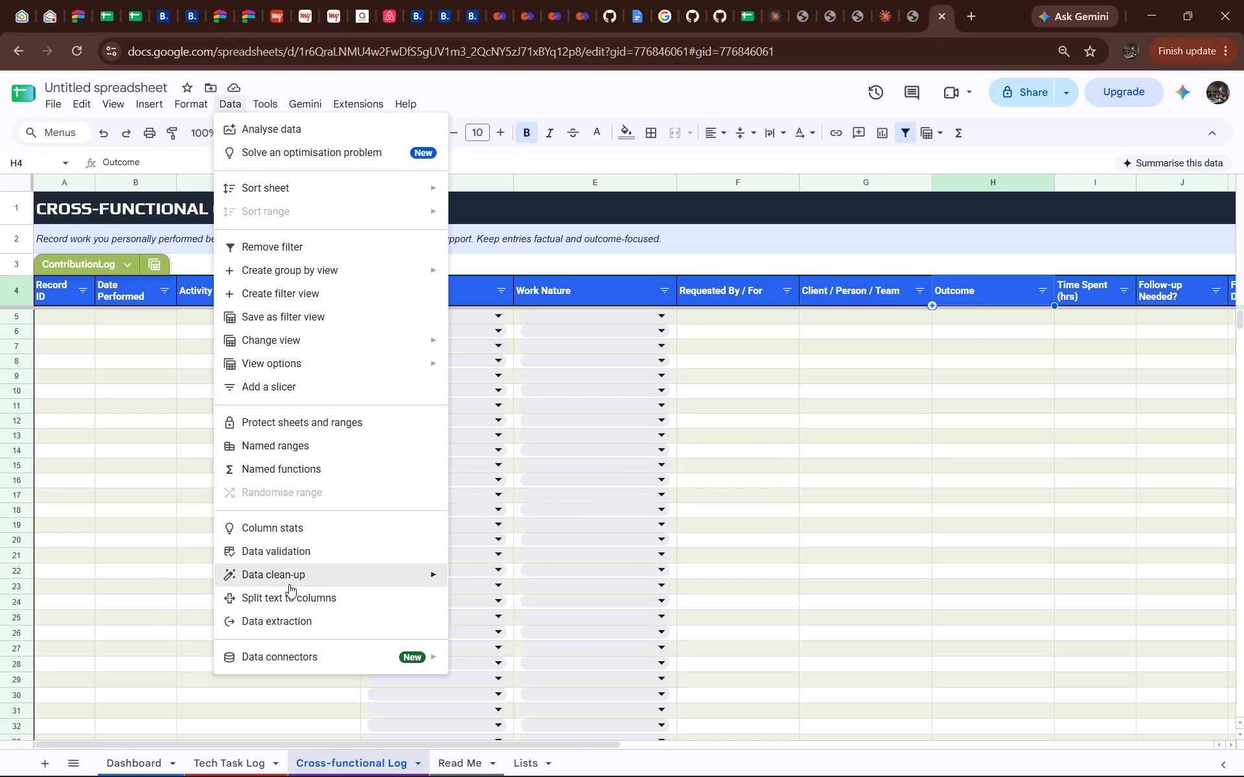
pyautogui.click(299, 552)
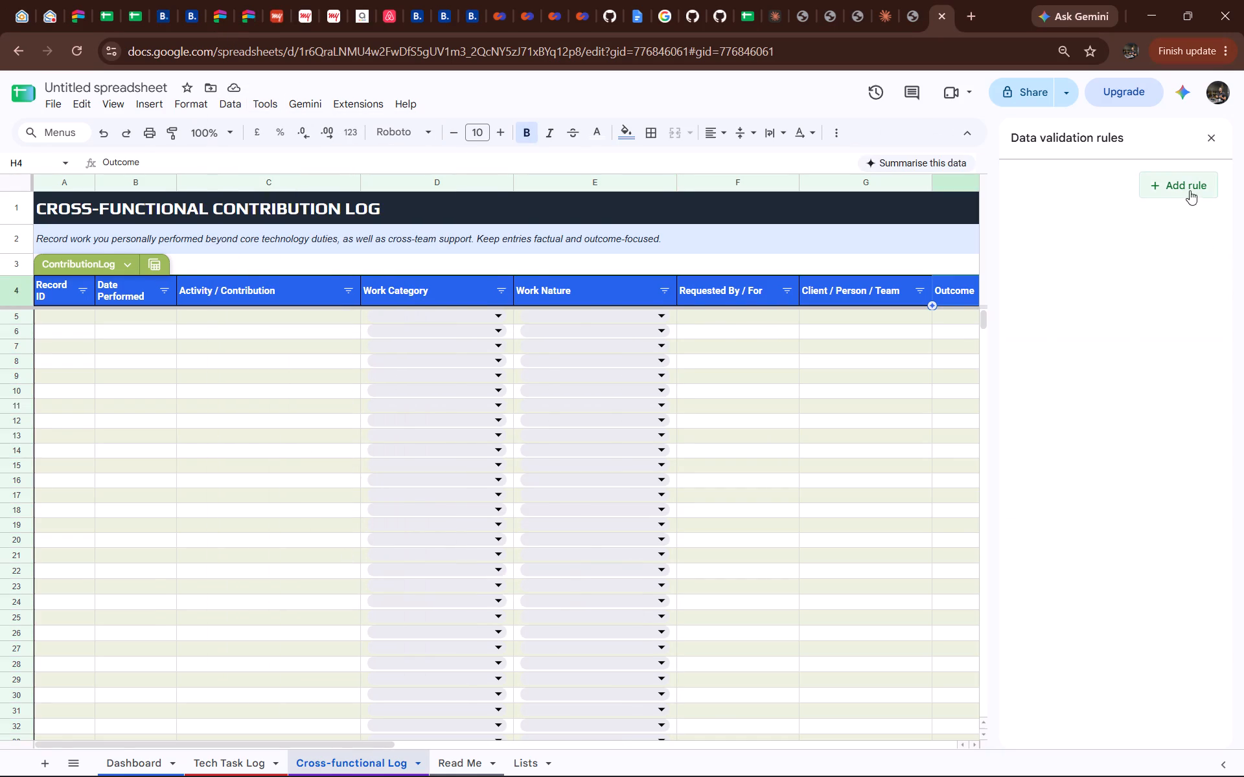
pyautogui.click(1190, 190)
pyautogui.click(1066, 254)
pyautogui.click(1061, 294)
pyautogui.click(1066, 324)
pyautogui.click(1074, 304)
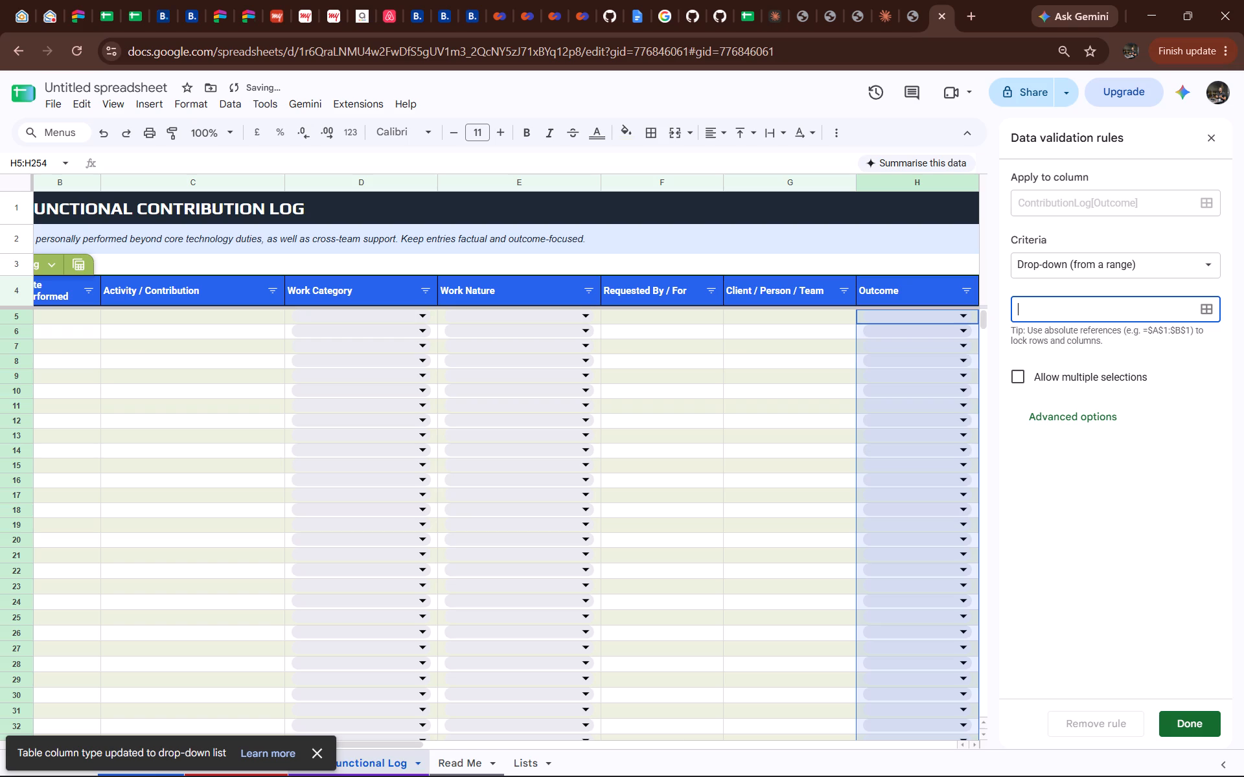
# Set the Outcome dropdown's range to the outcome values in Lists!H2:H6 and save the rule.
pyautogui.click(536, 763)
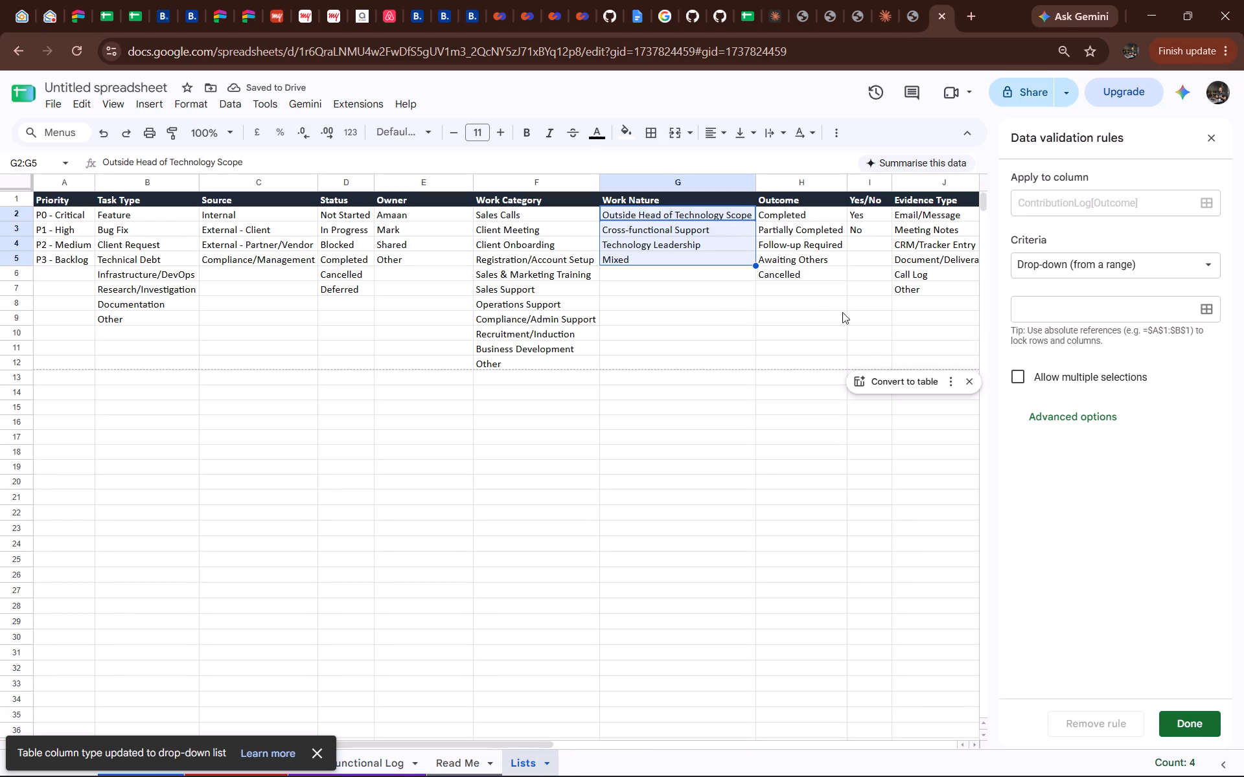
pyautogui.click(801, 214)
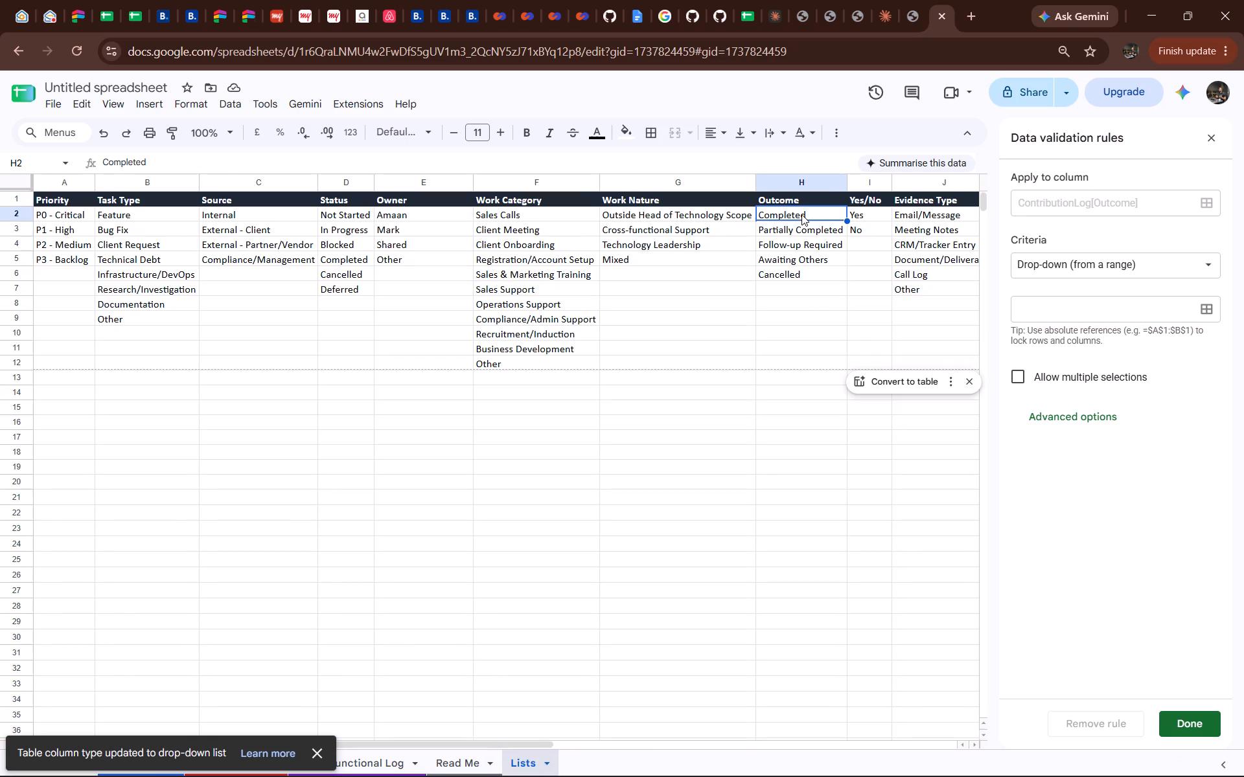
pyautogui.click(1091, 312)
pyautogui.keyDown('shift'); pyautogui.moveTo(791, 215); pyautogui.dragTo(791, 218); pyautogui.keyUp('shift')
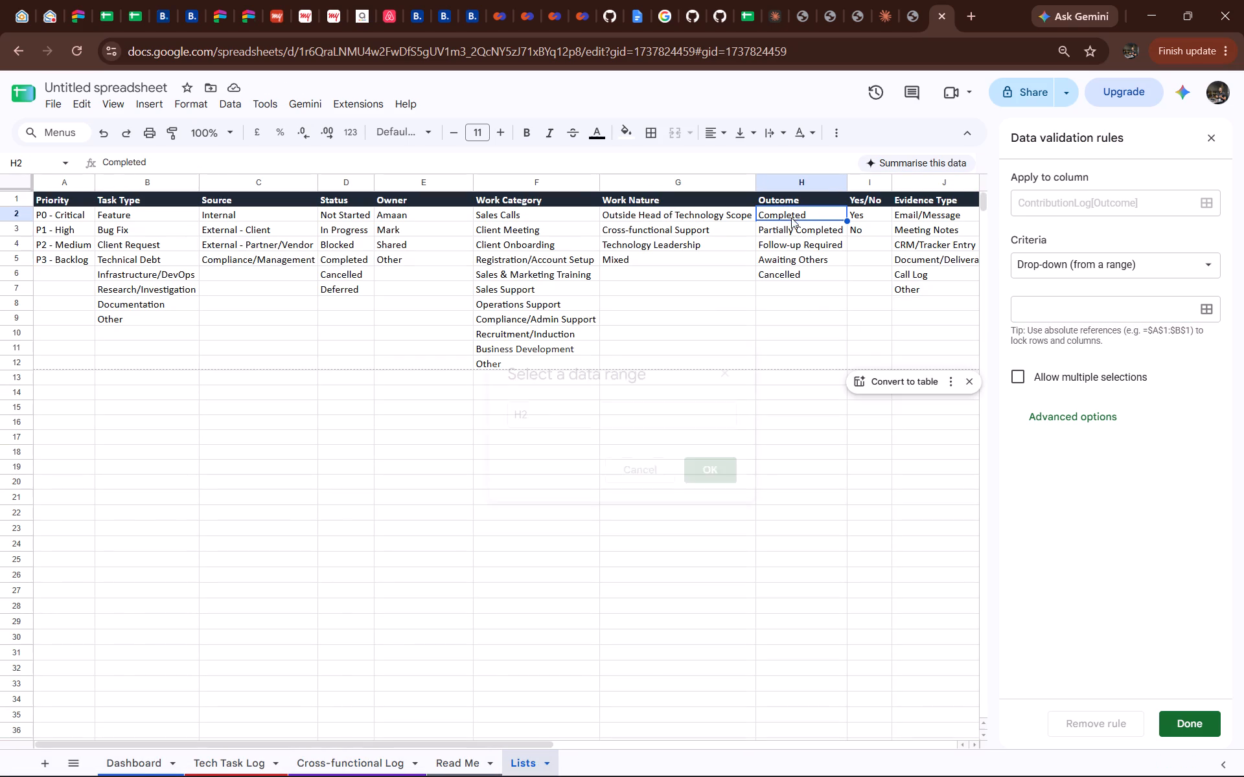
pyautogui.keyDown('shift'); pyautogui.moveTo(791, 218); pyautogui.dragTo(793, 271); pyautogui.keyUp('shift')
pyautogui.click(710, 458)
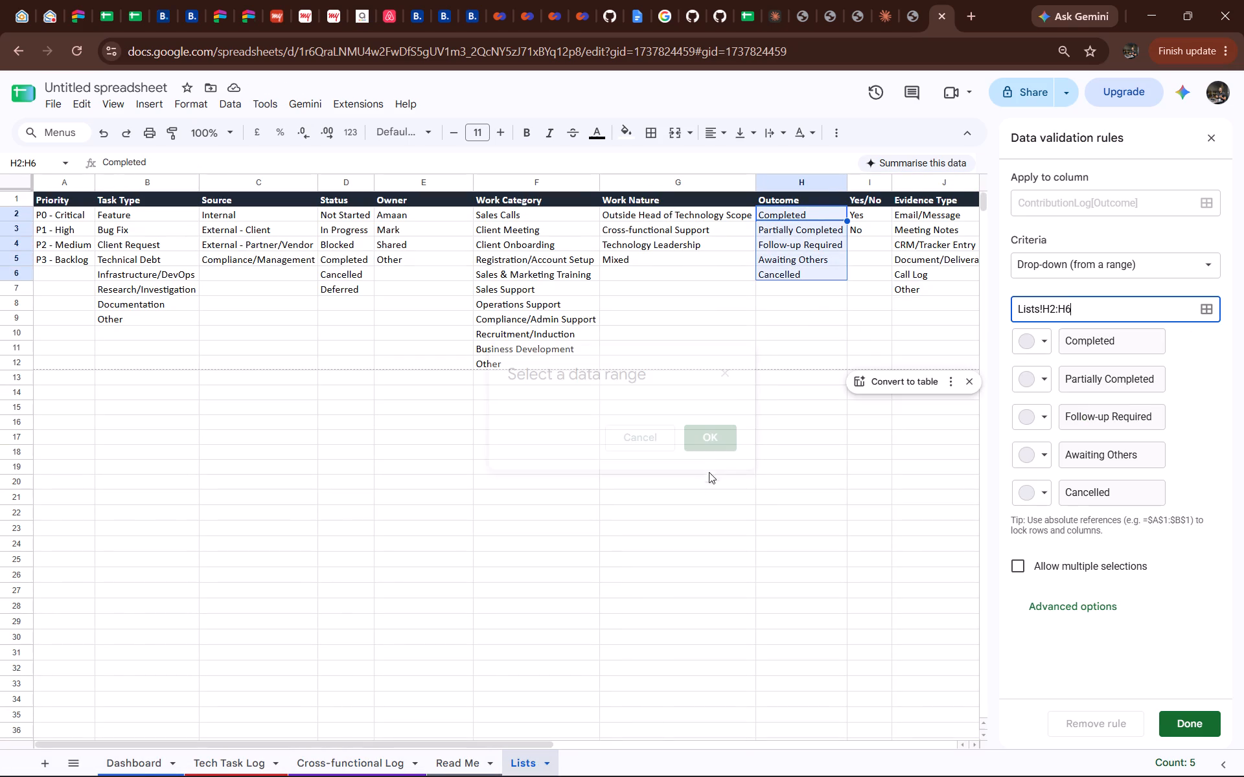
pyautogui.click(1206, 725)
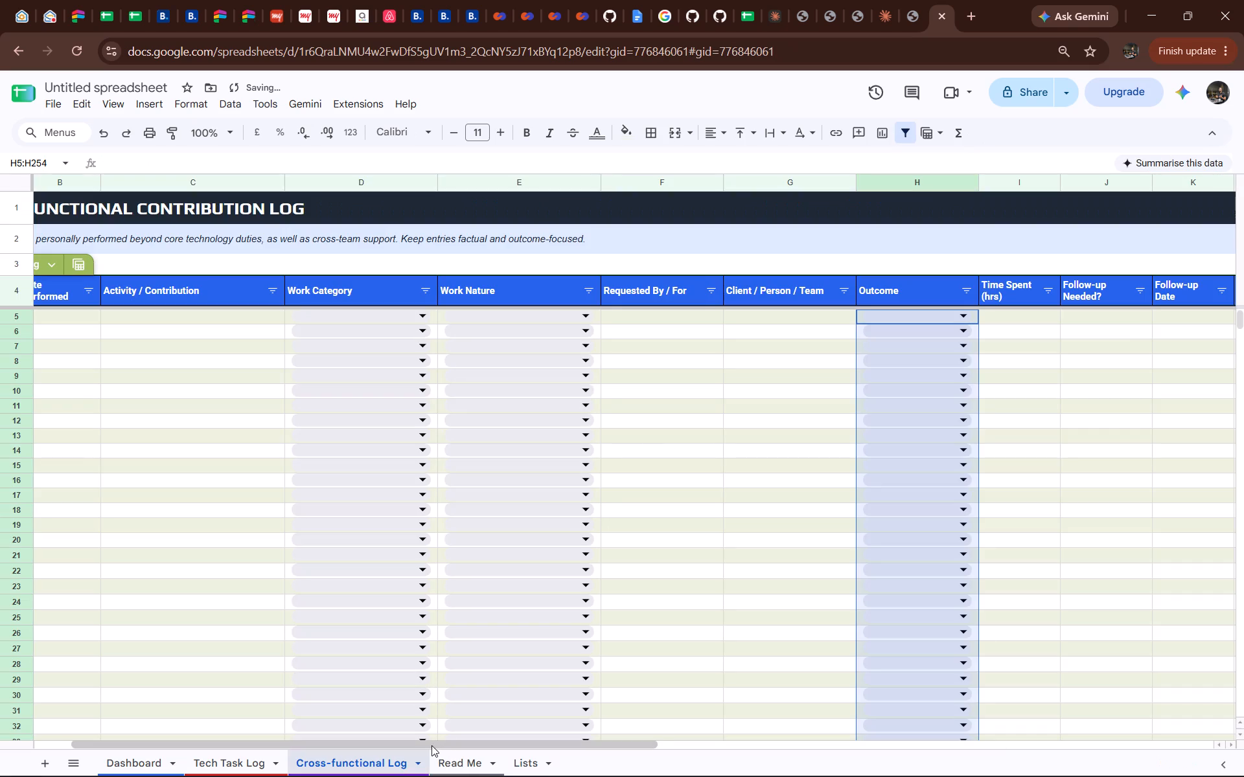
# Consult ChatGPT's column mappings and add a Drop-down (from a range) rule to the Cross-functional Log's Follow-up Needed? column.
pyautogui.hotkey('alt', 'Tab')
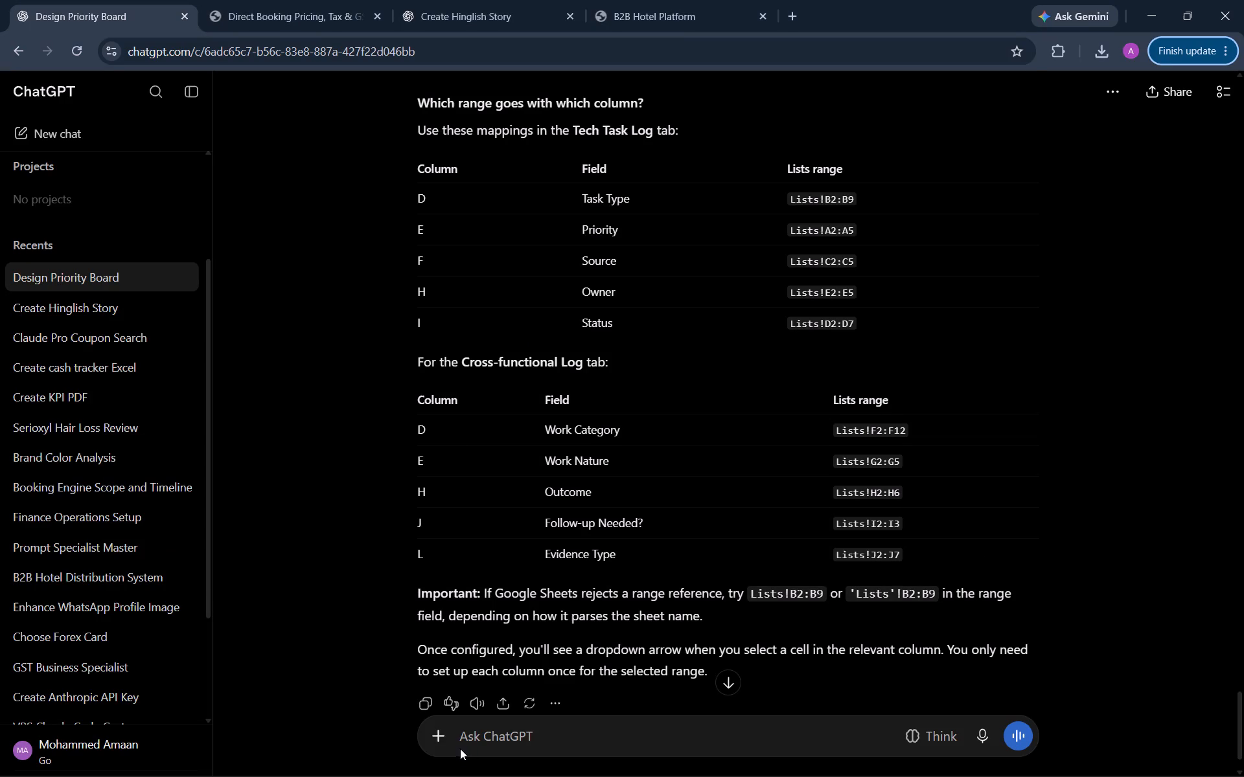
pyautogui.hotkey('alt', 'Tab')
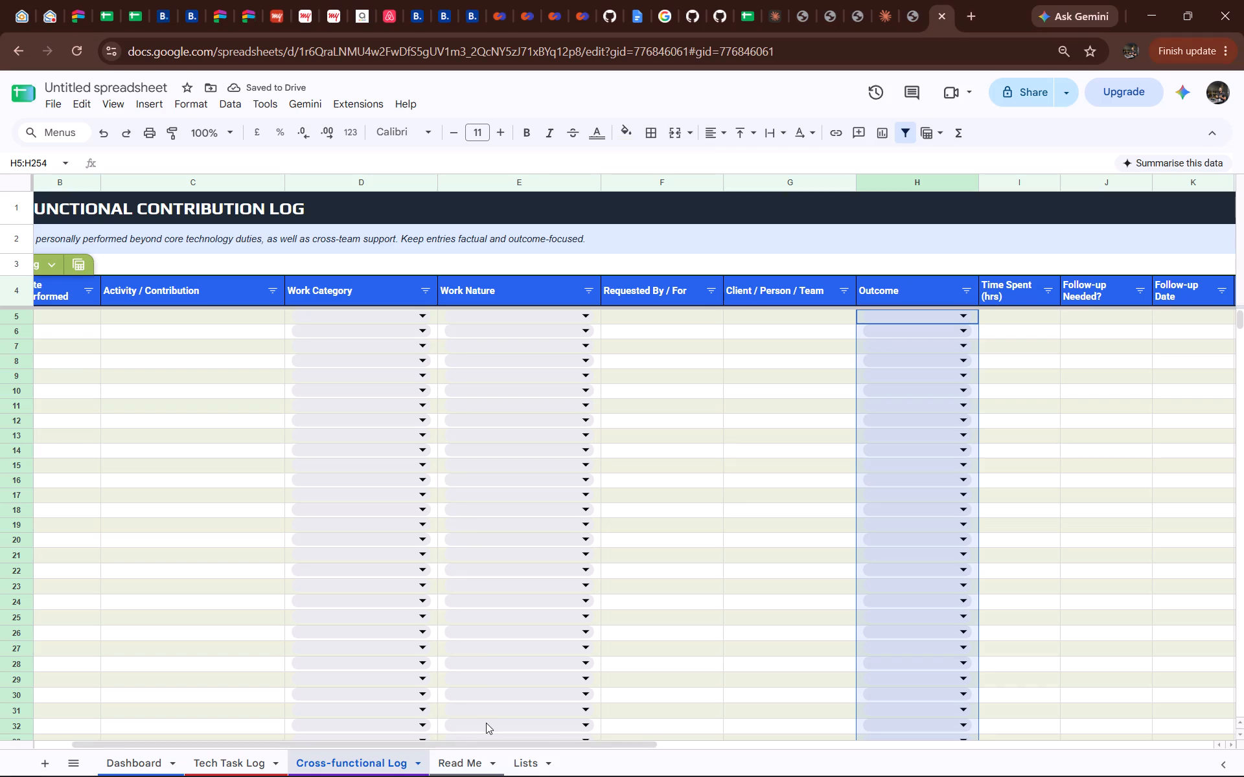
pyautogui.click(1090, 287)
pyautogui.click(277, 102)
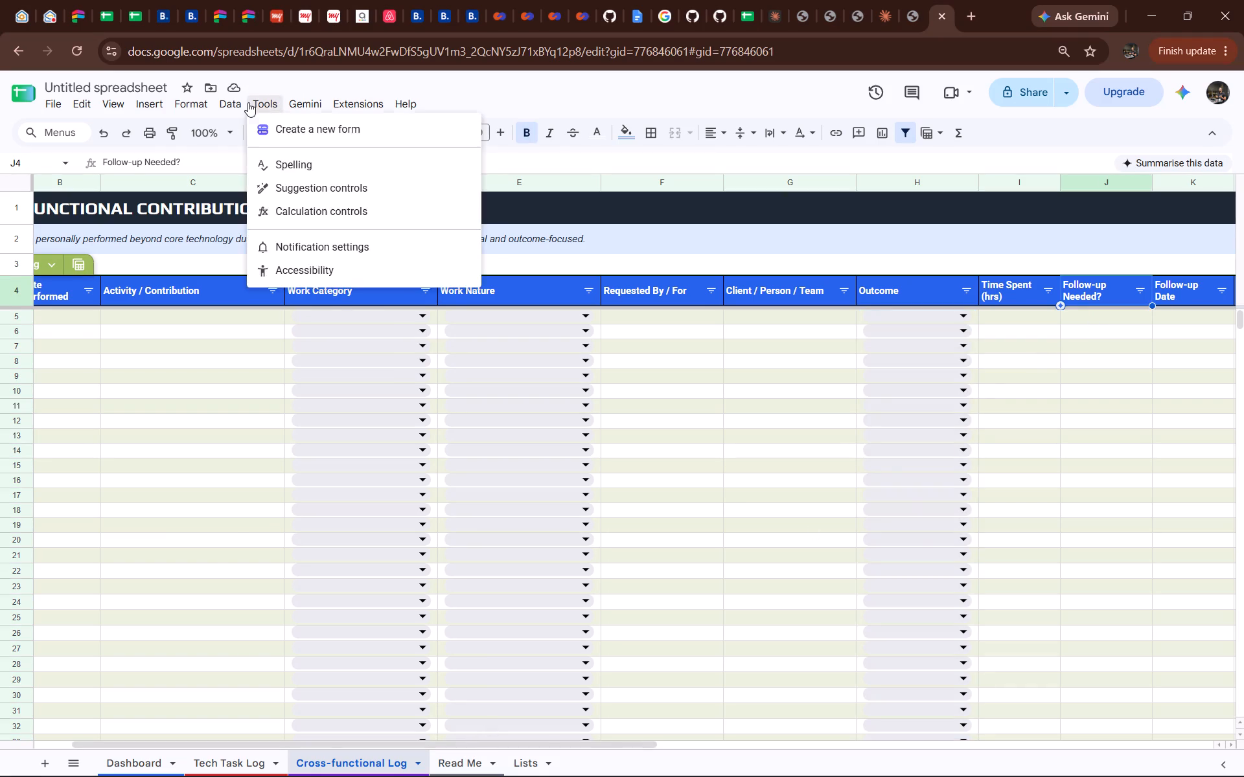
pyautogui.click(248, 102)
pyautogui.click(222, 102)
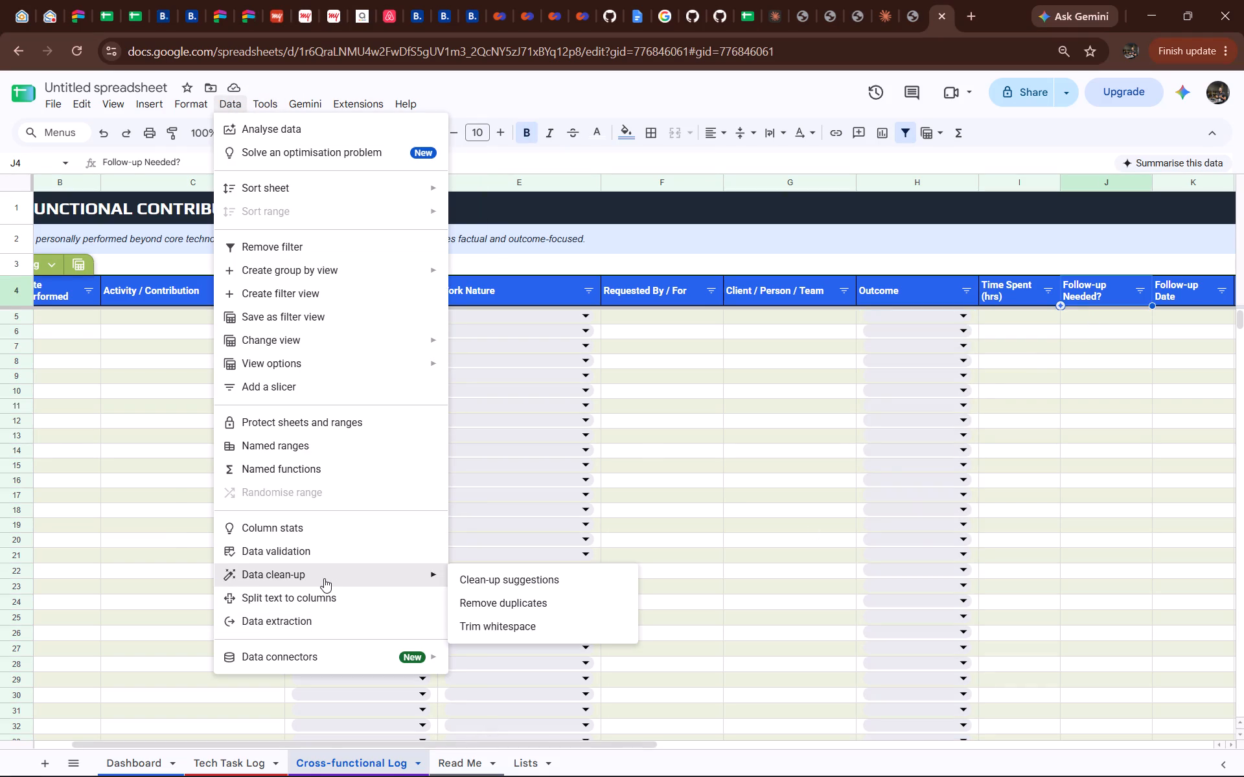
pyautogui.click(341, 556)
pyautogui.click(1177, 190)
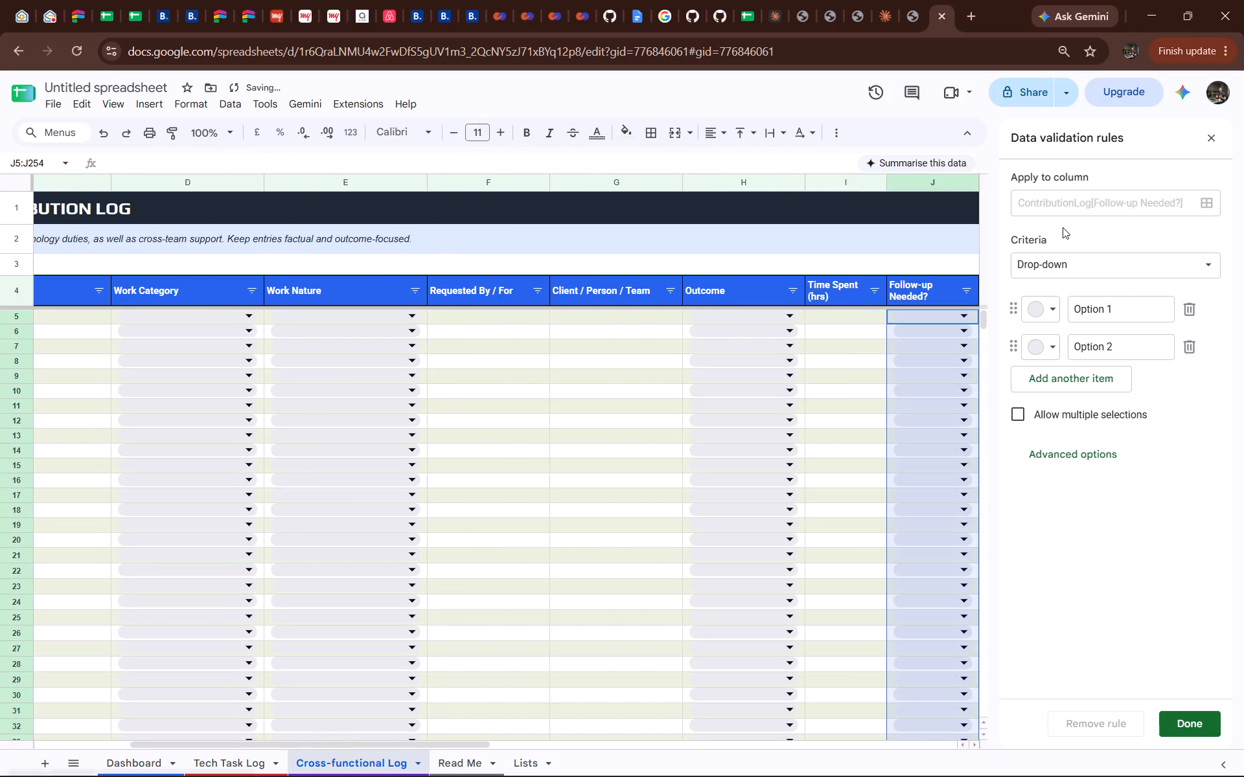
pyautogui.click(1088, 265)
pyautogui.click(1090, 297)
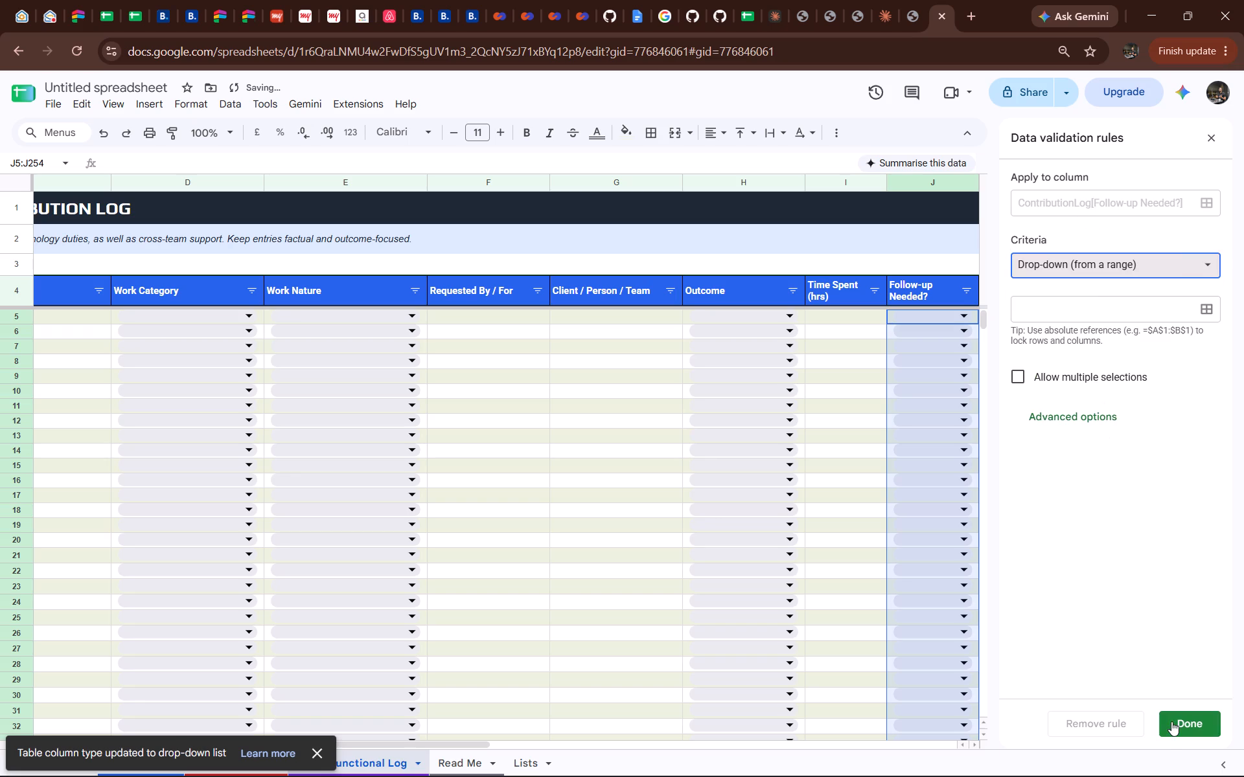
# Set the Follow-up Needed? dropdown's range to the Yes/No values in Lists!I2:I3 and save the rule.
pyautogui.click(522, 764)
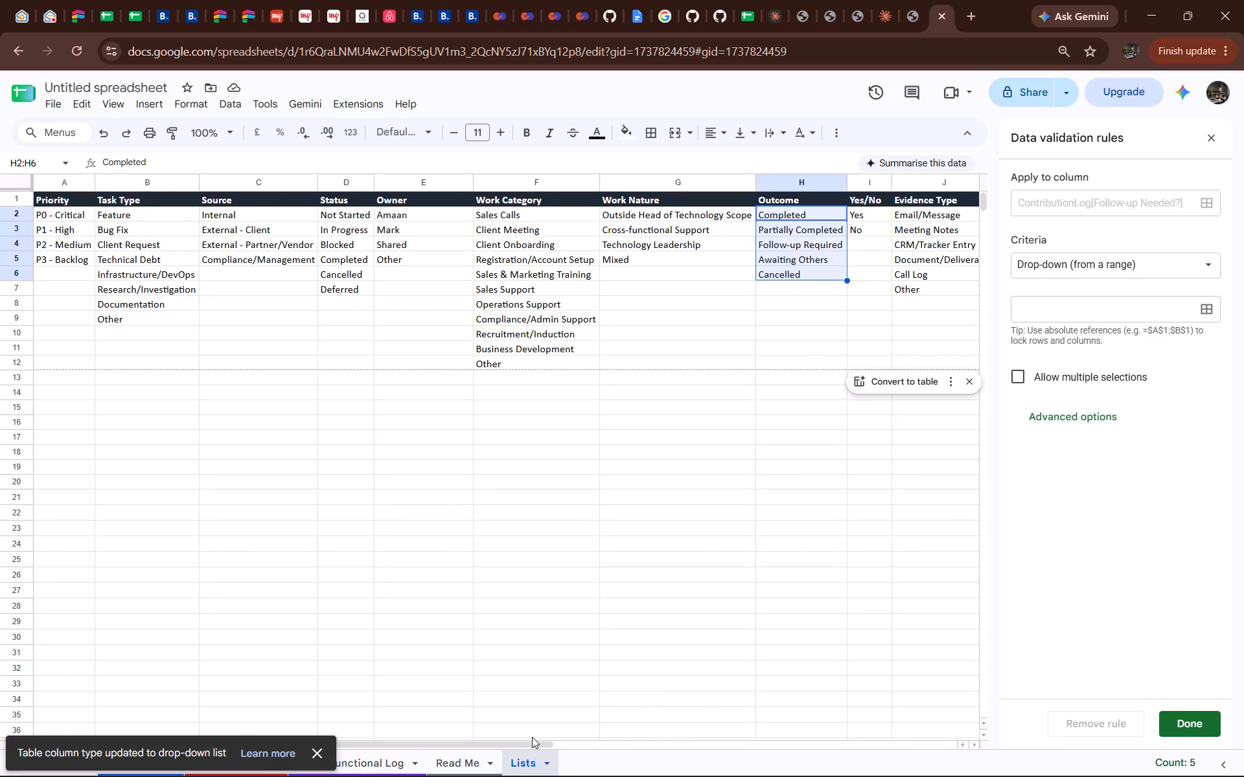
pyautogui.moveTo(521, 745); pyautogui.dragTo(665, 756)
pyautogui.hotkey('alt', 'Tab')
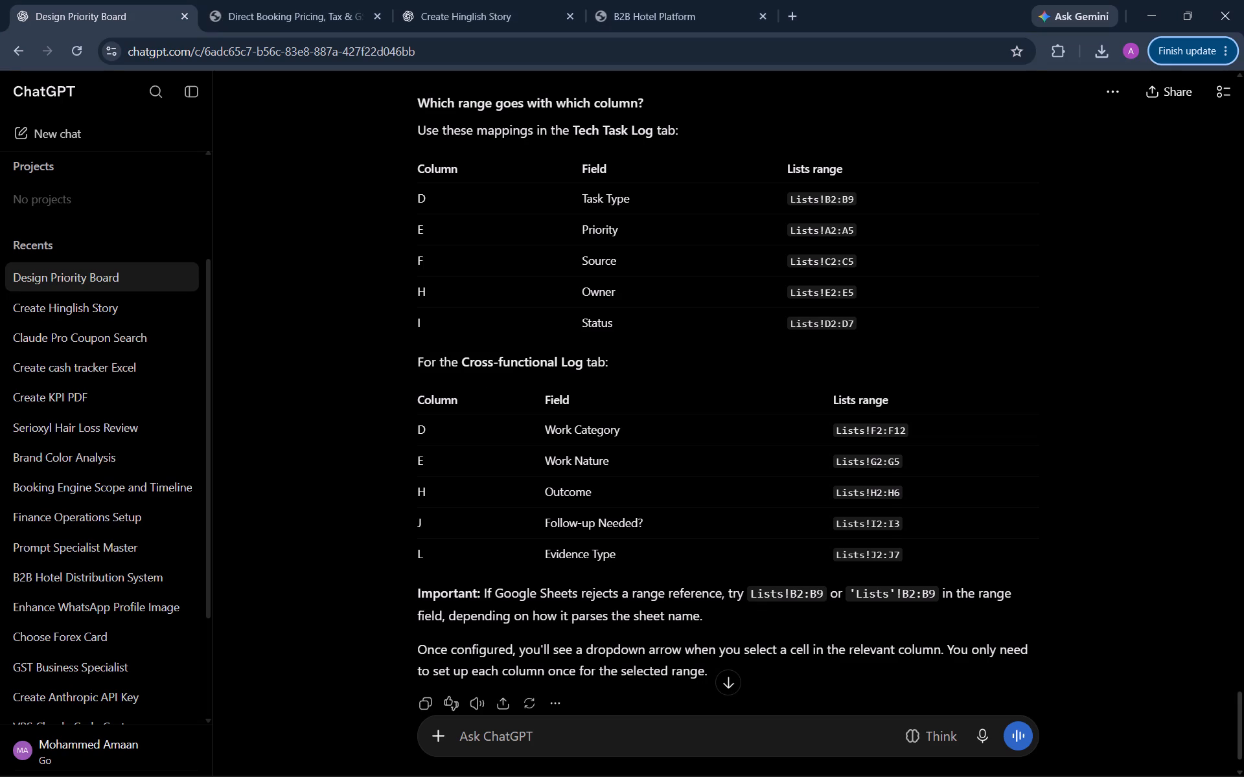
pyautogui.hotkey('alt', 'Tab')
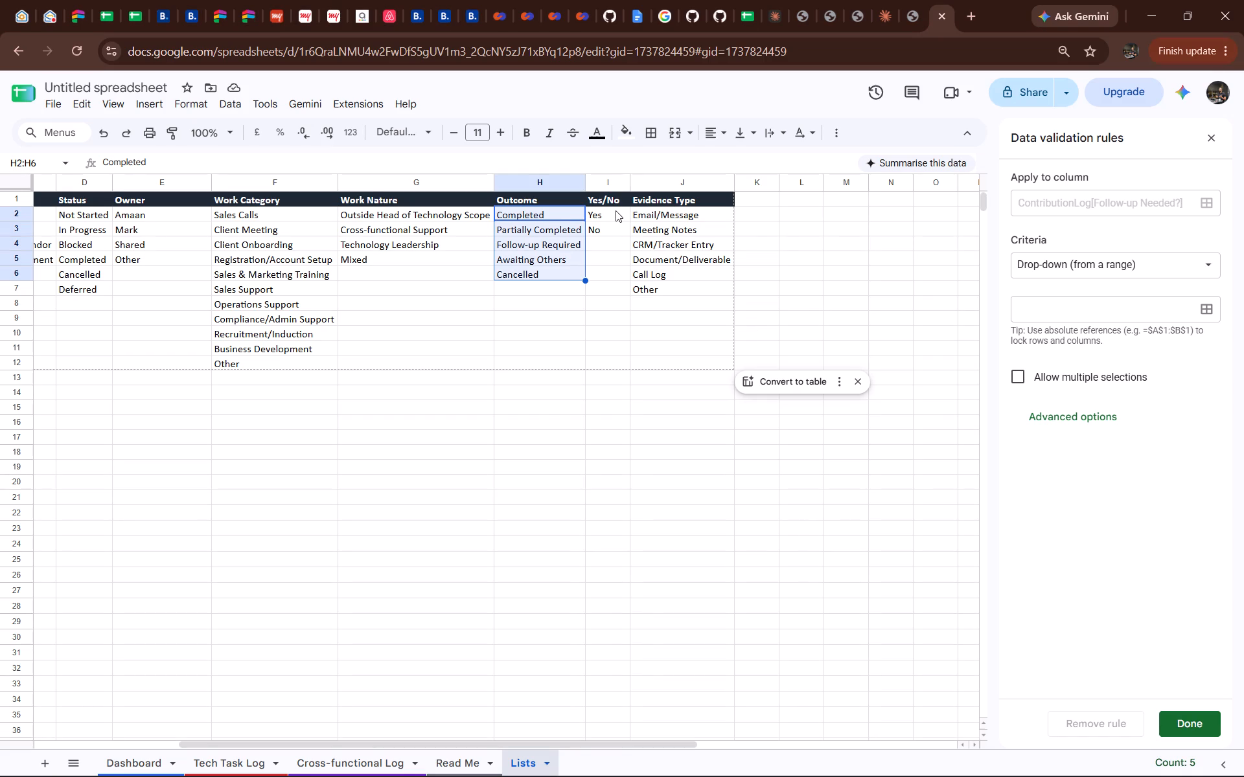
pyautogui.click(614, 213)
pyautogui.keyDown('shift'); pyautogui.moveTo(614, 213); pyautogui.dragTo(614, 230); pyautogui.keyUp('shift')
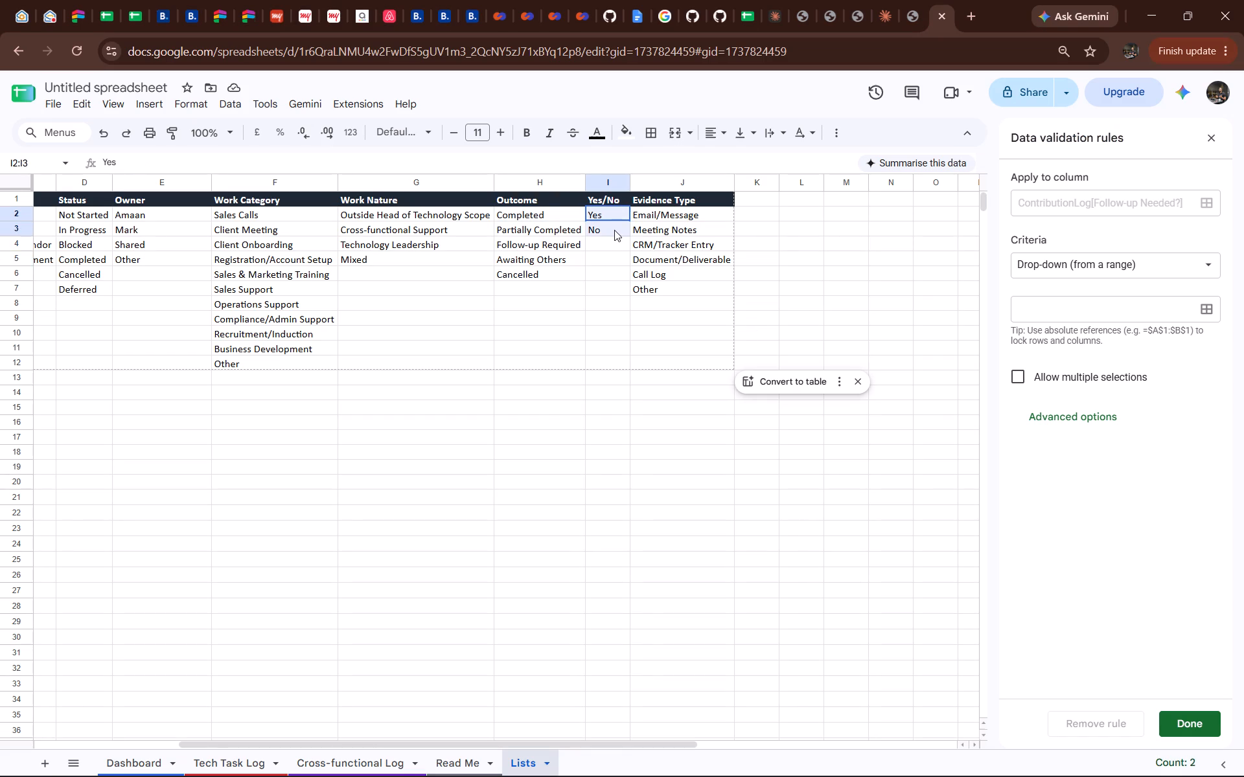
pyautogui.keyDown('shift'); pyautogui.moveTo(614, 230); pyautogui.dragTo(614, 229); pyautogui.keyUp('shift')
pyautogui.click(1042, 316)
pyautogui.keyDown('shift'); pyautogui.moveTo(616, 217); pyautogui.dragTo(616, 232); pyautogui.keyUp('shift')
pyautogui.click(723, 467)
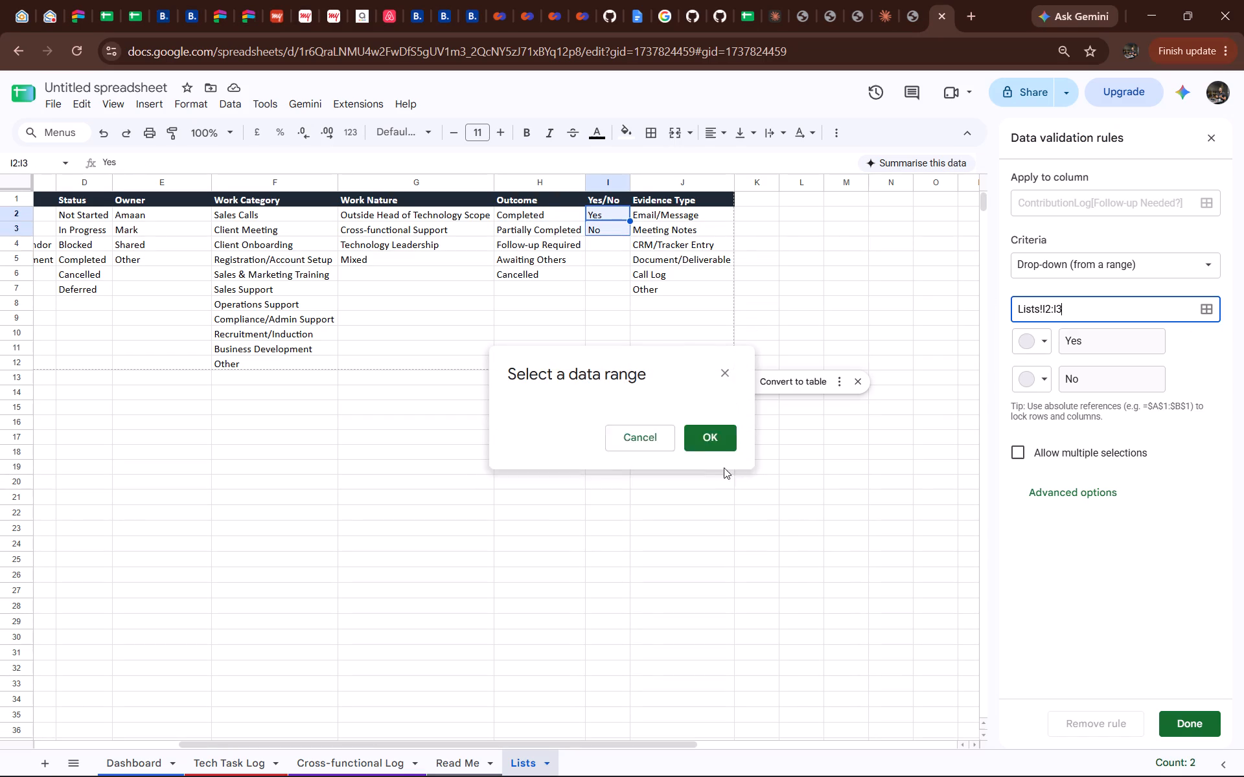
pyautogui.click(1197, 721)
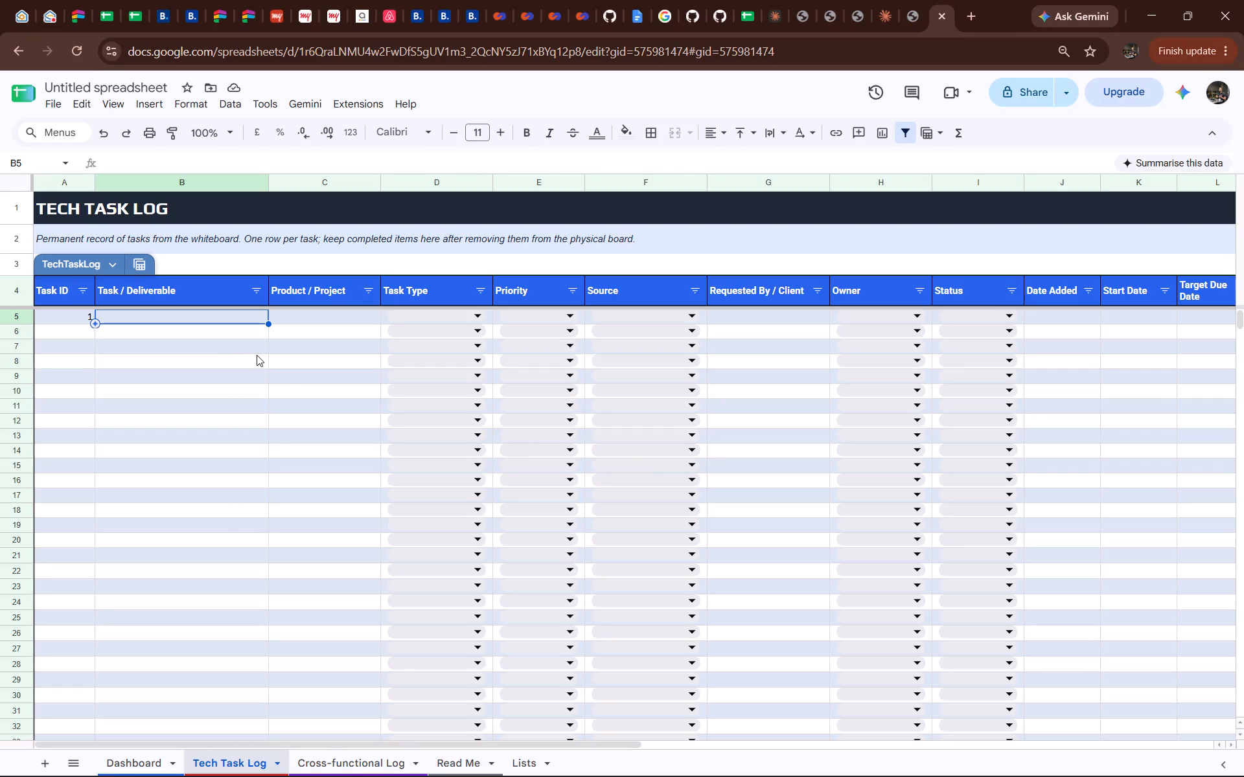
pyautogui.hotkey('shift', 'a')
pyautogui.write('gent')
pyautogui.press('space')
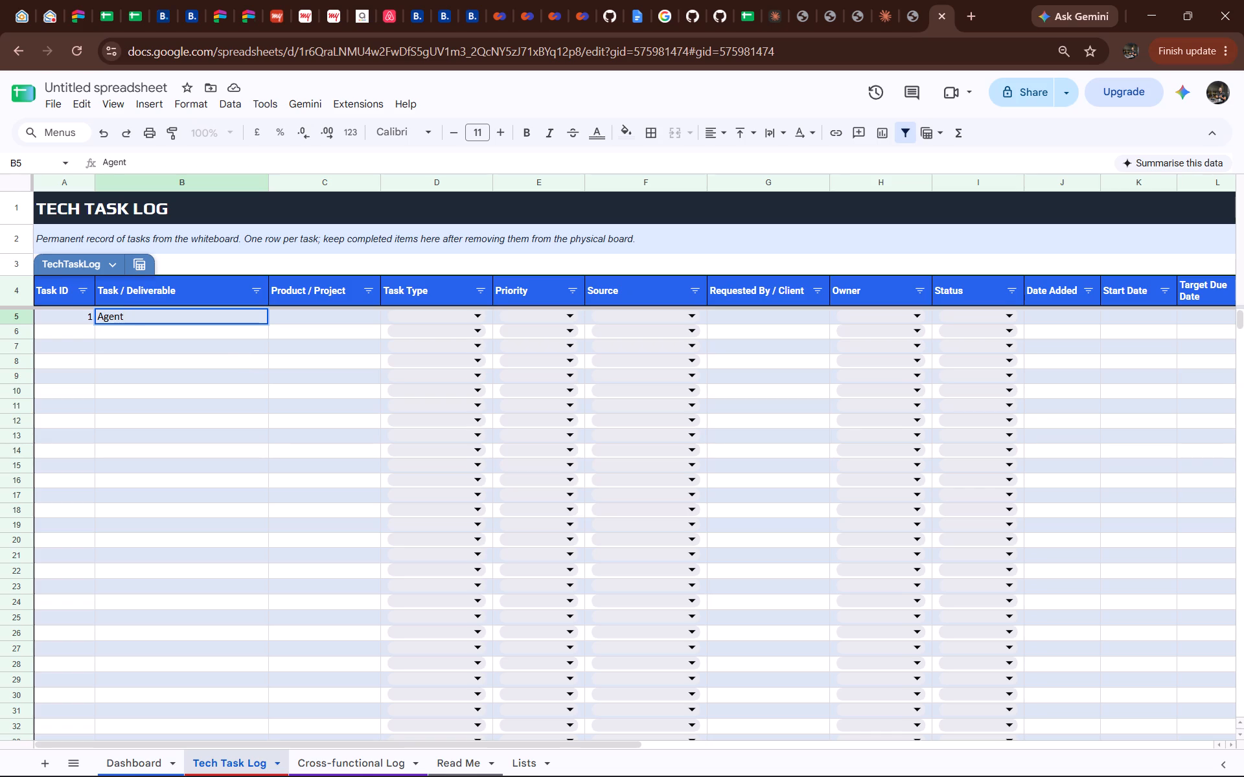
pyautogui.write('Direct')
pyautogui.press('space')
pyautogui.write('in')
pyautogui.press('BackSpace')
pyautogui.press('BackSpace')
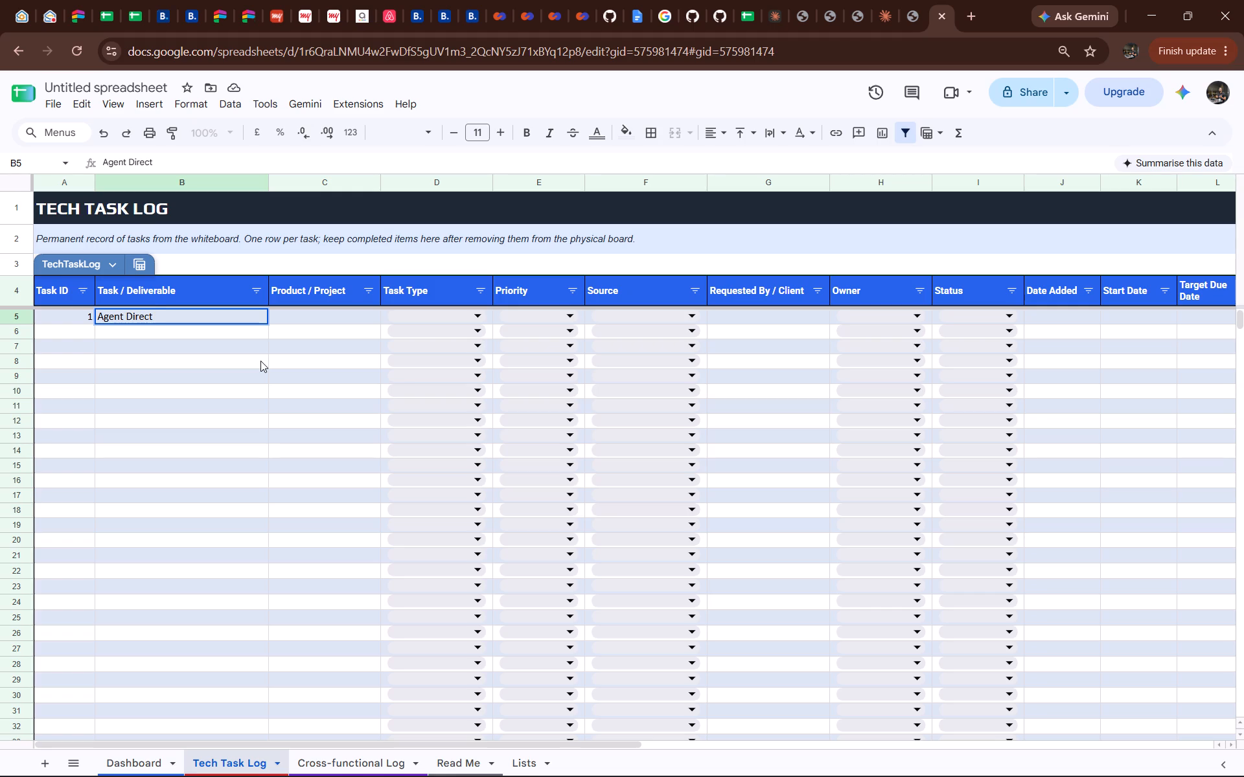
pyautogui.write('swi')
pyautogui.write('tch')
pyautogui.press('Right')
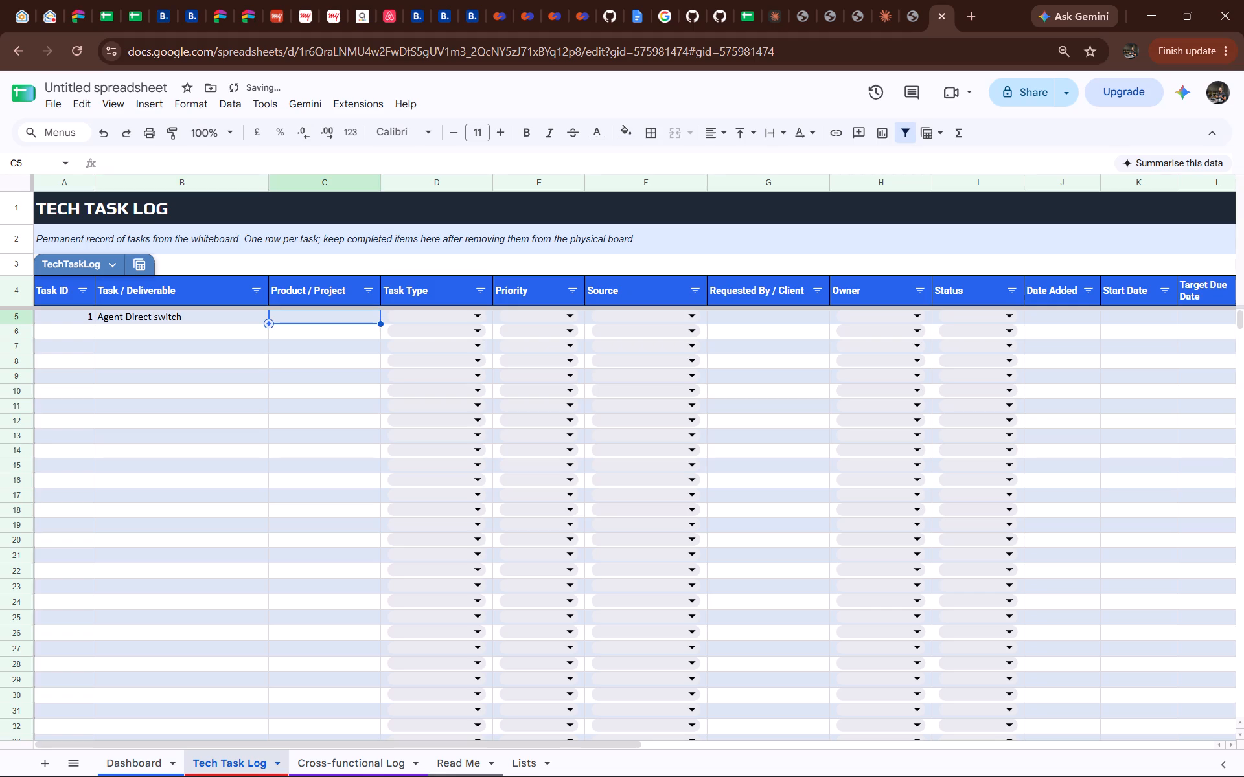
# Enter "PMS direct booking" as the Product / Project for task 1 in the Tech Task Log.
pyautogui.write('PMS')
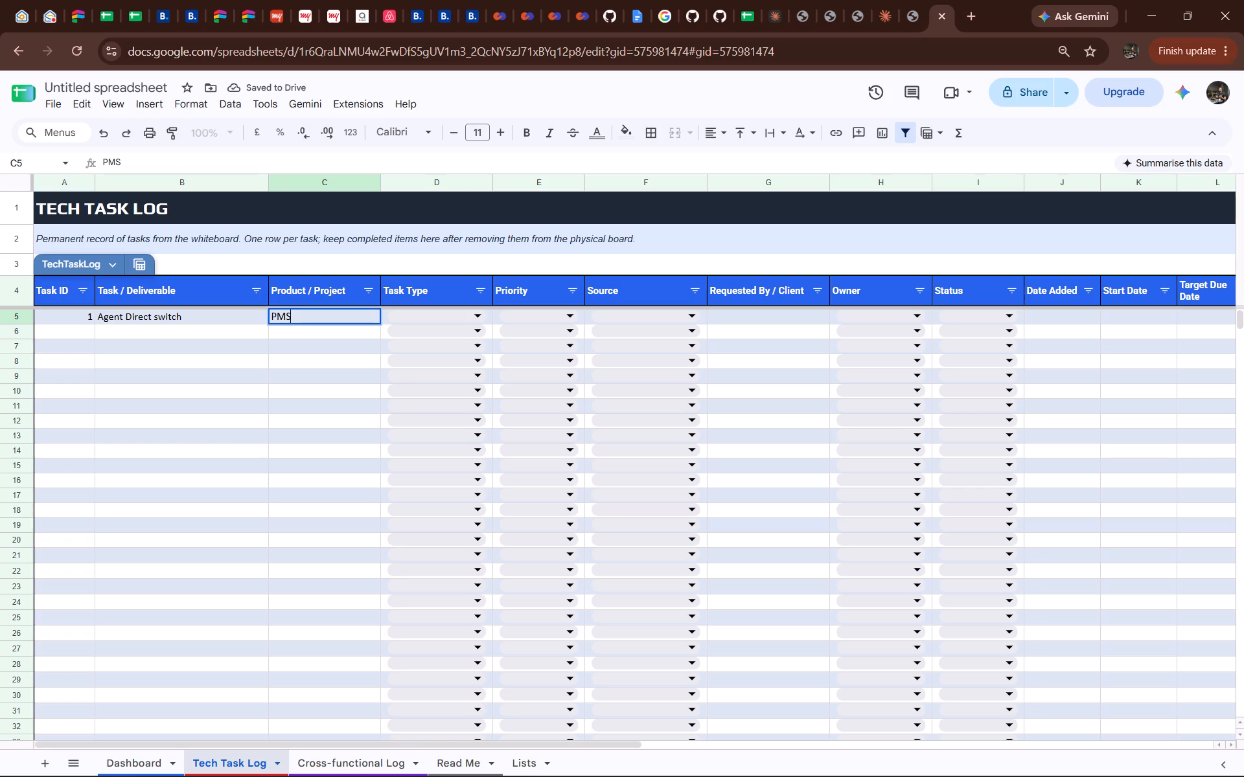
pyautogui.press('space')
pyautogui.write('boko')
pyautogui.press('BackSpace')
pyautogui.press('BackSpace')
pyautogui.press('o')
pyautogui.press('BackSpace')
pyautogui.press('BackSpace')
pyautogui.press('BackSpace')
pyautogui.write('direct booking')
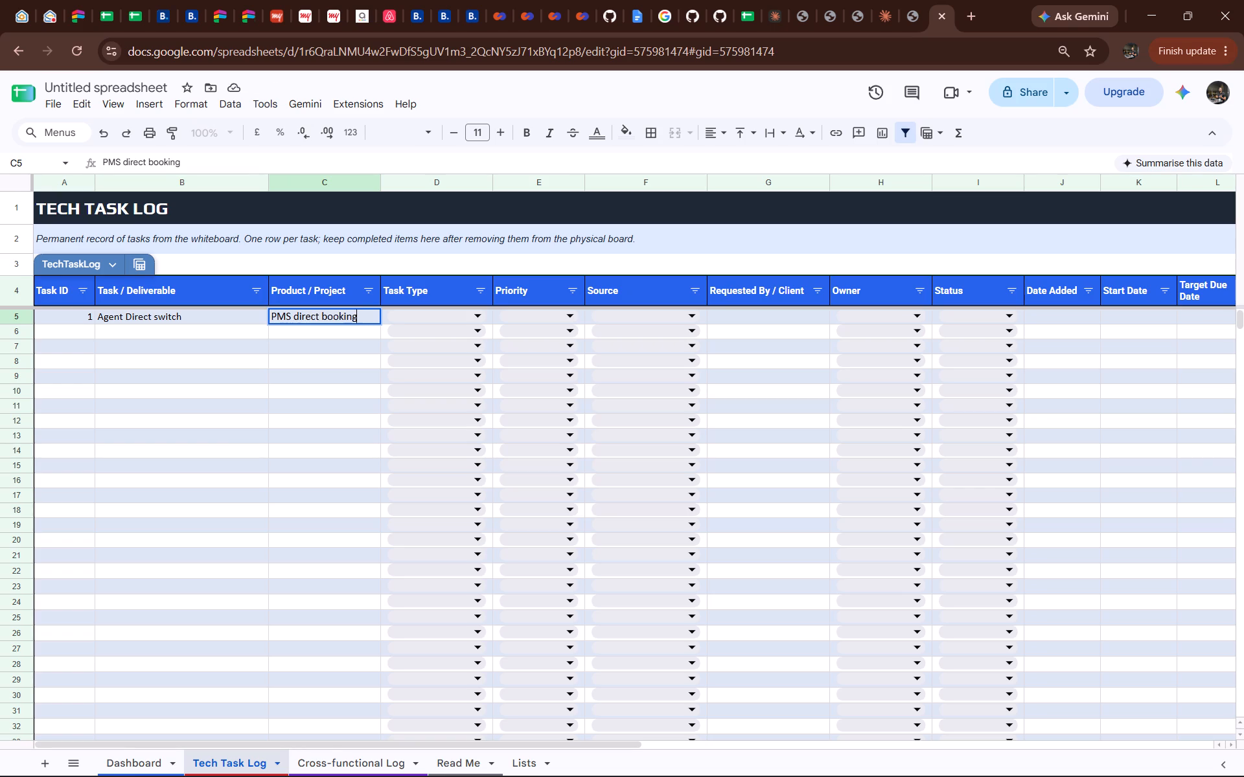
pyautogui.press('Right')
# Open the Task Type dropdown for task 1 and go through its options to find a suitable type.
pyautogui.press('Return')
pyautogui.press('Down')
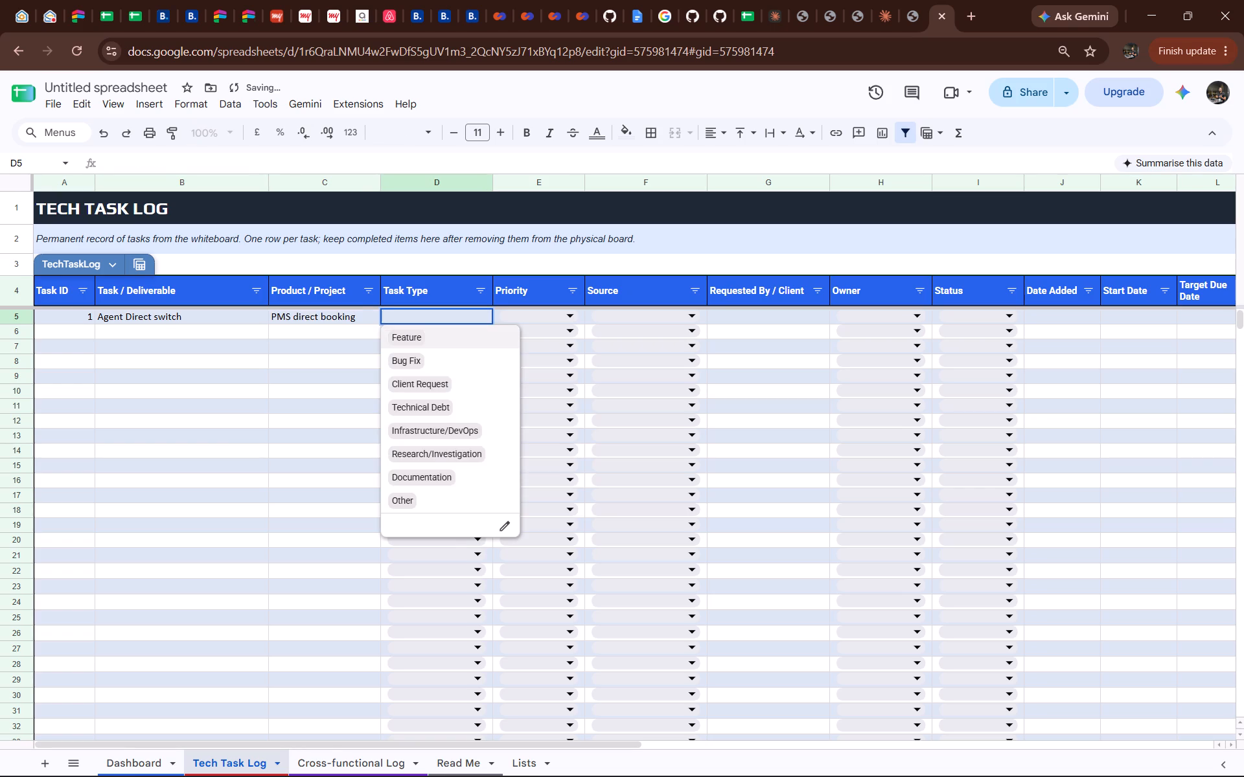
pyautogui.press('Down')
pyautogui.press('Down')
pyautogui.press('Down')
pyautogui.press('Down')
pyautogui.press('Down')
pyautogui.press('Down')
pyautogui.press('Down')
pyautogui.press('Up')
pyautogui.press('Up')
pyautogui.press('Up')
pyautogui.press('Up')
pyautogui.press('Up')
pyautogui.press('Up')
pyautogui.press('Up')
pyautogui.press('Down')
pyautogui.press('Up')
pyautogui.press('Down')
pyautogui.press('Down')
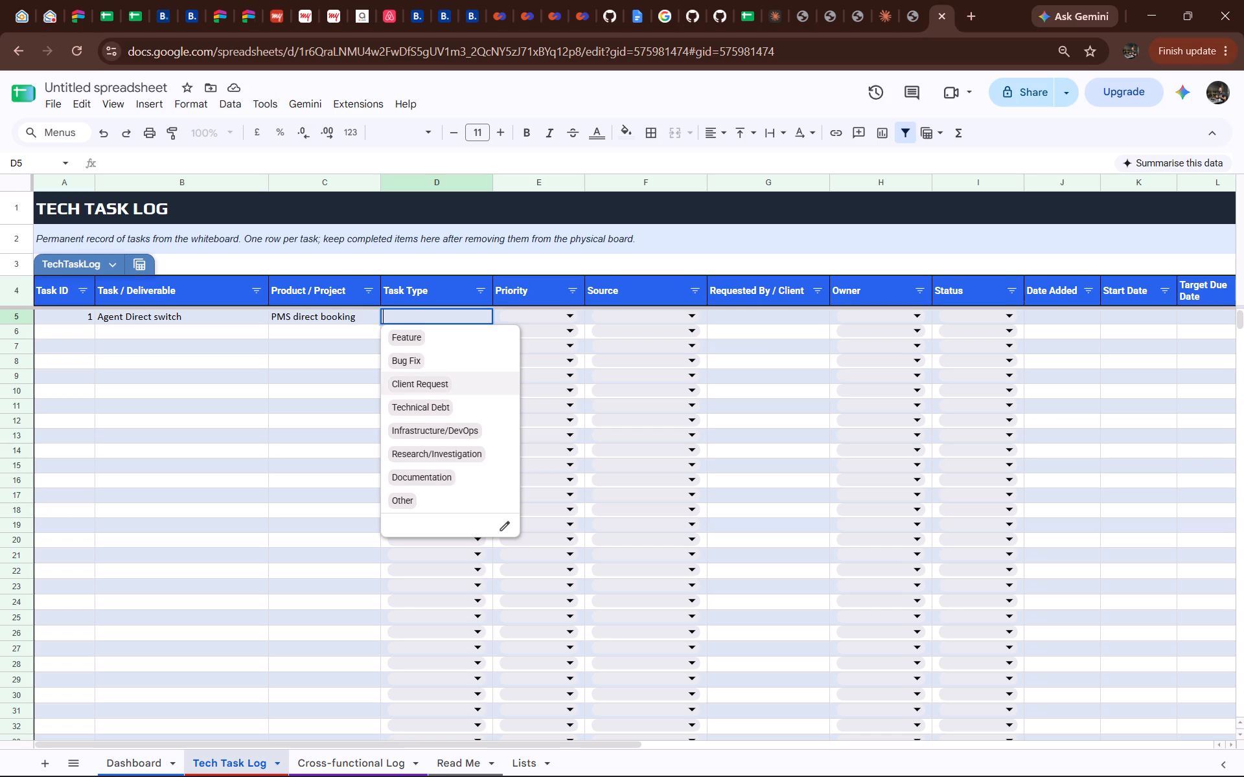
pyautogui.press('Down')
pyautogui.press('Up')
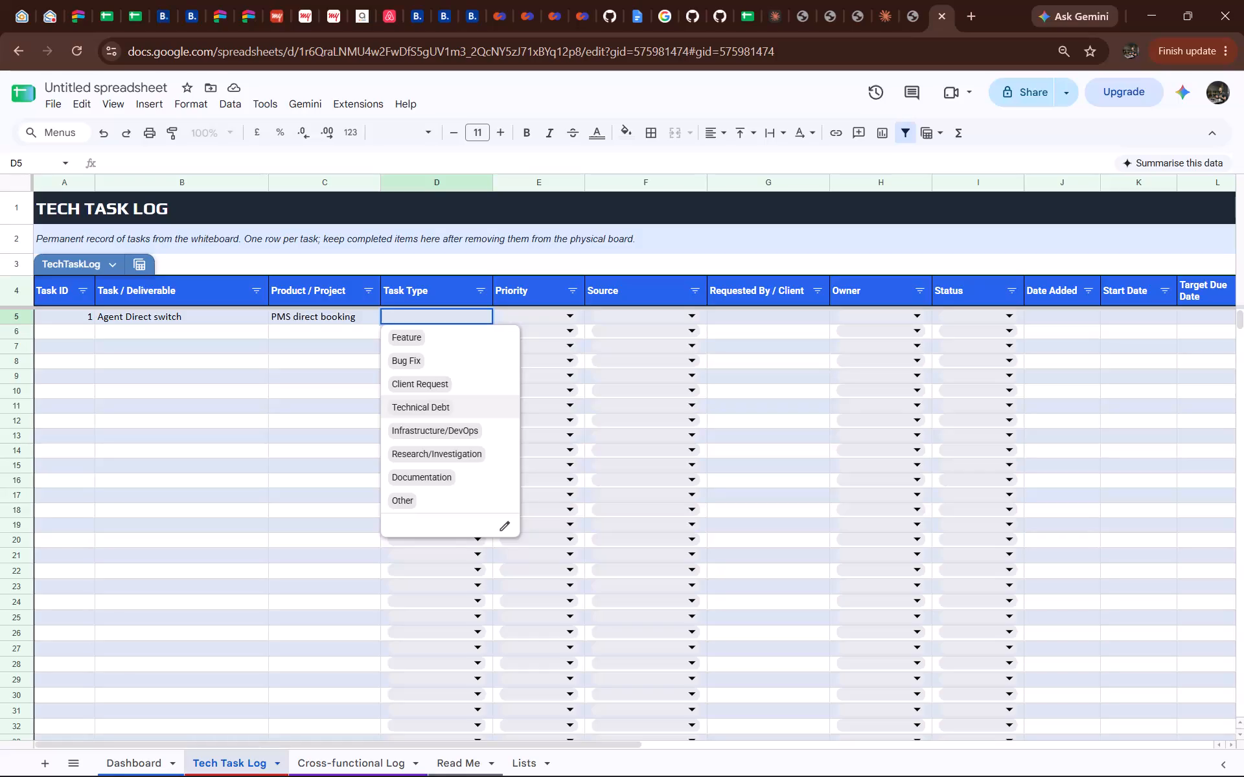
pyautogui.press('Up')
pyautogui.press('Up')
pyautogui.press('Down')
pyautogui.press('Down')
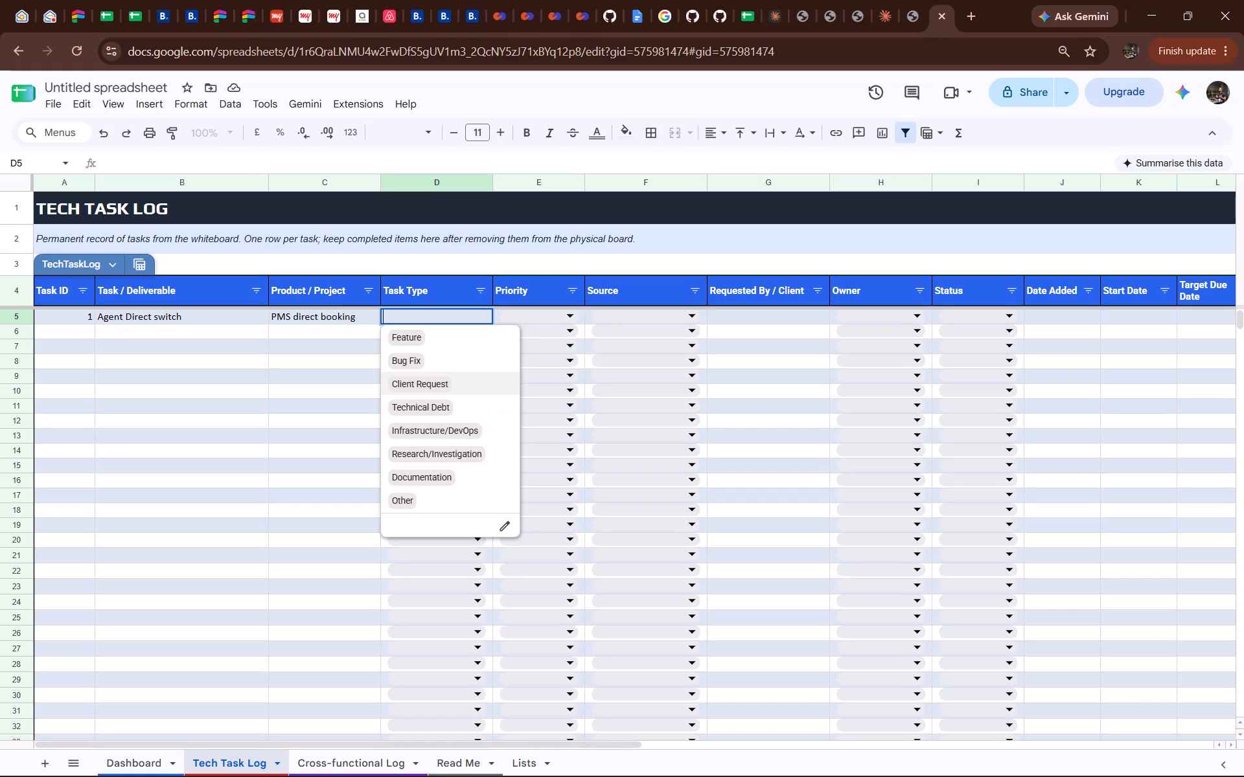
pyautogui.press('Down')
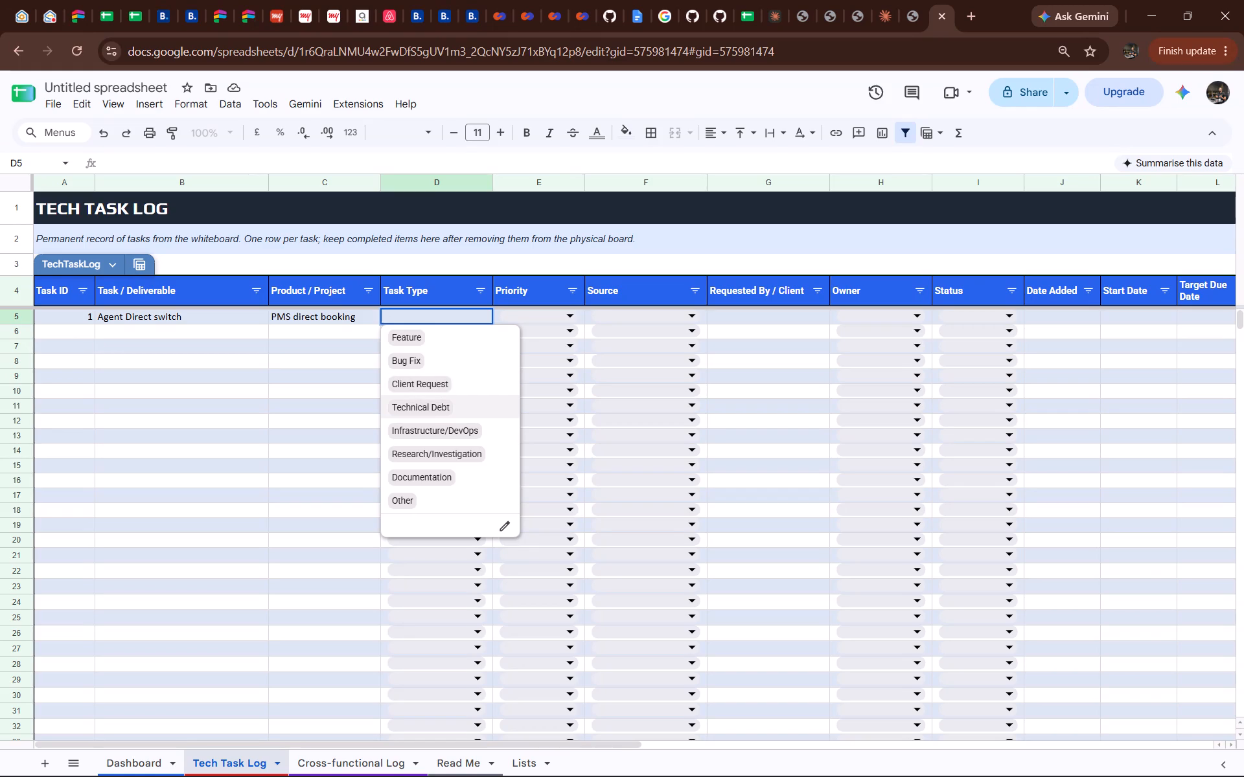
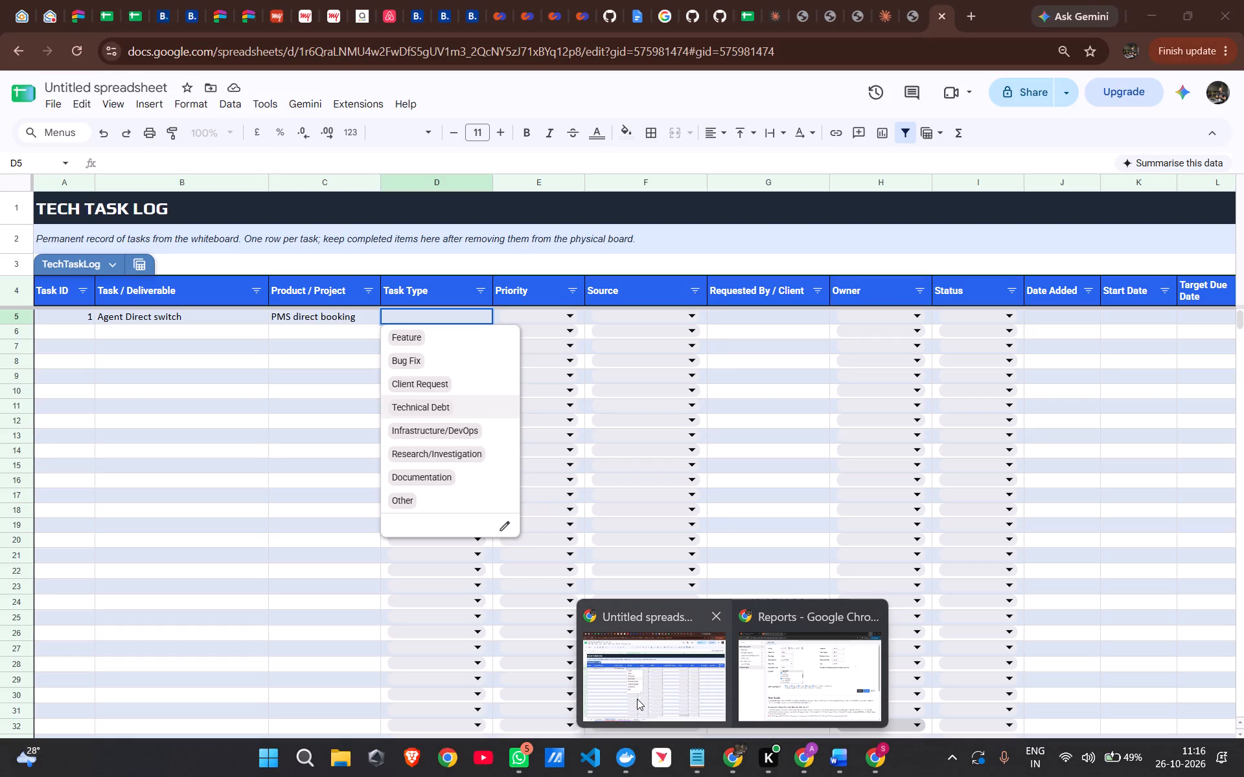
# Switch back to the Google Sheets tracker and set the Agent Direct switch task's Task Type to Feature.
pyautogui.click(637, 699)
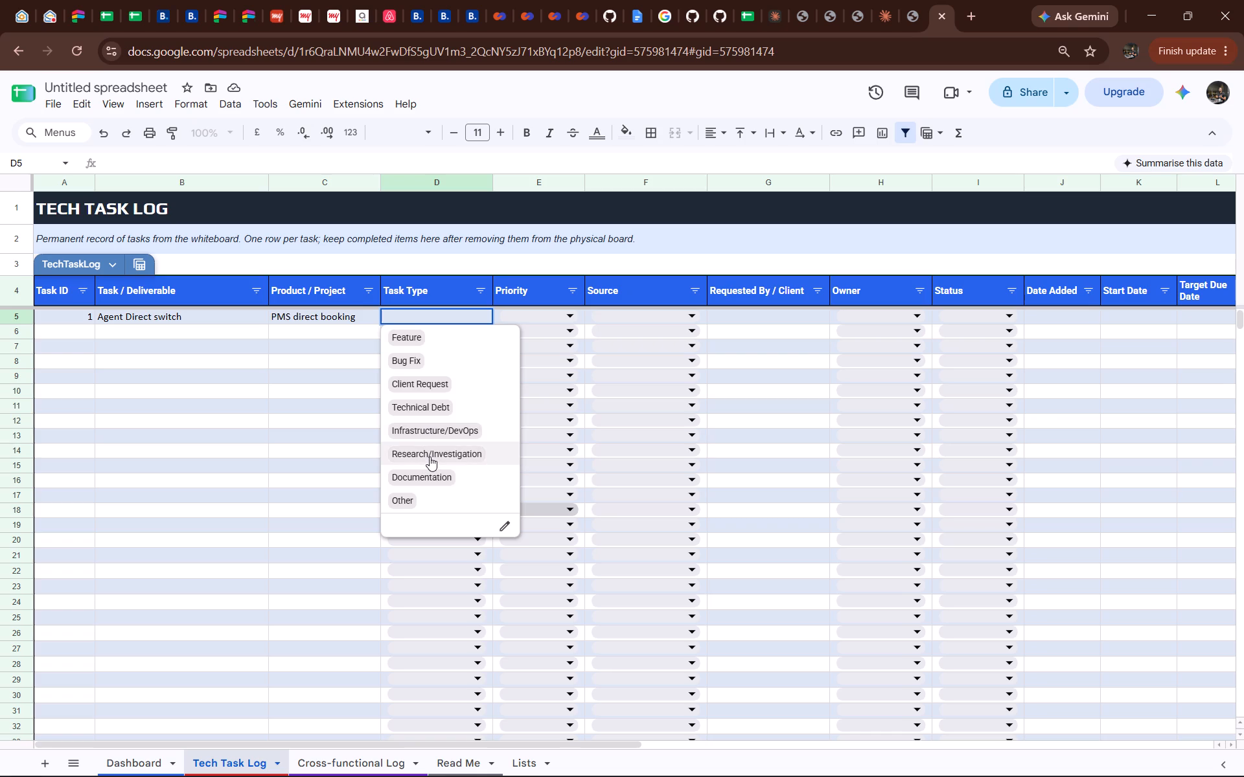
pyautogui.click(412, 341)
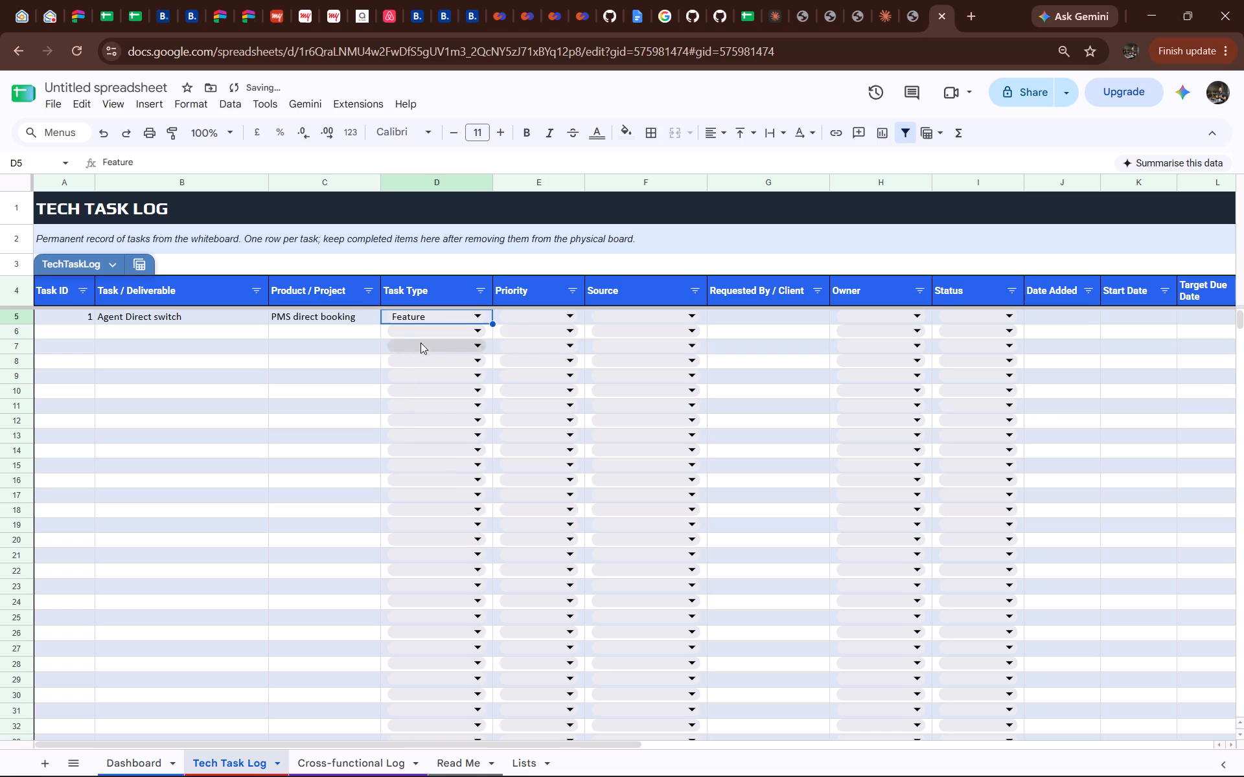
# Set the Agent Direct switch task's Priority to P0 - Critical and its Source to Internal.
pyautogui.click(547, 304)
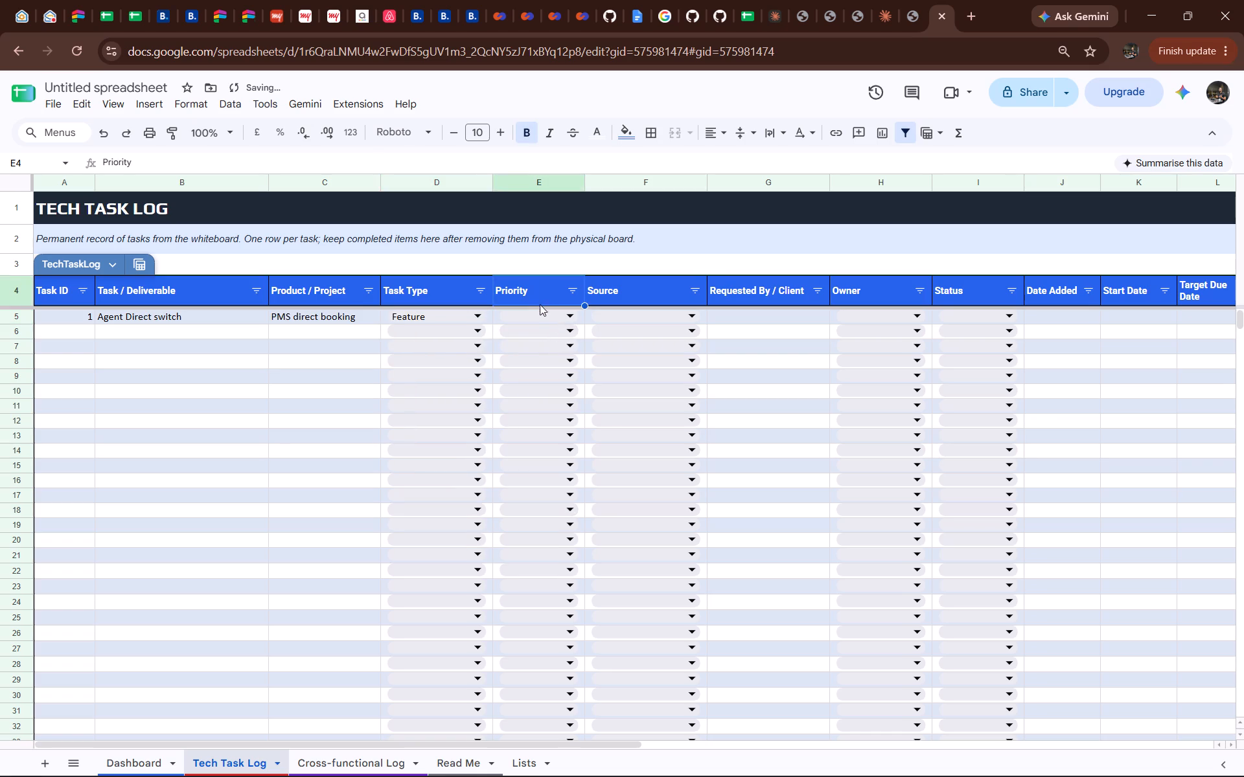
pyautogui.click(538, 311)
pyautogui.click(523, 335)
pyautogui.click(635, 320)
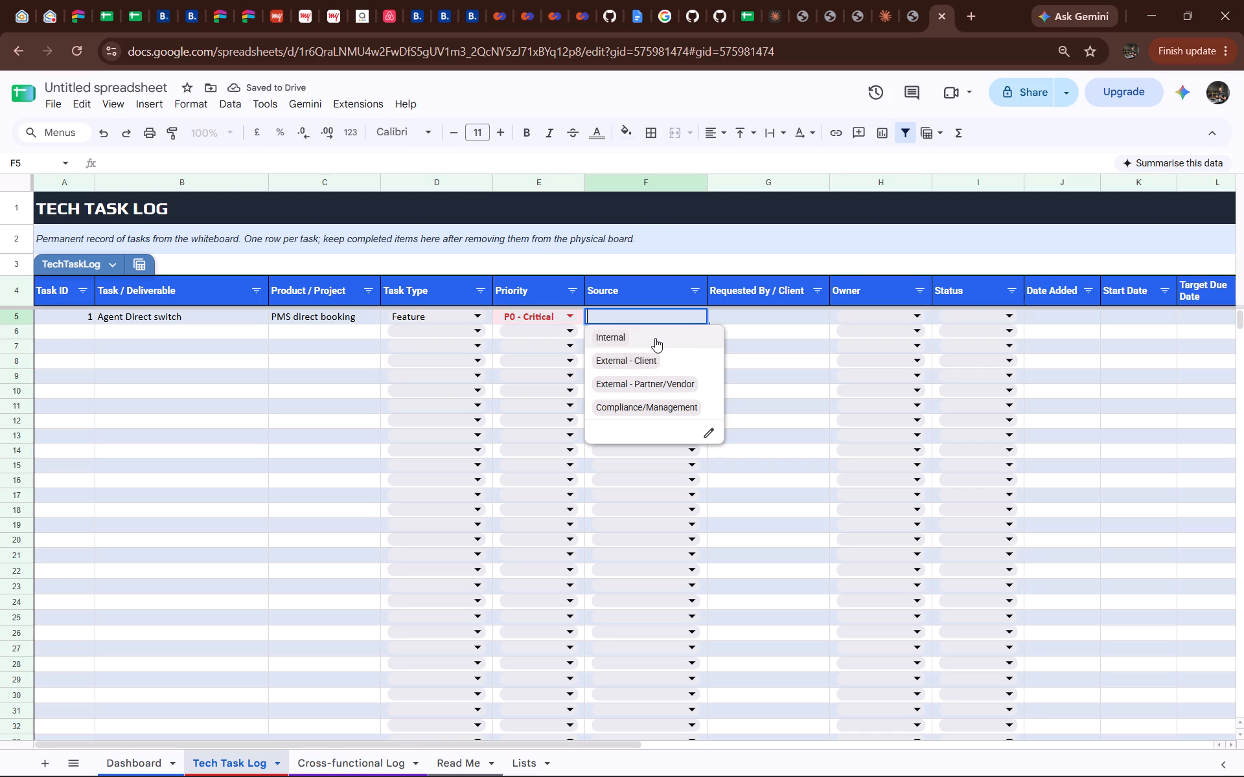
pyautogui.click(656, 340)
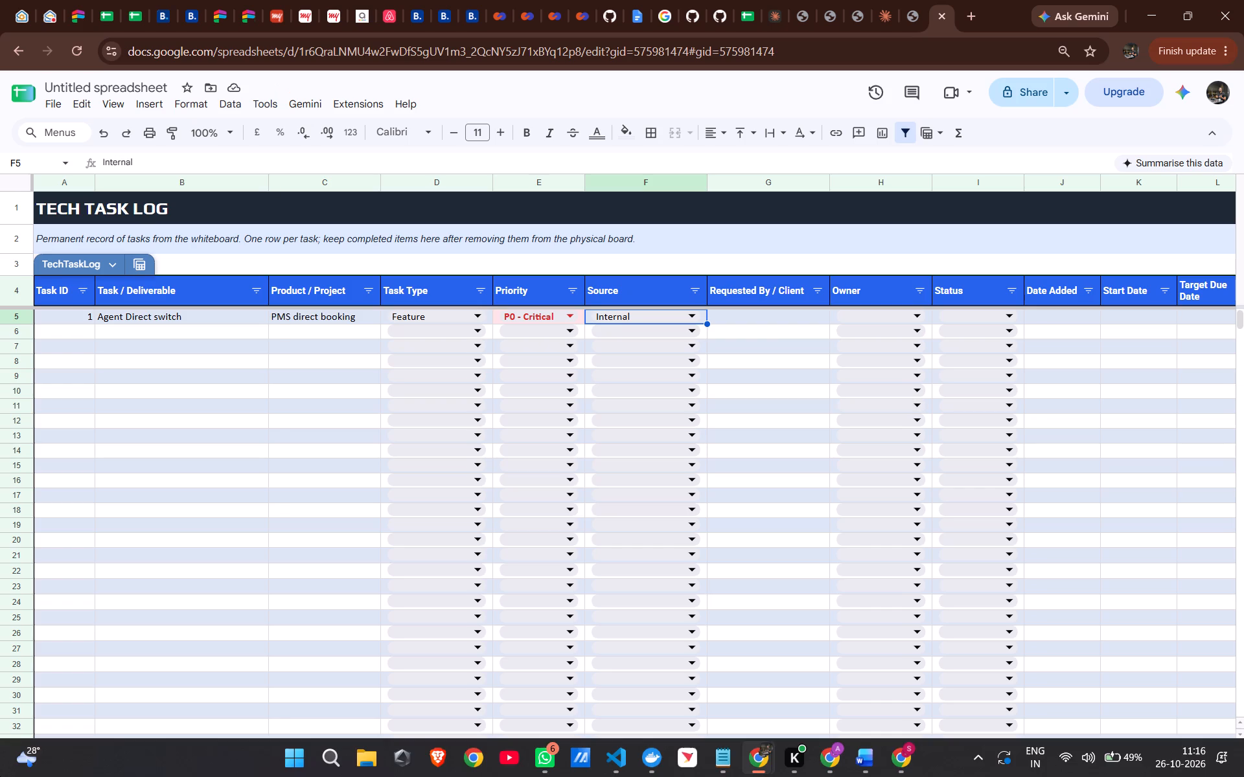
# Set the Agent Direct switch task's Owner to Mark and its Status to Completed.
pyautogui.click(865, 321)
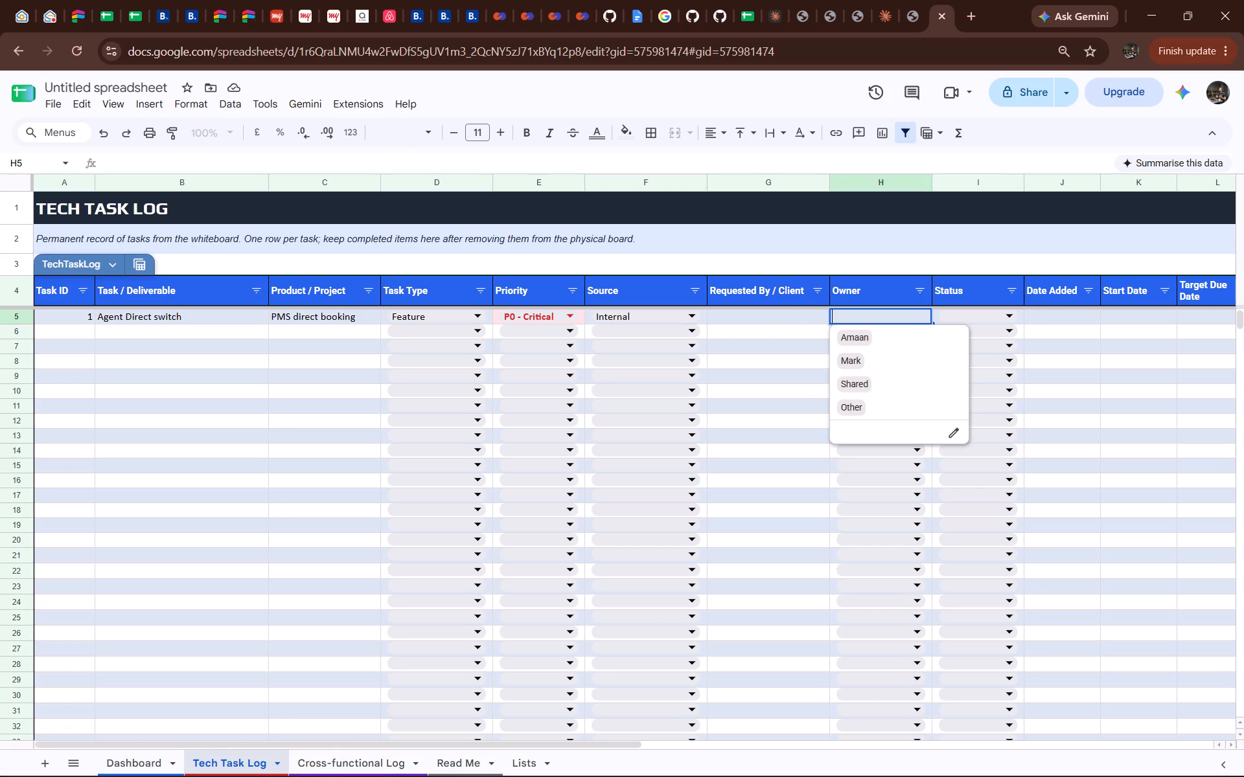
pyautogui.click(858, 361)
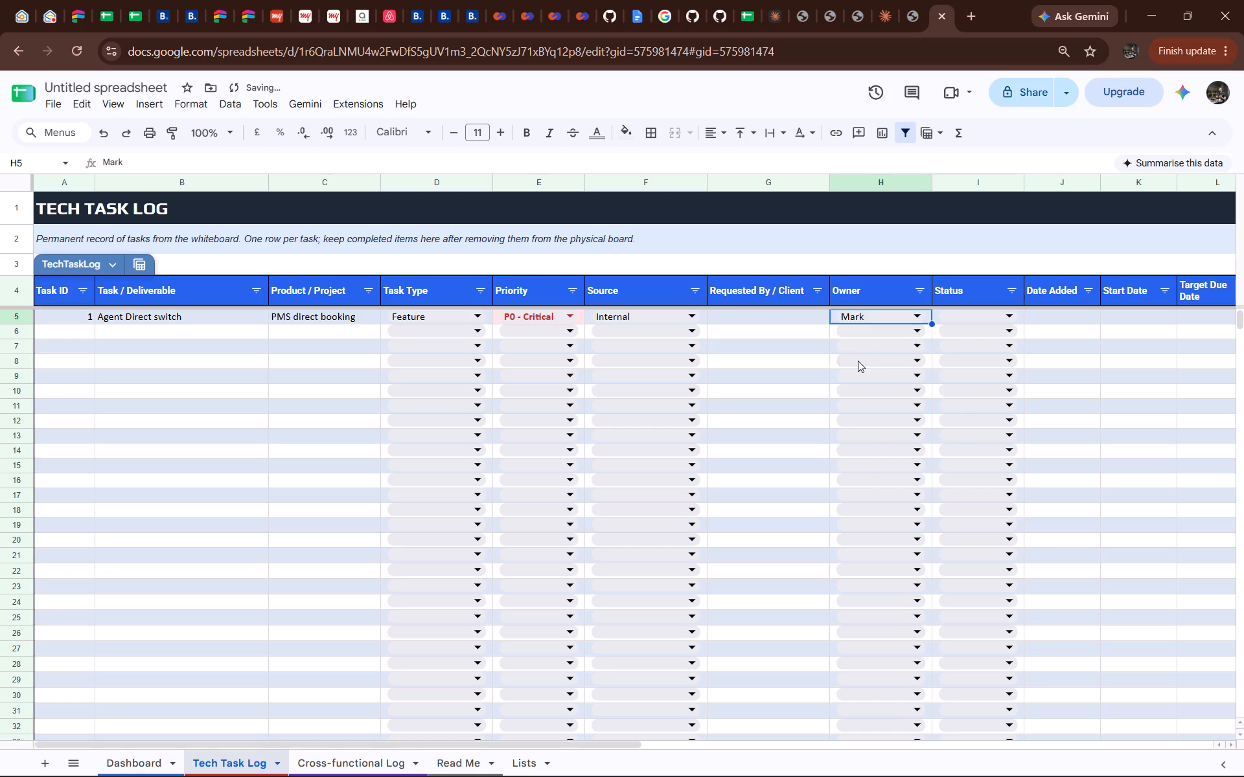
pyautogui.click(882, 317)
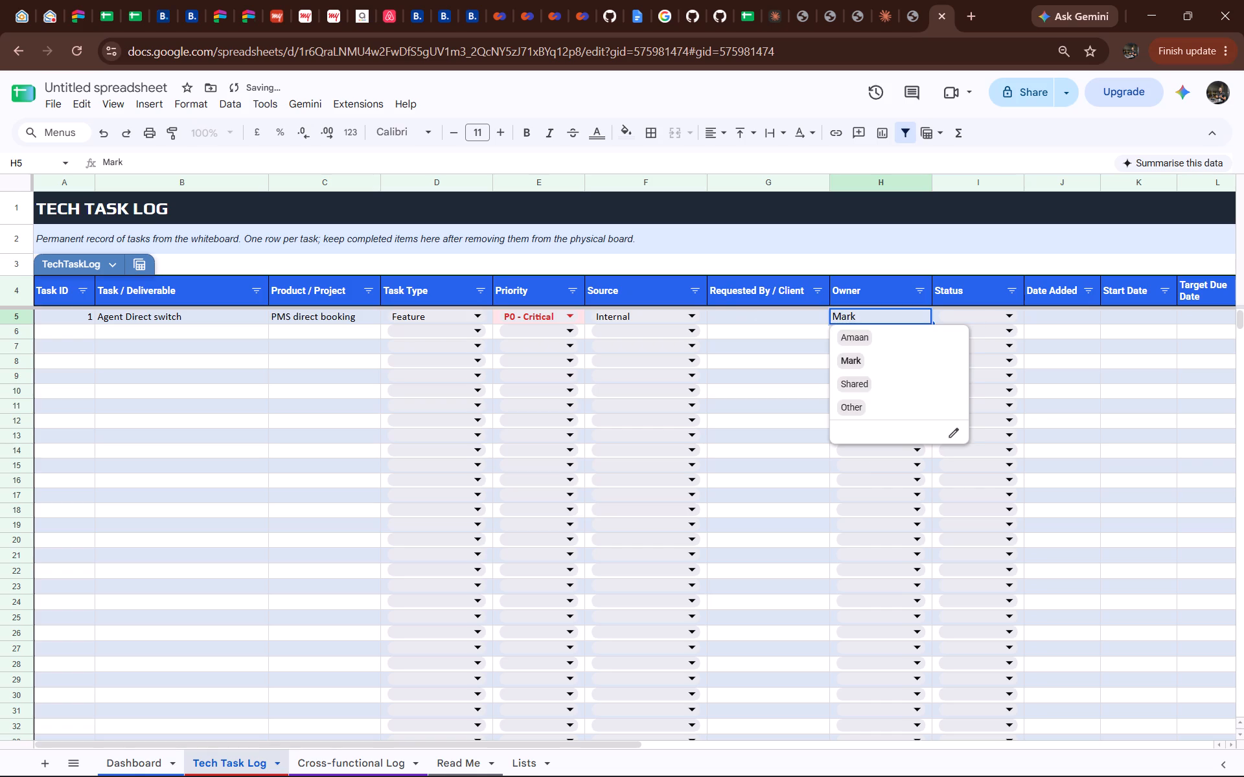
pyautogui.click(881, 316)
pyautogui.click(1034, 316)
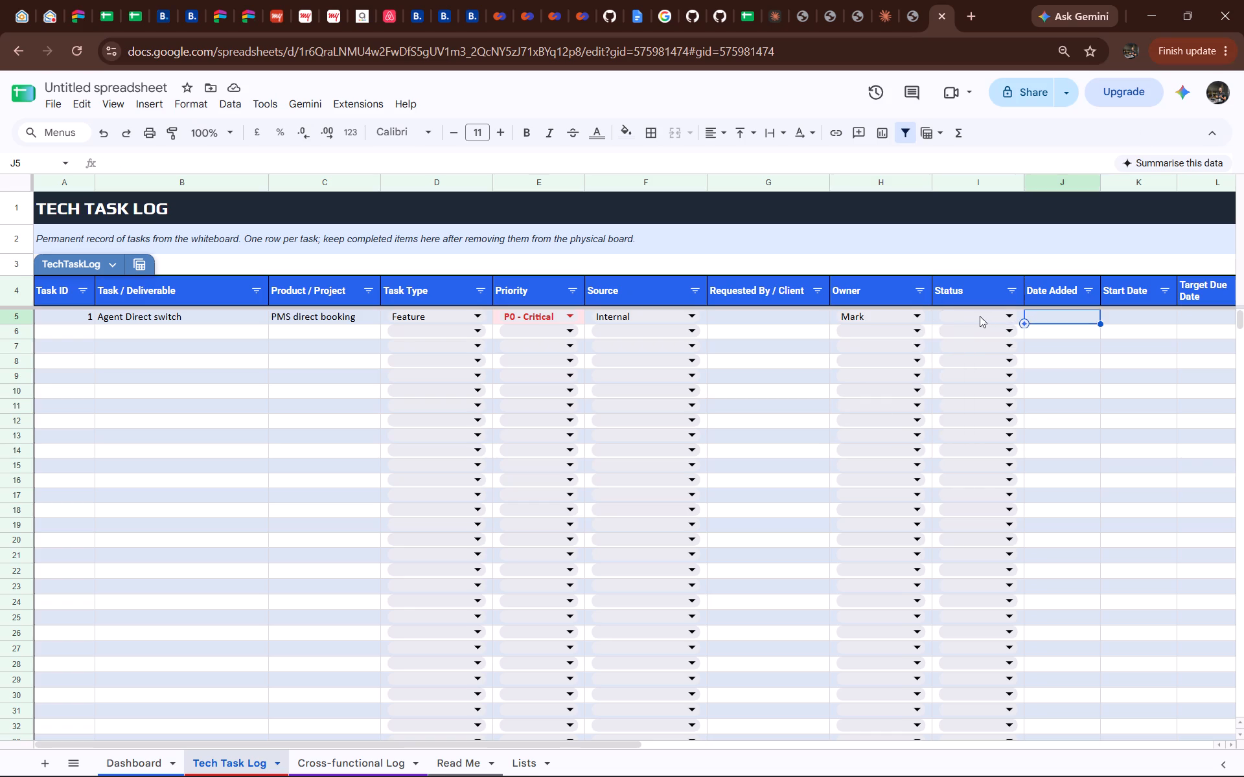
pyautogui.click(980, 315)
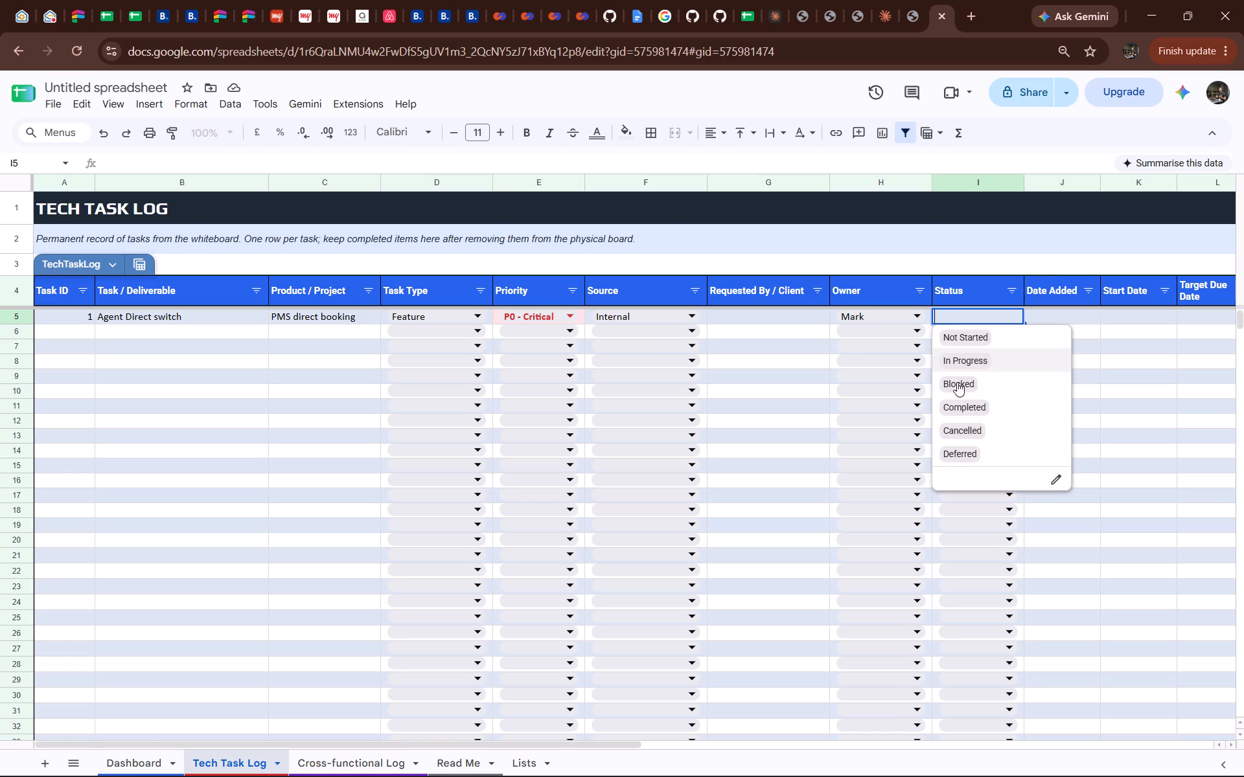
pyautogui.click(974, 398)
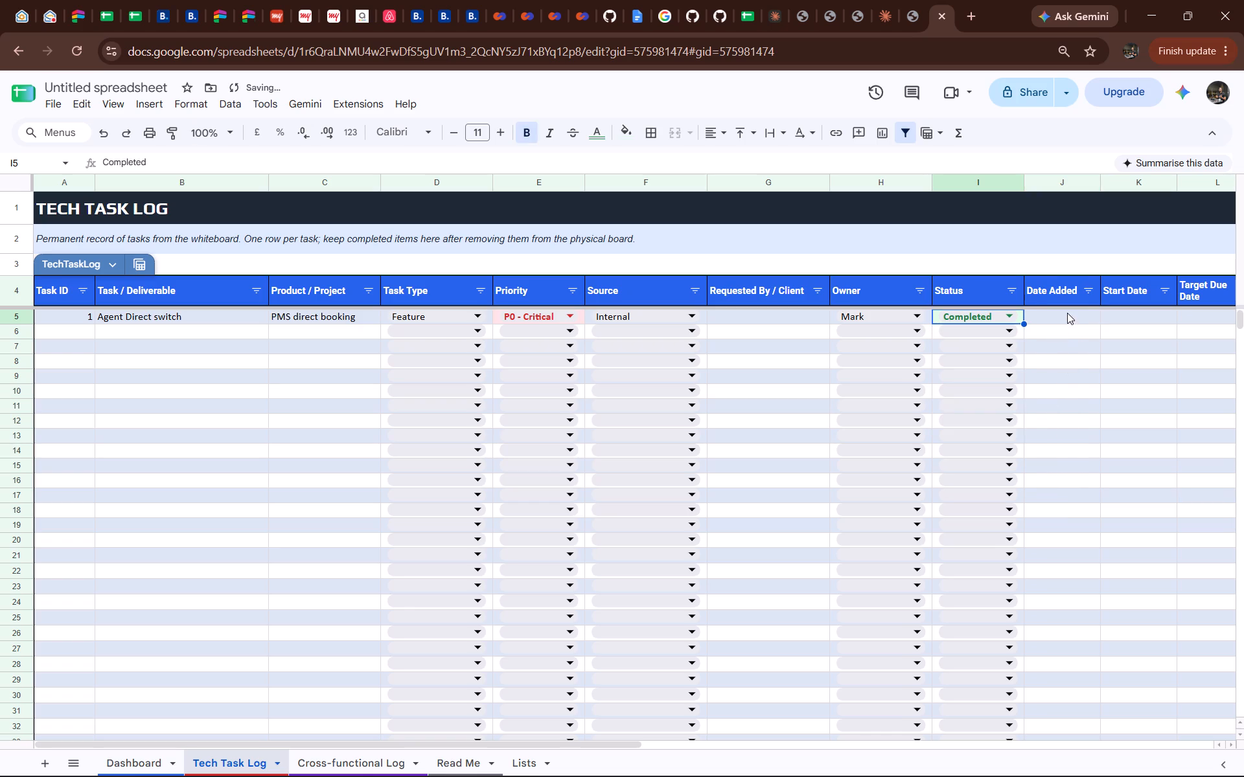
# Select the Target Due Date cell in the Agent Direct switch row.
pyautogui.click(1067, 313)
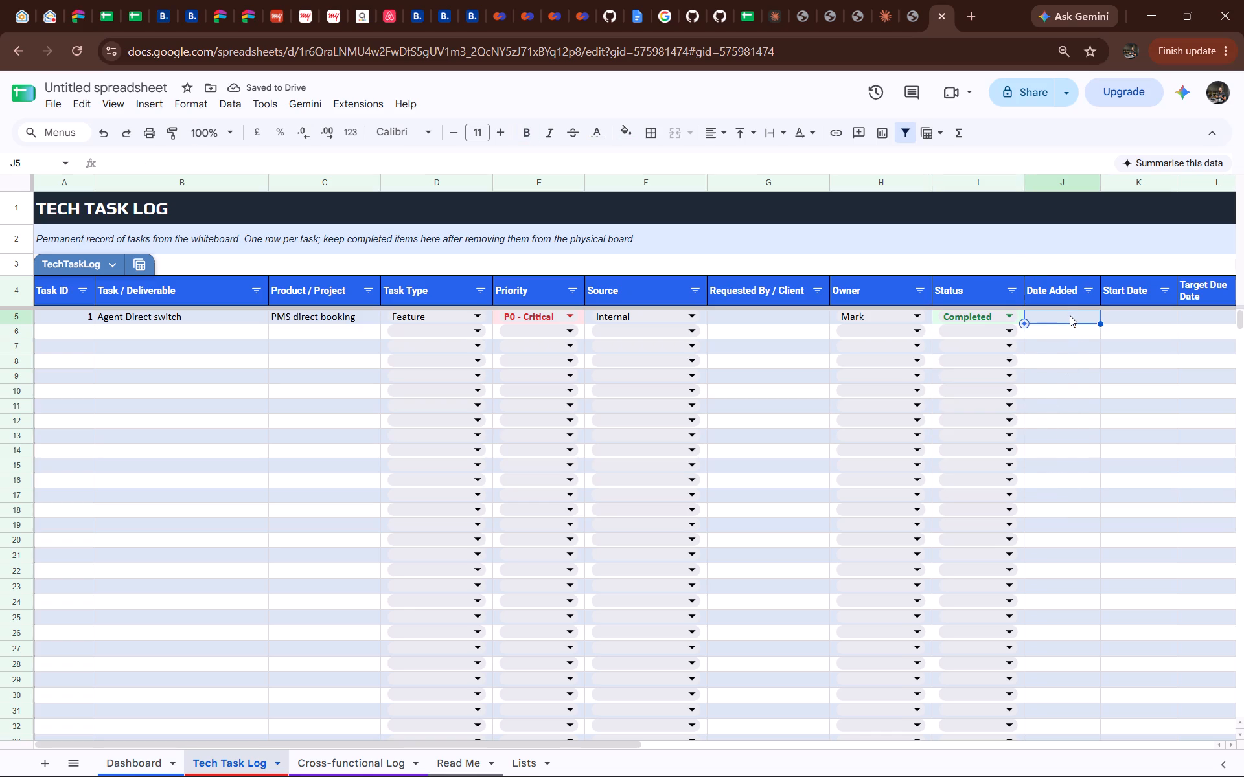
pyautogui.moveTo(625, 742); pyautogui.dragTo(864, 763)
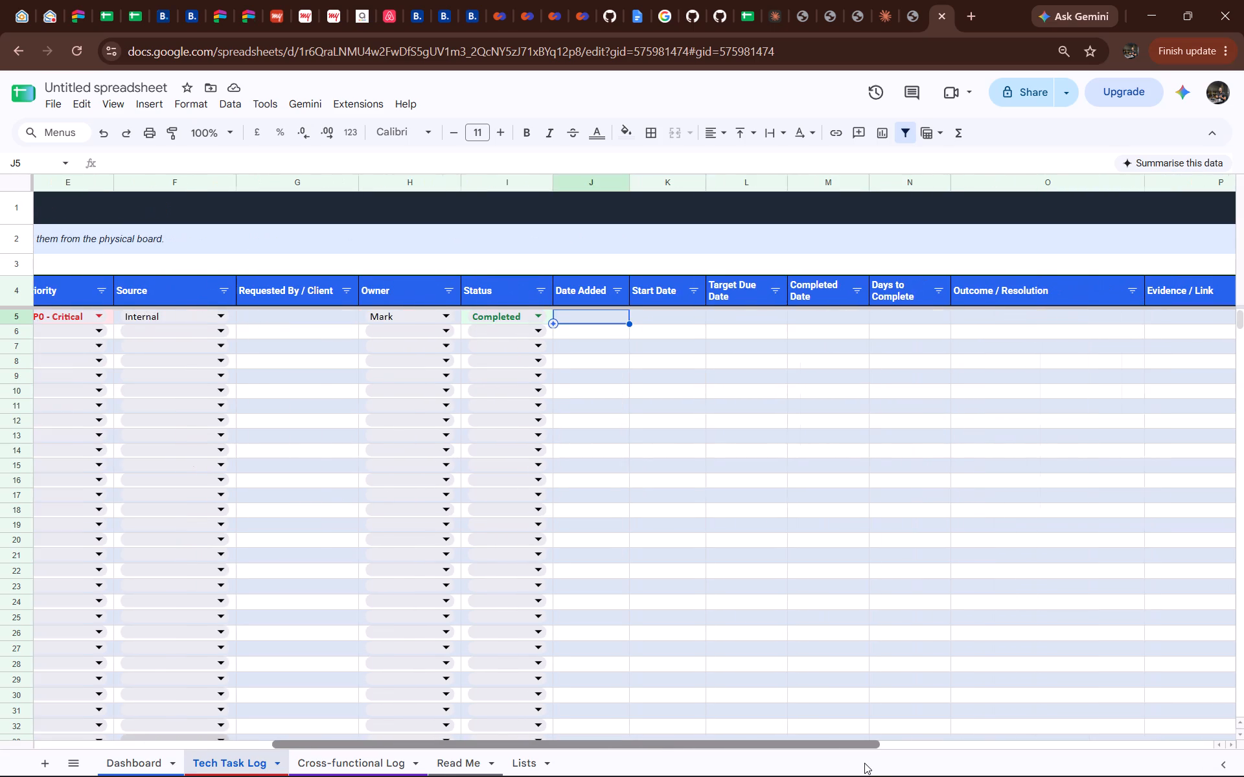
pyautogui.moveTo(864, 763); pyautogui.dragTo(865, 763)
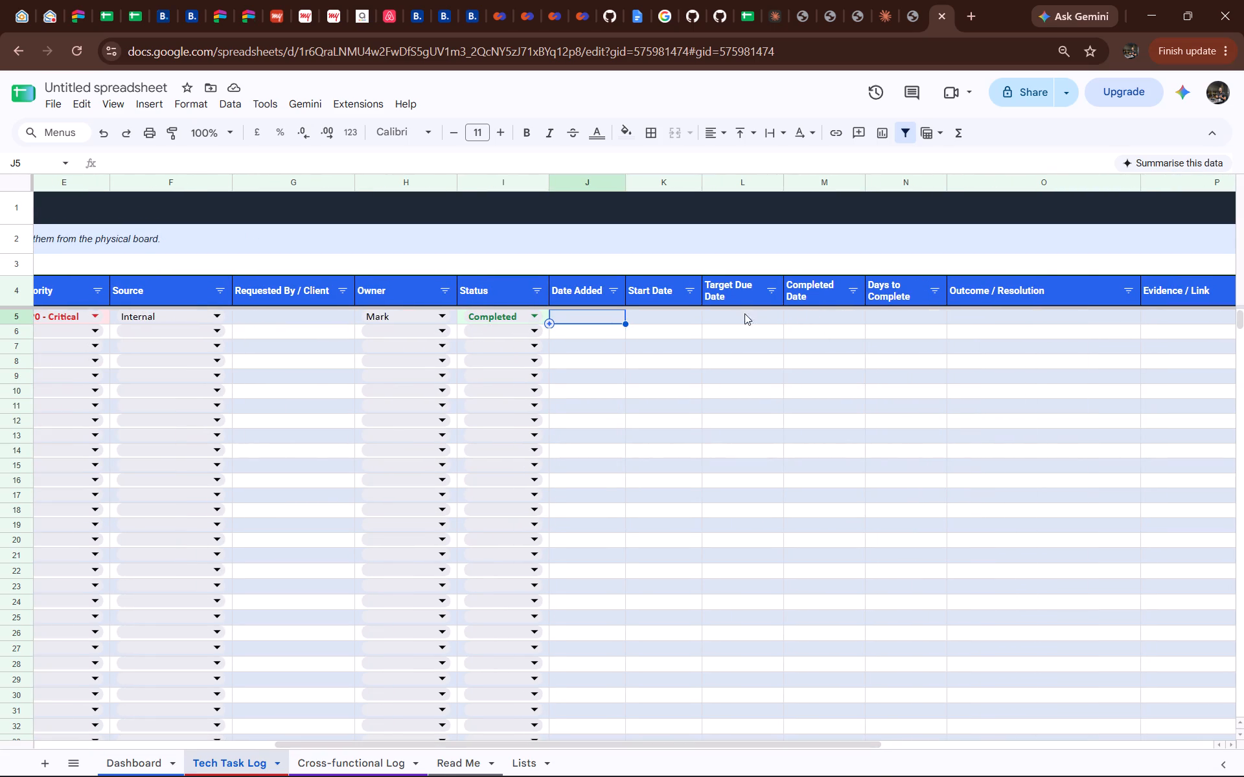
pyautogui.click(713, 312)
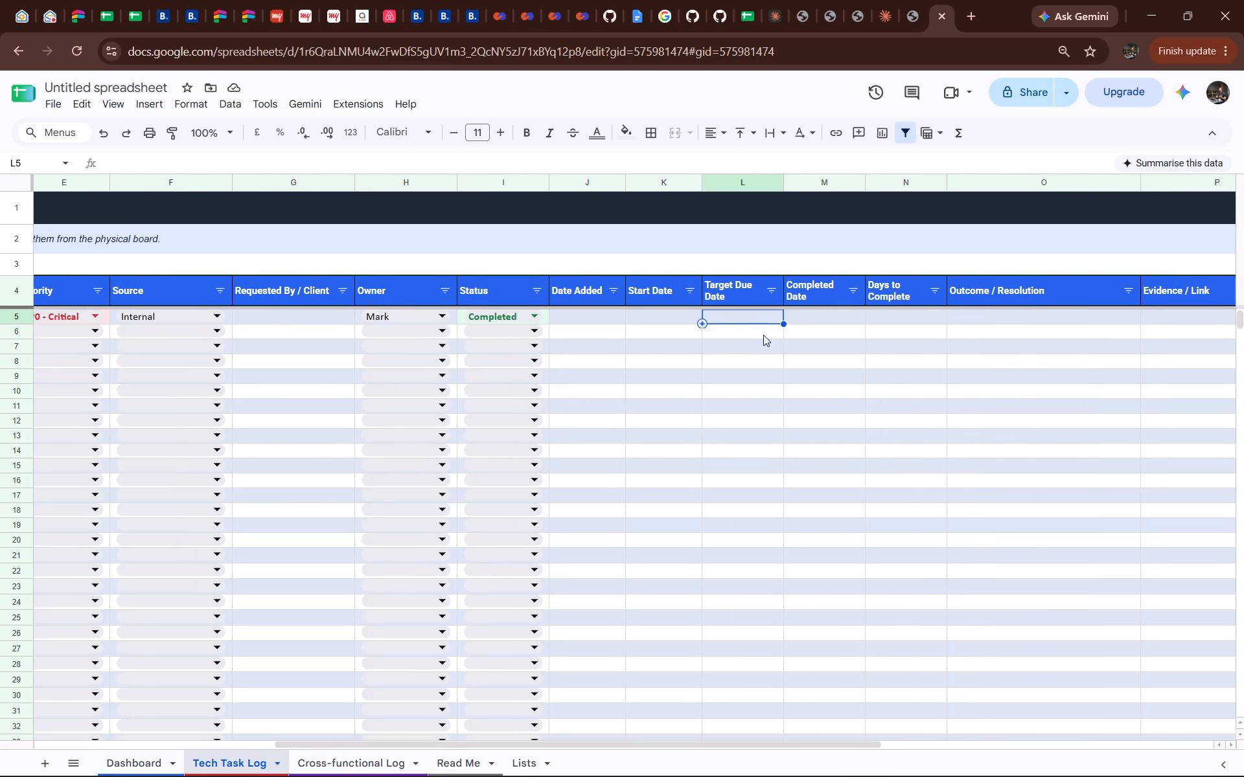
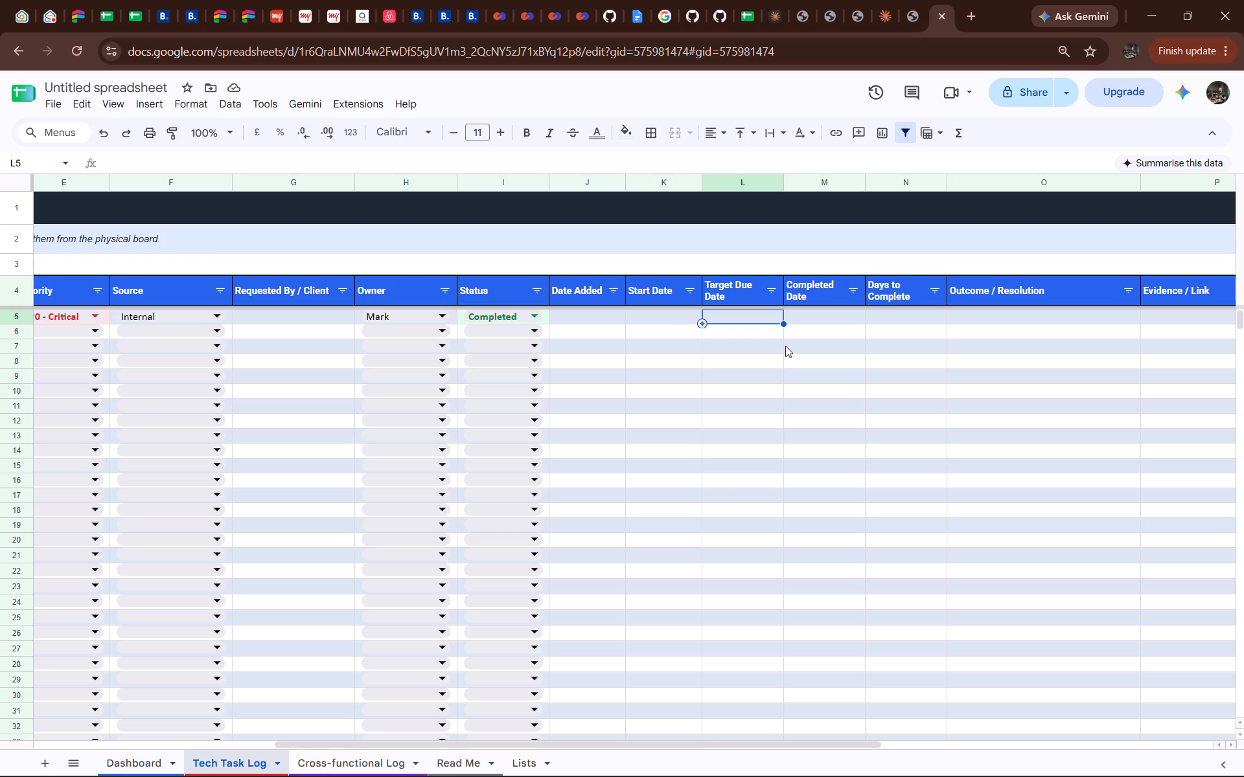
# Start the Agent Direct switch task's Target Due Date with the day and month 24/10/.
pyautogui.write('24')
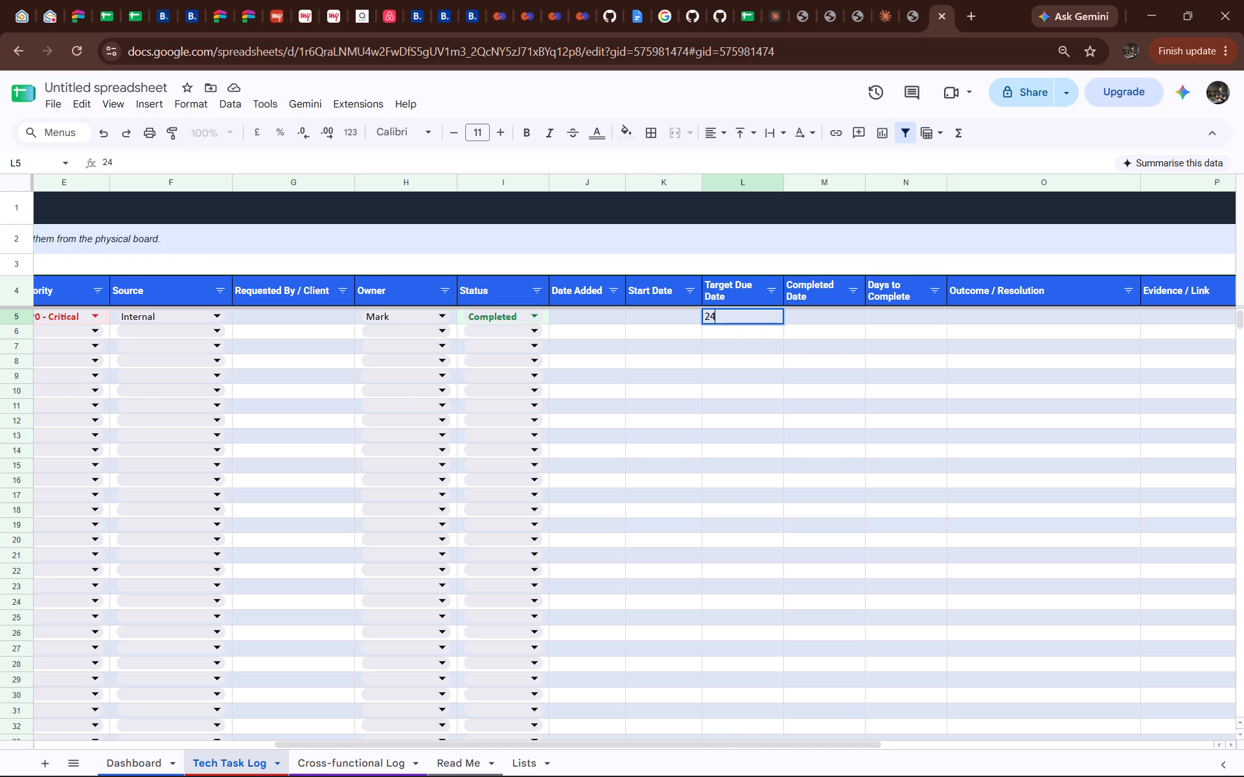
pyautogui.press('/')
pyautogui.press('0')
pyautogui.press('BackSpace')
pyautogui.write('10')
pyautogui.press('/')
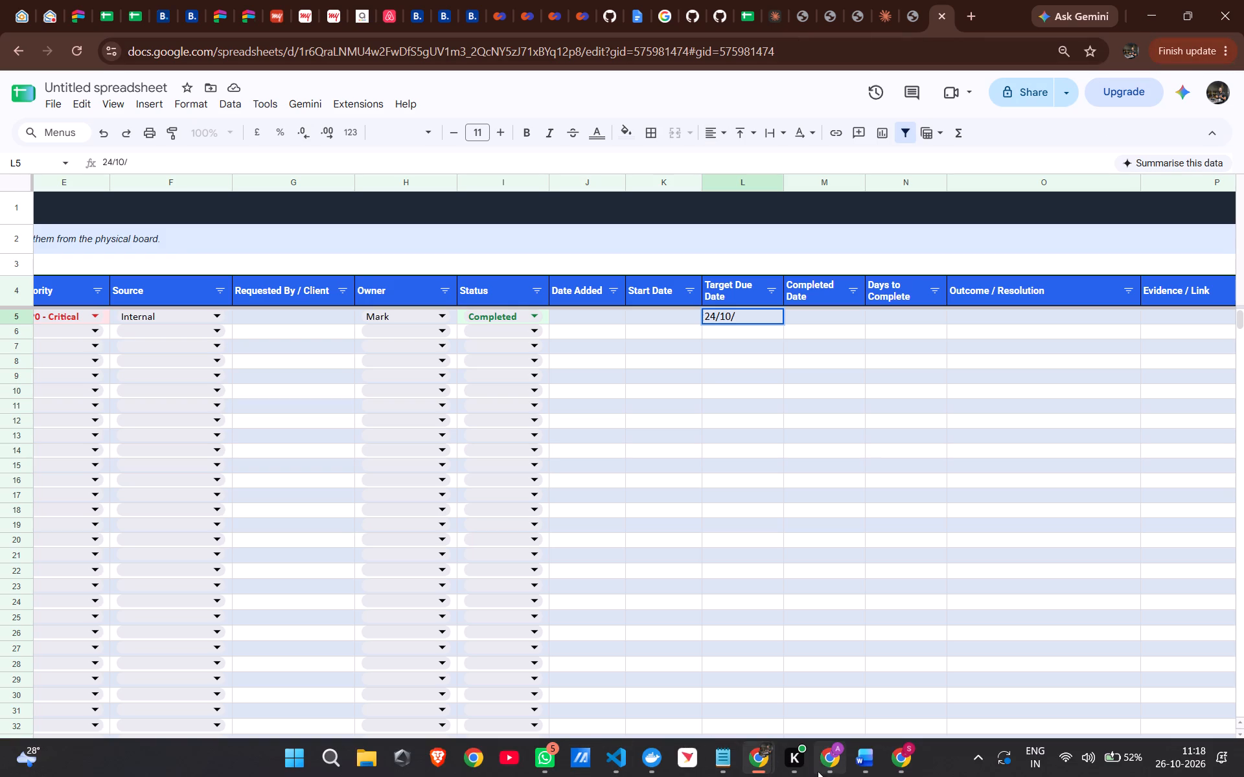
# Switch to the Chrome window with the Sentinel AI project and search Google for reefsentinel in a new tab.
pyautogui.click(903, 764)
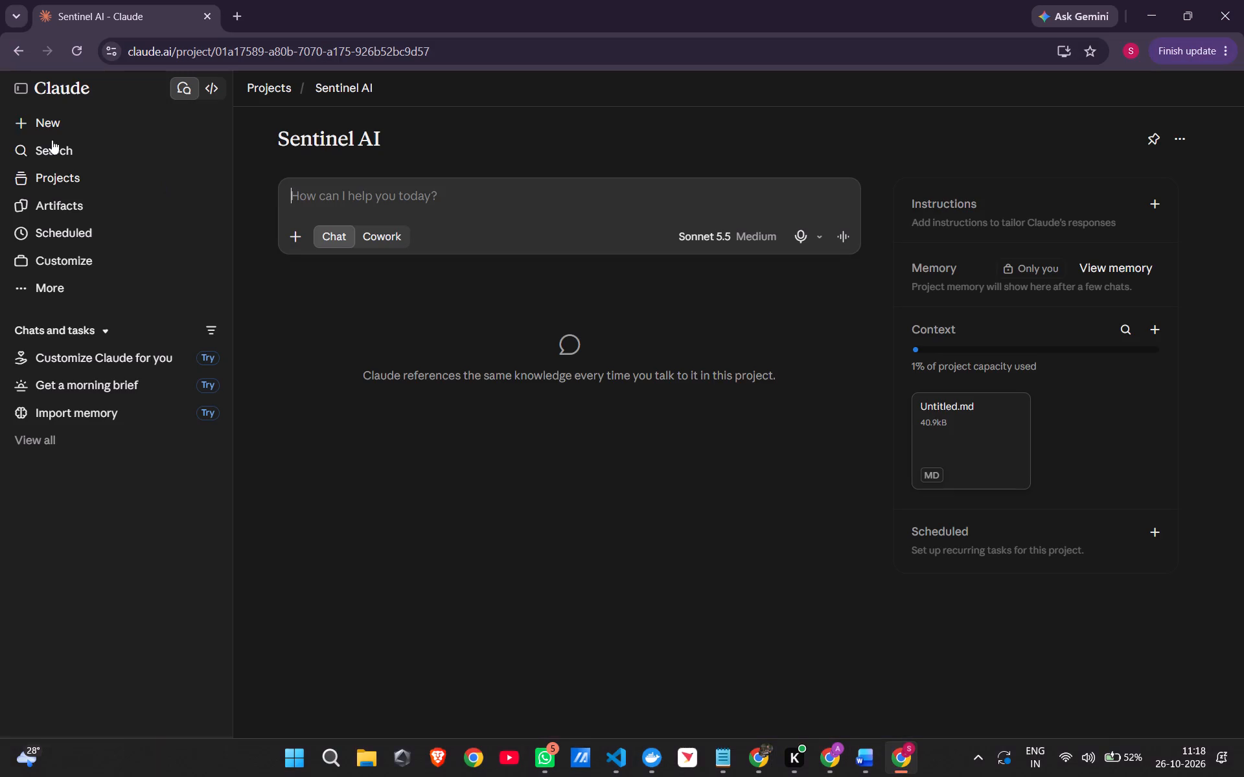
pyautogui.click(239, 14)
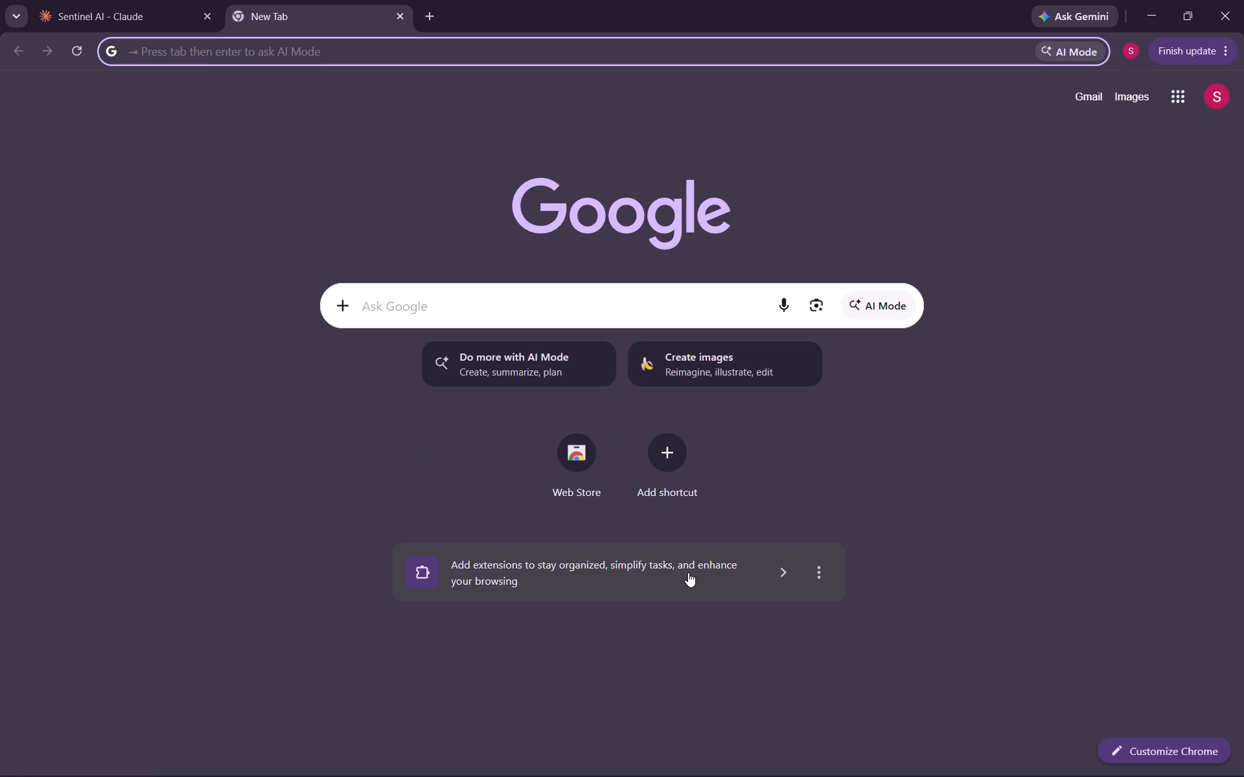
pyautogui.press('Return')
pyautogui.click(366, 312)
pyautogui.write('reefsentinel')
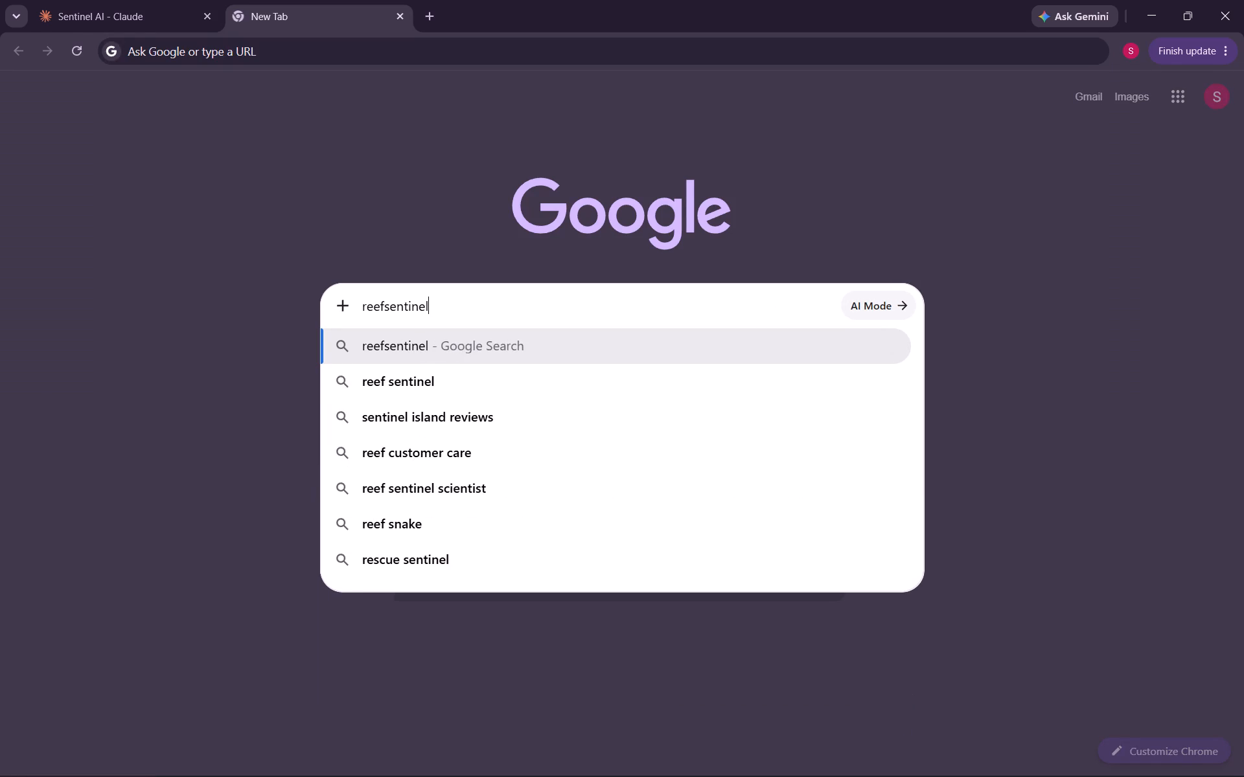
pyautogui.press('Return')
# Examine the reefsentinel search results for the Reef Sentinel website.
pyautogui.scroll(-2, 487, 383)
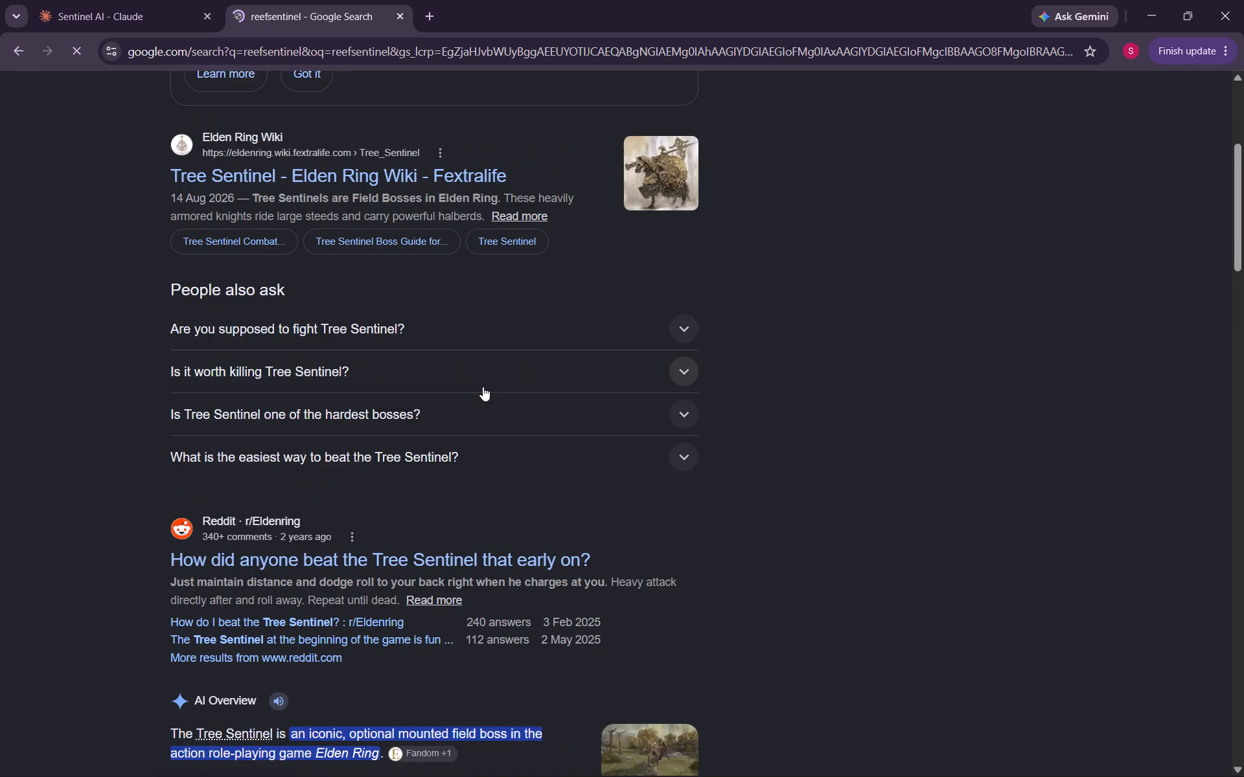
pyautogui.scroll(-9, 483, 387)
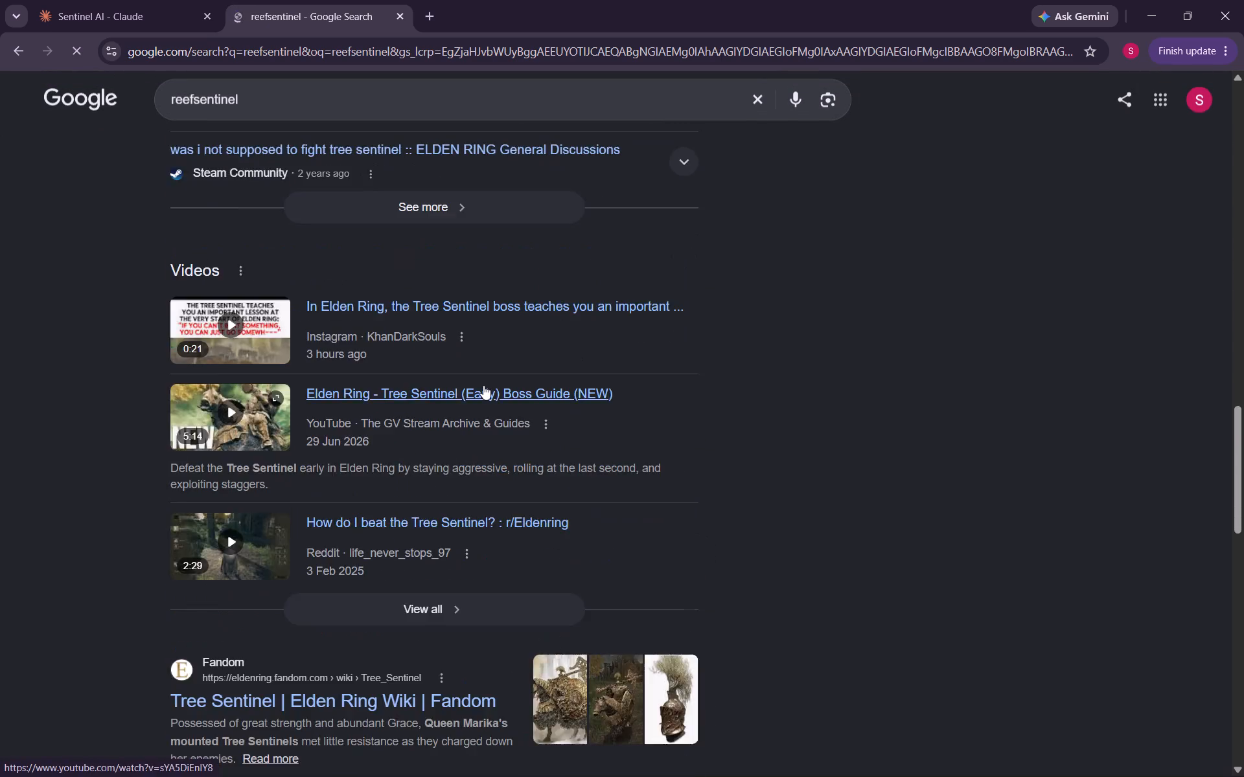
pyautogui.scroll(-6, 483, 385)
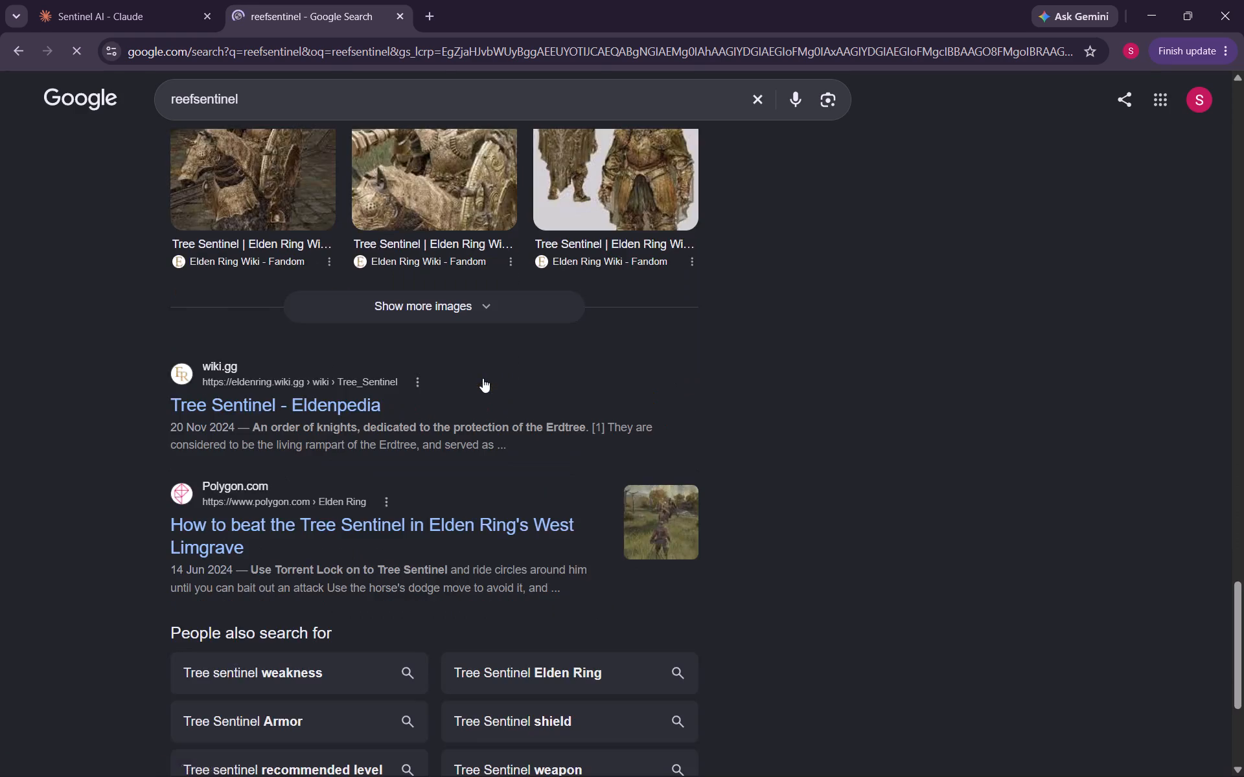
pyautogui.scroll(-3, 483, 378)
pyautogui.scroll(9, 482, 378)
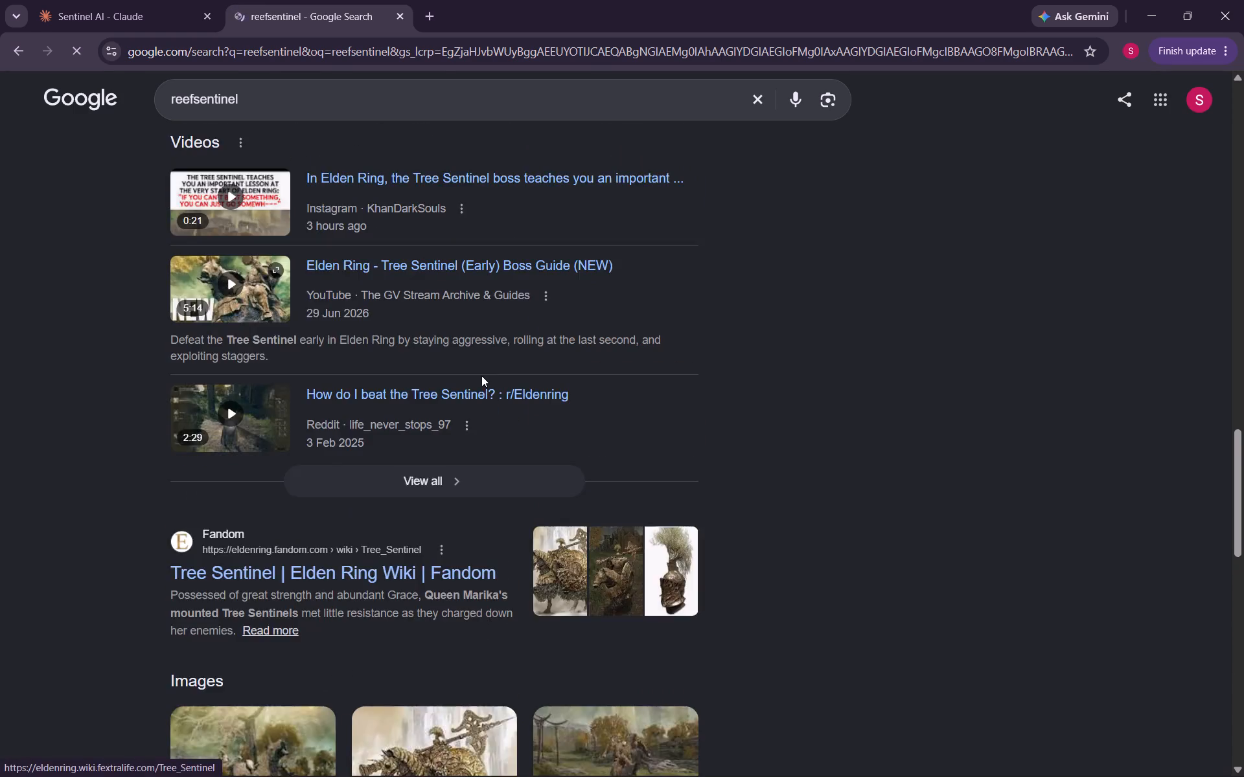
pyautogui.scroll(16, 481, 376)
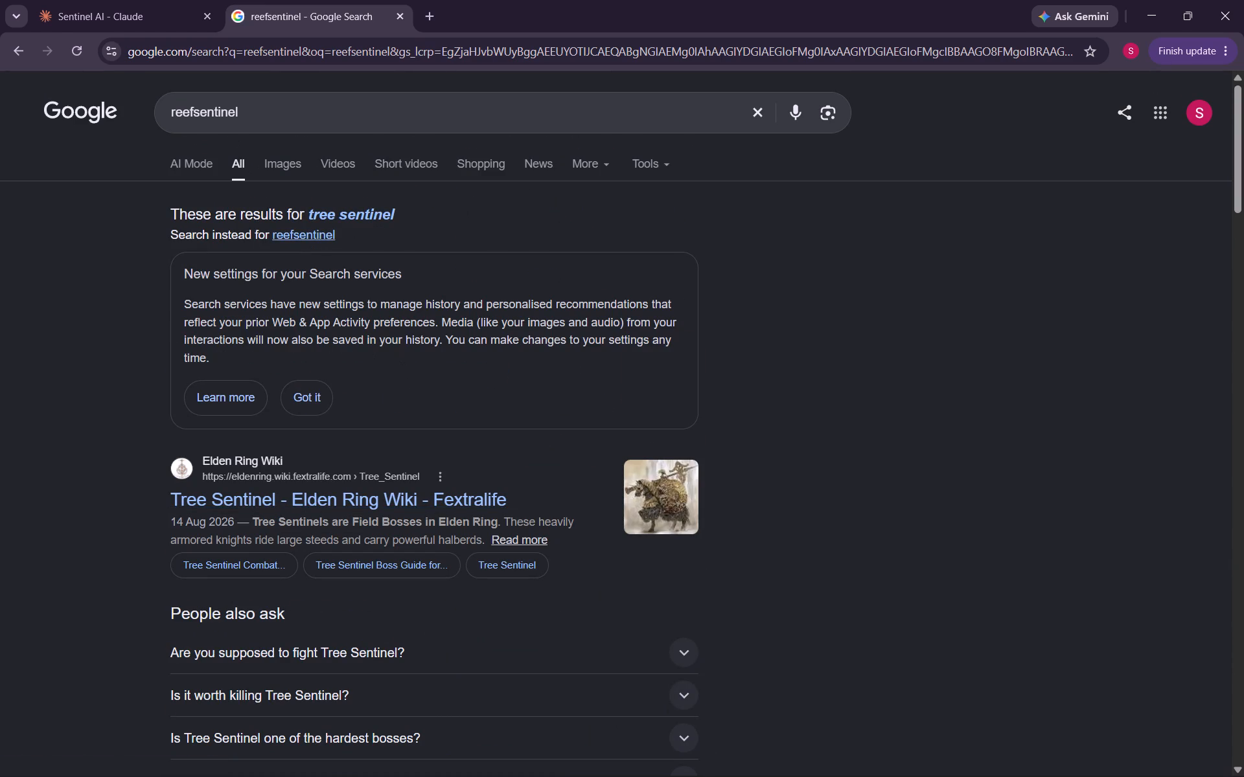
# Correct the Google search to reef sentinel as two words and run it again.
pyautogui.click(198, 117)
pyautogui.click(194, 114)
pyautogui.press('space')
pyautogui.press('Return')
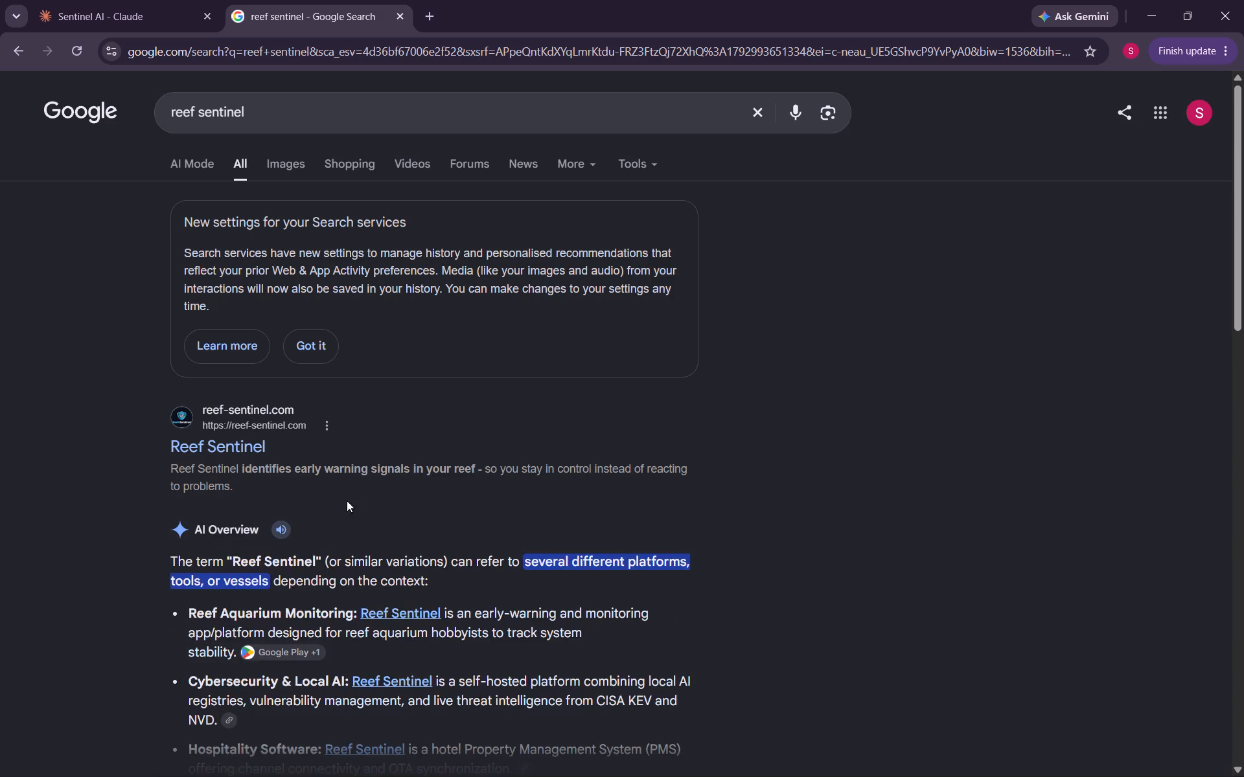
# Examine the first and second pages of reef sentinel results, and return to the first page.
pyautogui.scroll(-4, 363, 497)
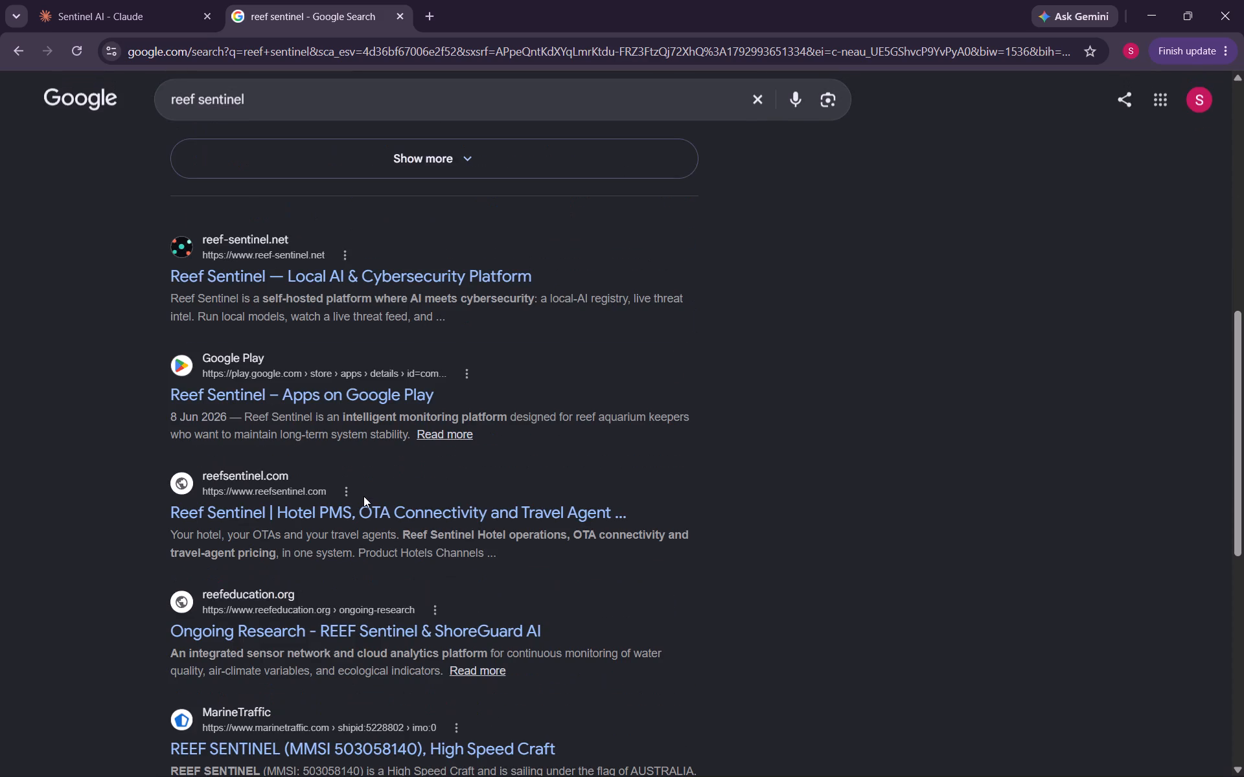
pyautogui.scroll(-4, 363, 496)
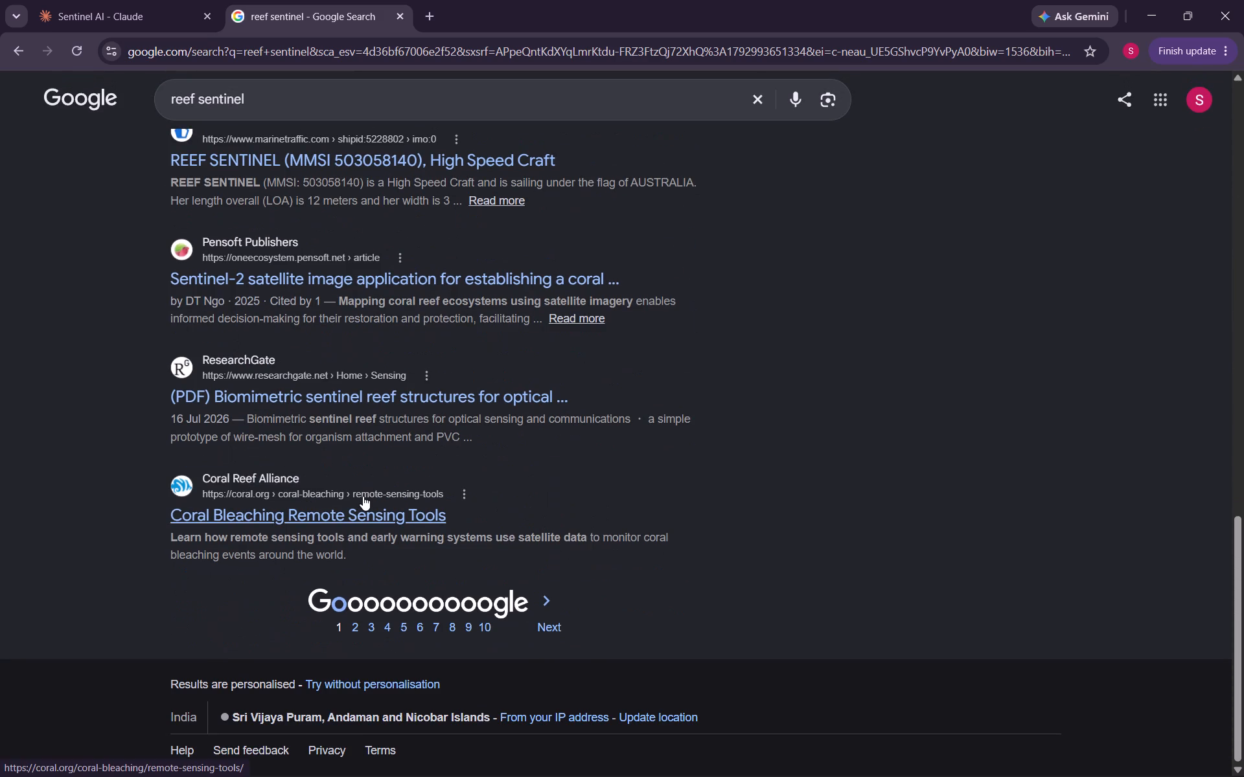
pyautogui.click(357, 627)
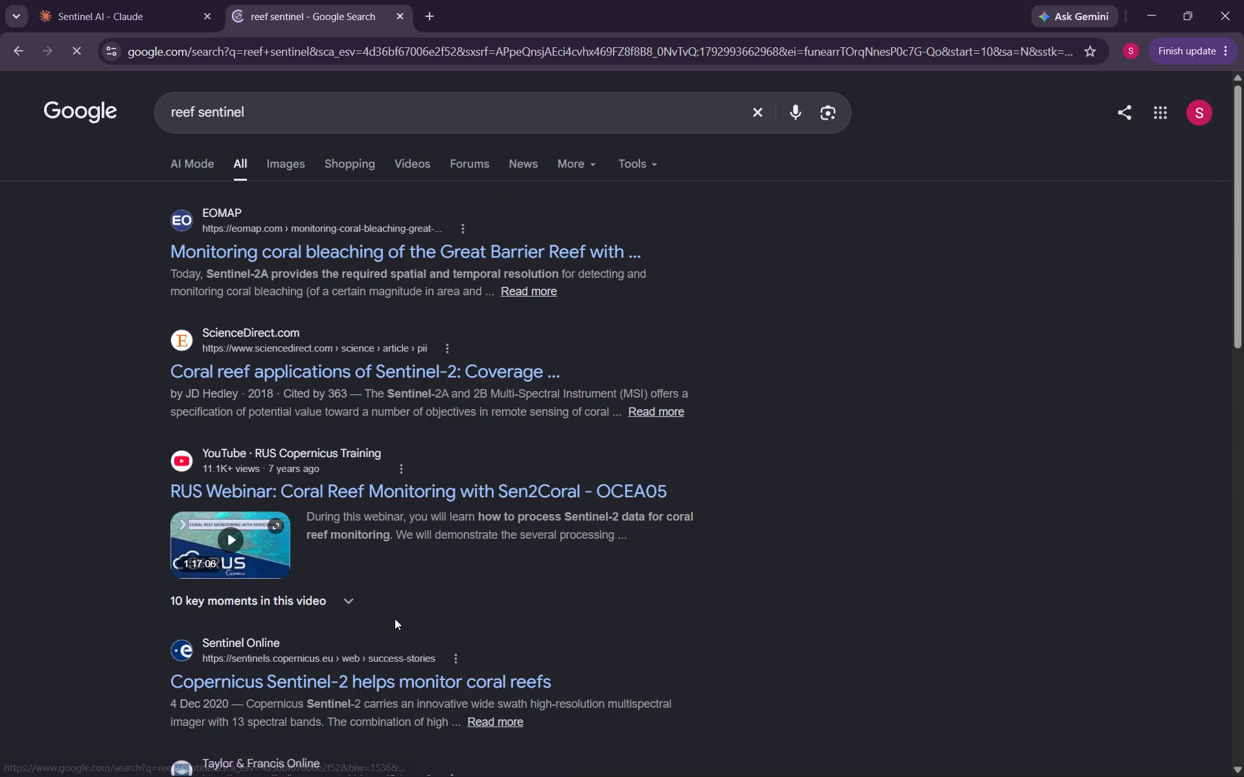
pyautogui.scroll(-7, 387, 591)
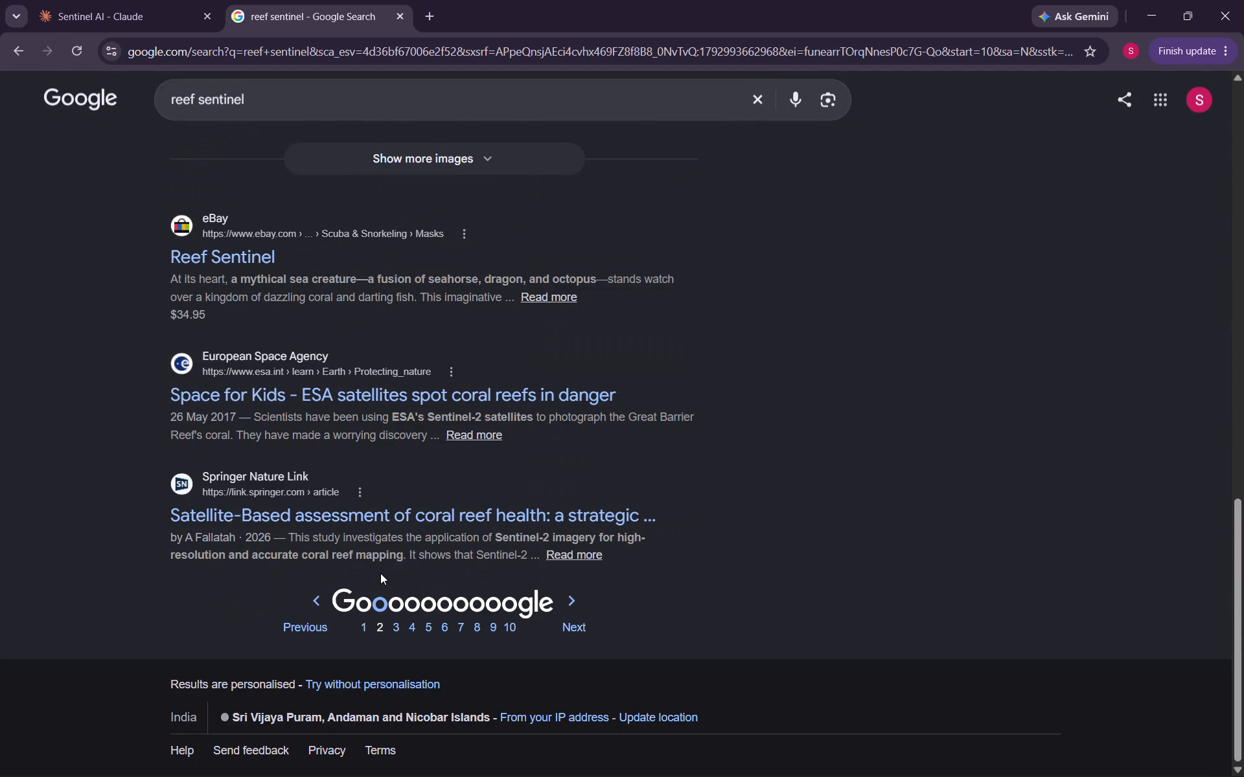
pyautogui.click(364, 626)
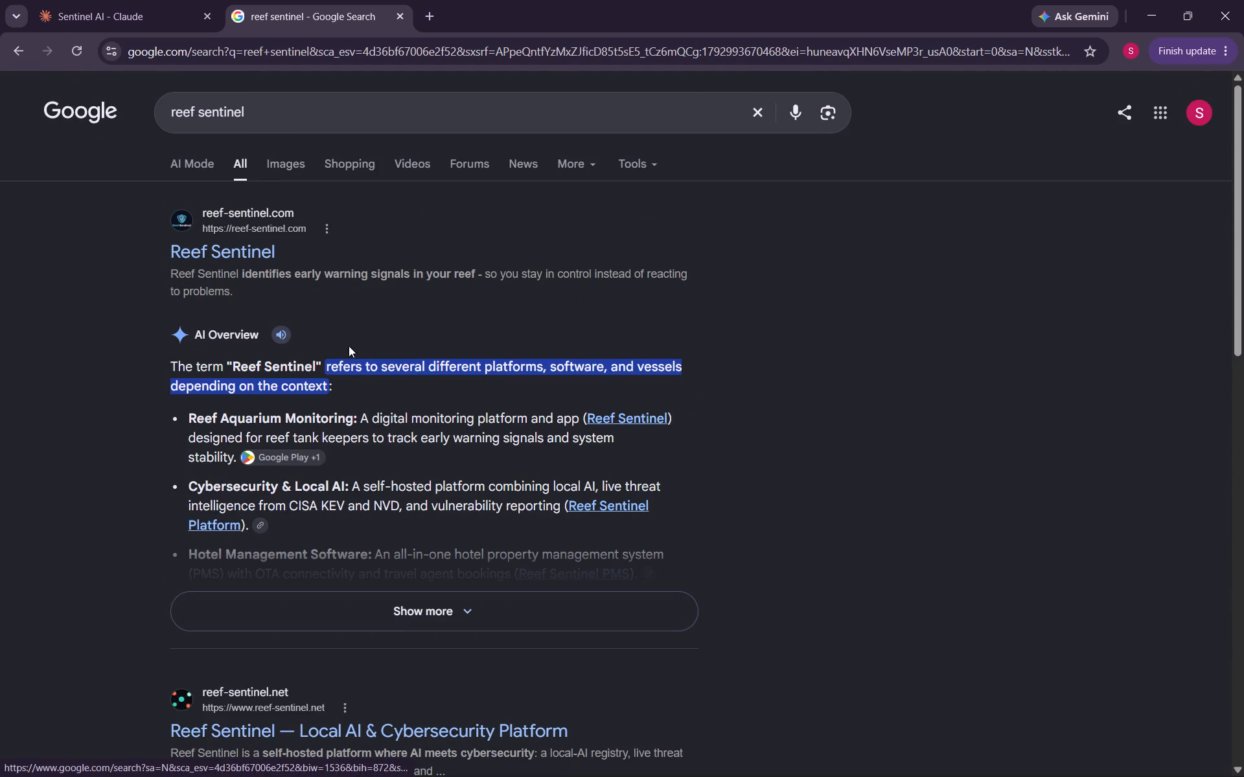
# Expand the AI Overview about Reef Sentinel and take a screenshot of the results page.
pyautogui.click(325, 623)
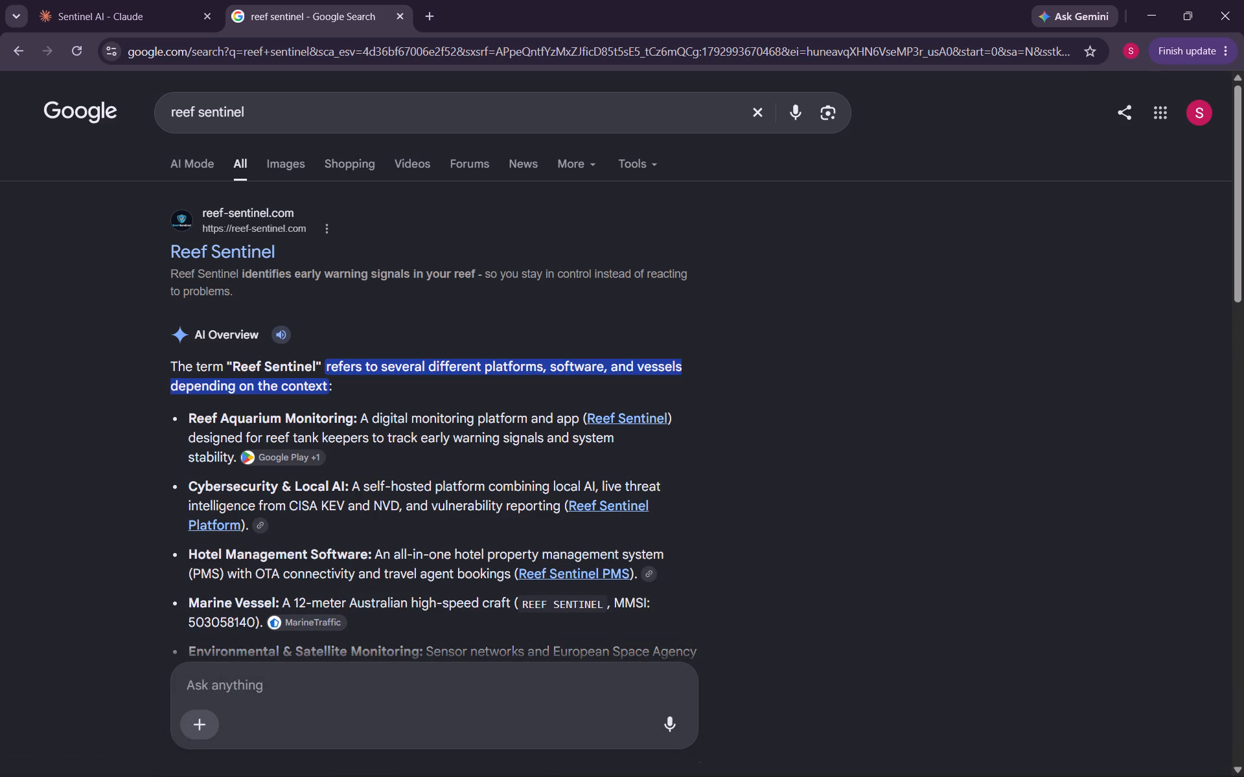
pyautogui.click(766, 569)
pyautogui.press('Print')
pyautogui.click(782, 578)
# Open the Reef Sentinel PMS site from the AI Overview, and return to the results to examine the Hotel Management Software entry.
pyautogui.click(580, 565)
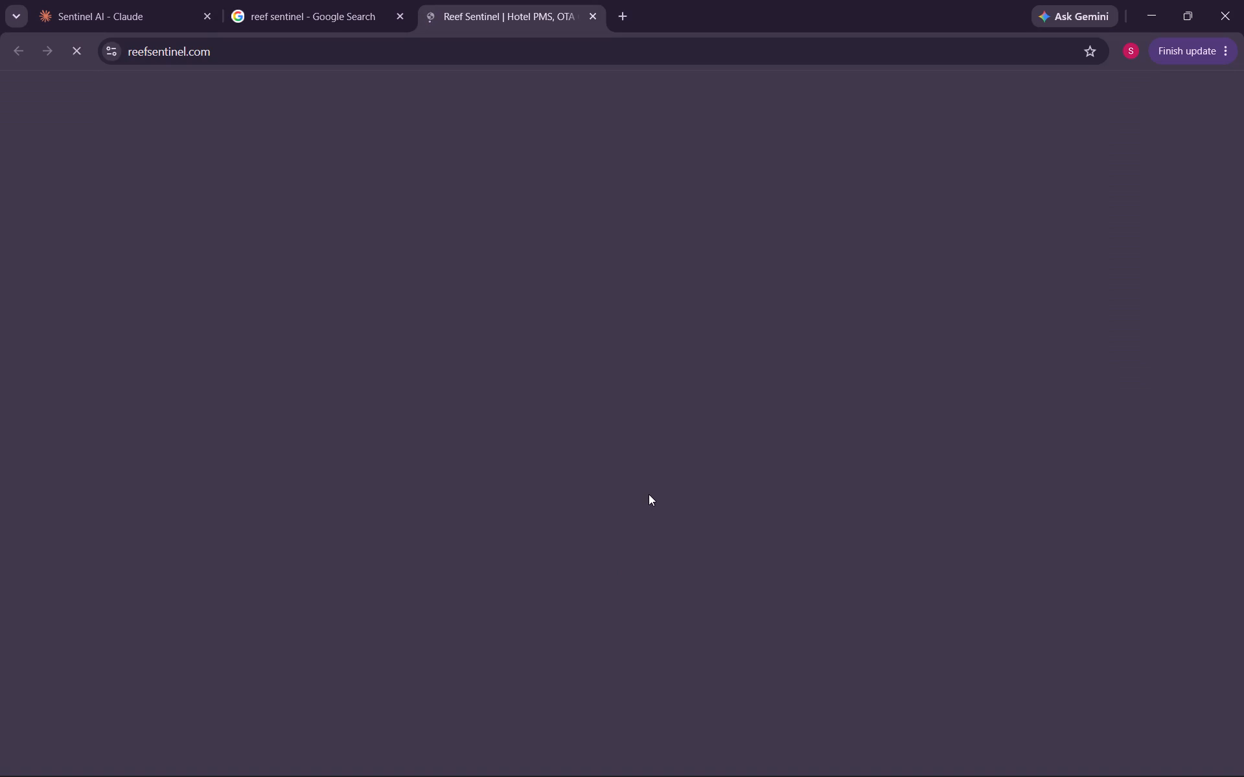
pyautogui.click(284, 0)
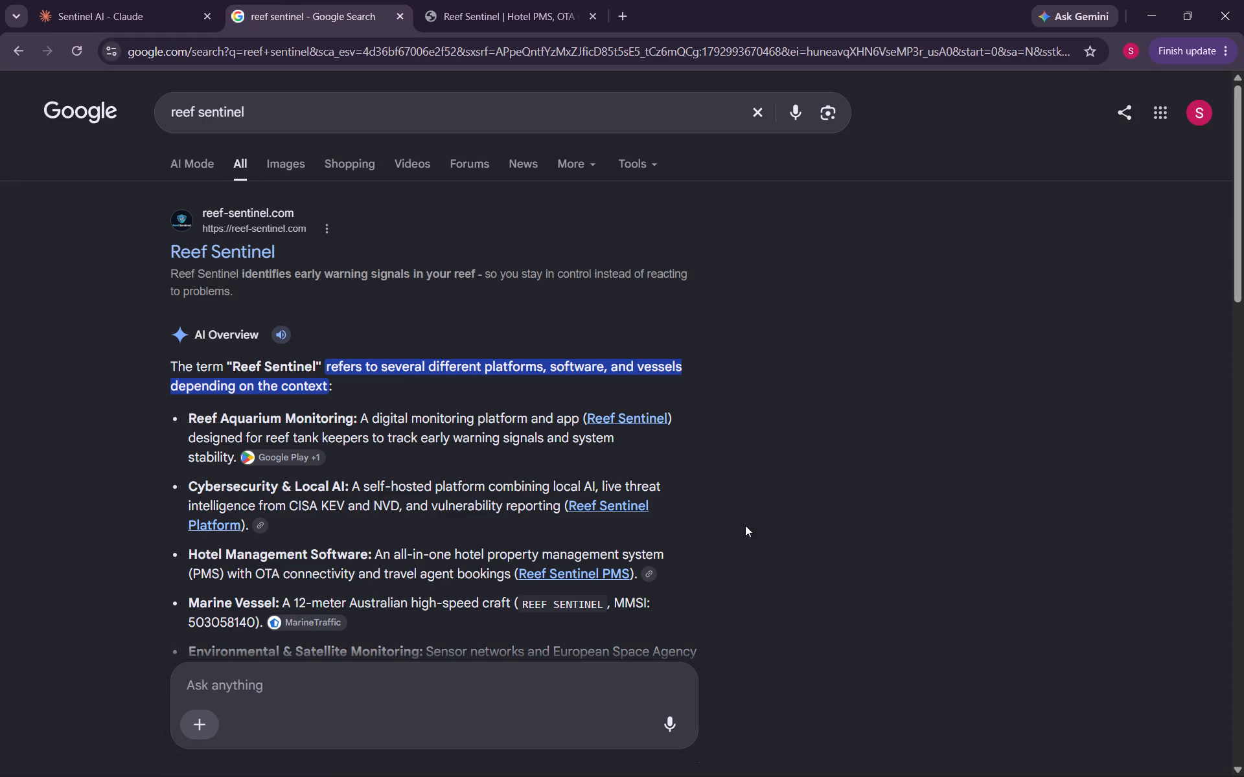
pyautogui.click(761, 523)
pyautogui.moveTo(172, 548); pyautogui.dragTo(663, 569)
pyautogui.click(729, 569)
pyautogui.moveTo(717, 570); pyautogui.dragTo(88, 544)
pyautogui.click(713, 534)
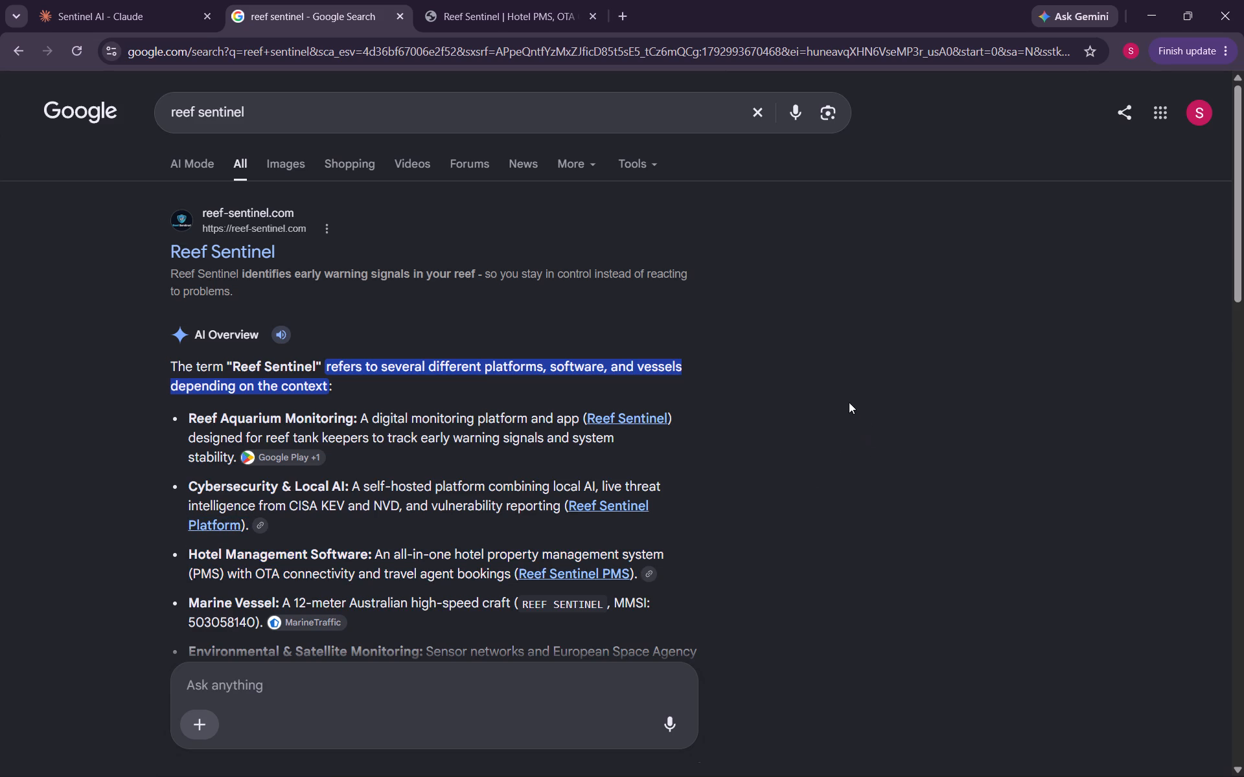
pyautogui.click(525, 14)
pyautogui.click(376, 1)
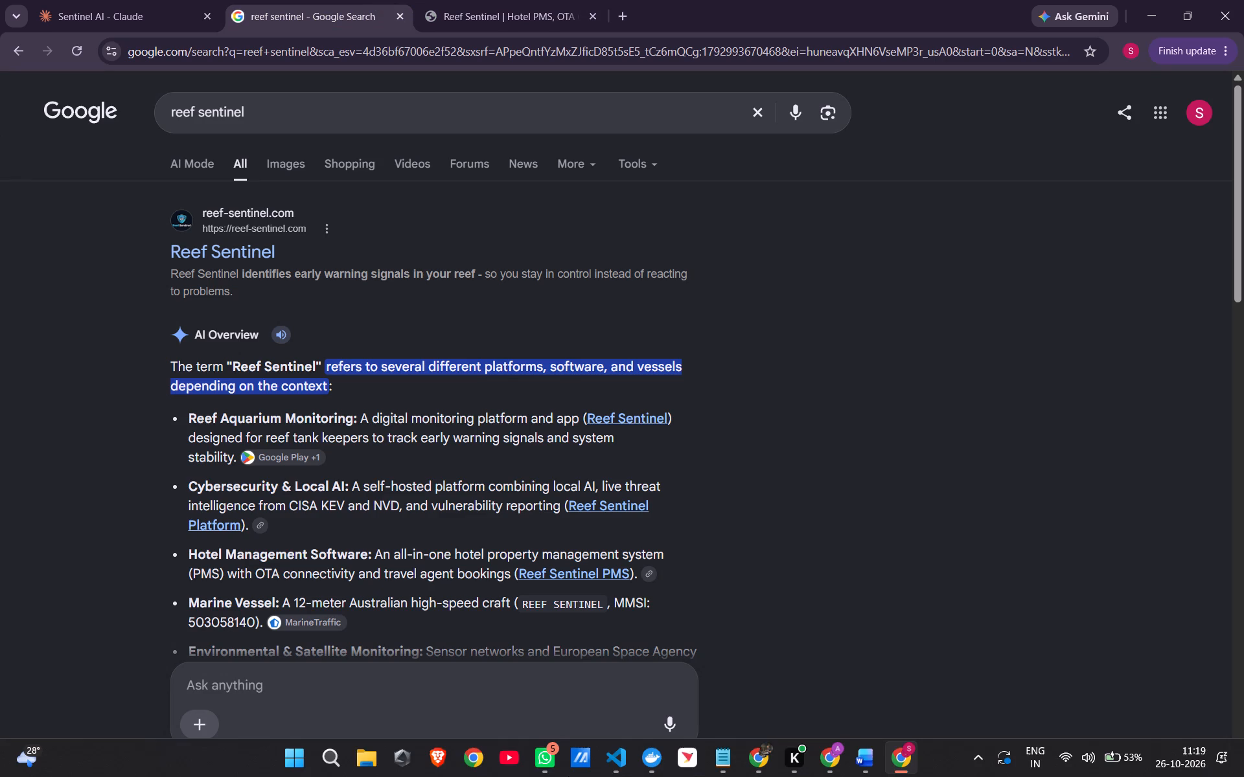
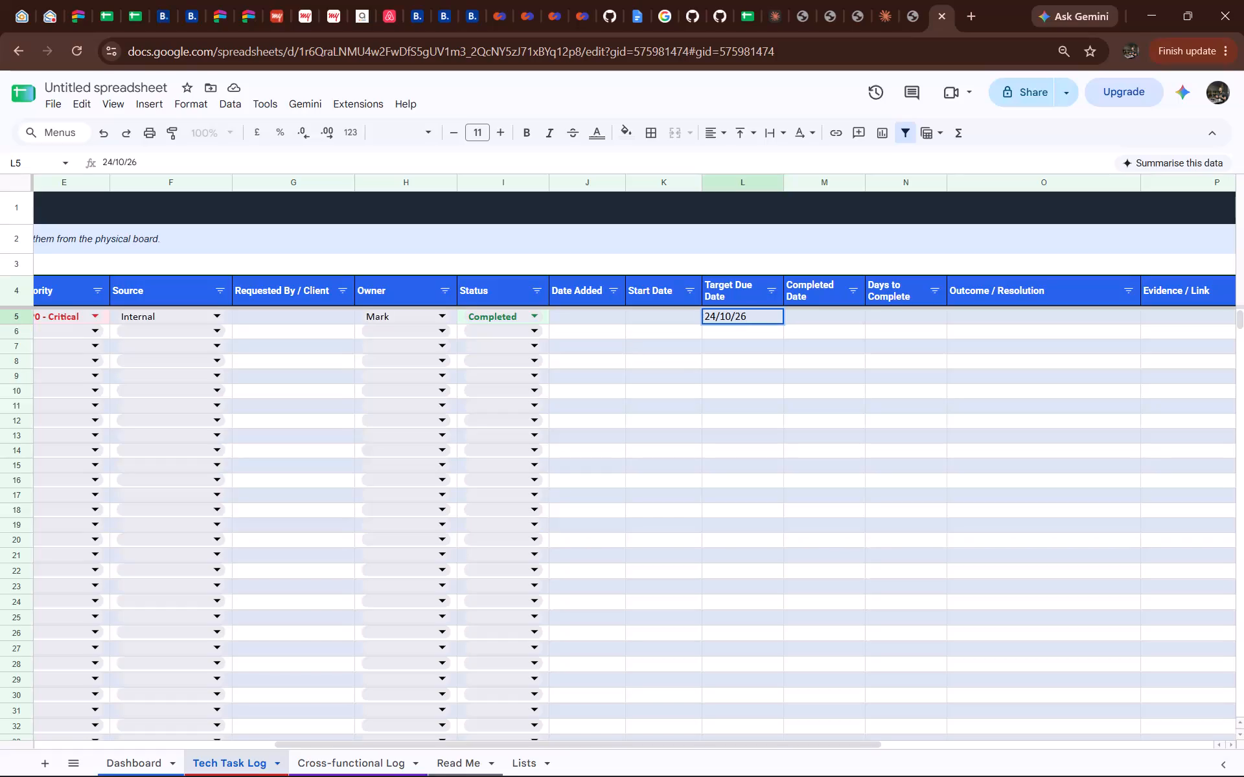
# Enter 24/10/26 as both the target due date and the completed date of the Agent Direct switch task.
pyautogui.press('Return')
pyautogui.press('Down')
pyautogui.press('Up')
pyautogui.press('Right')
pyautogui.press('Up')
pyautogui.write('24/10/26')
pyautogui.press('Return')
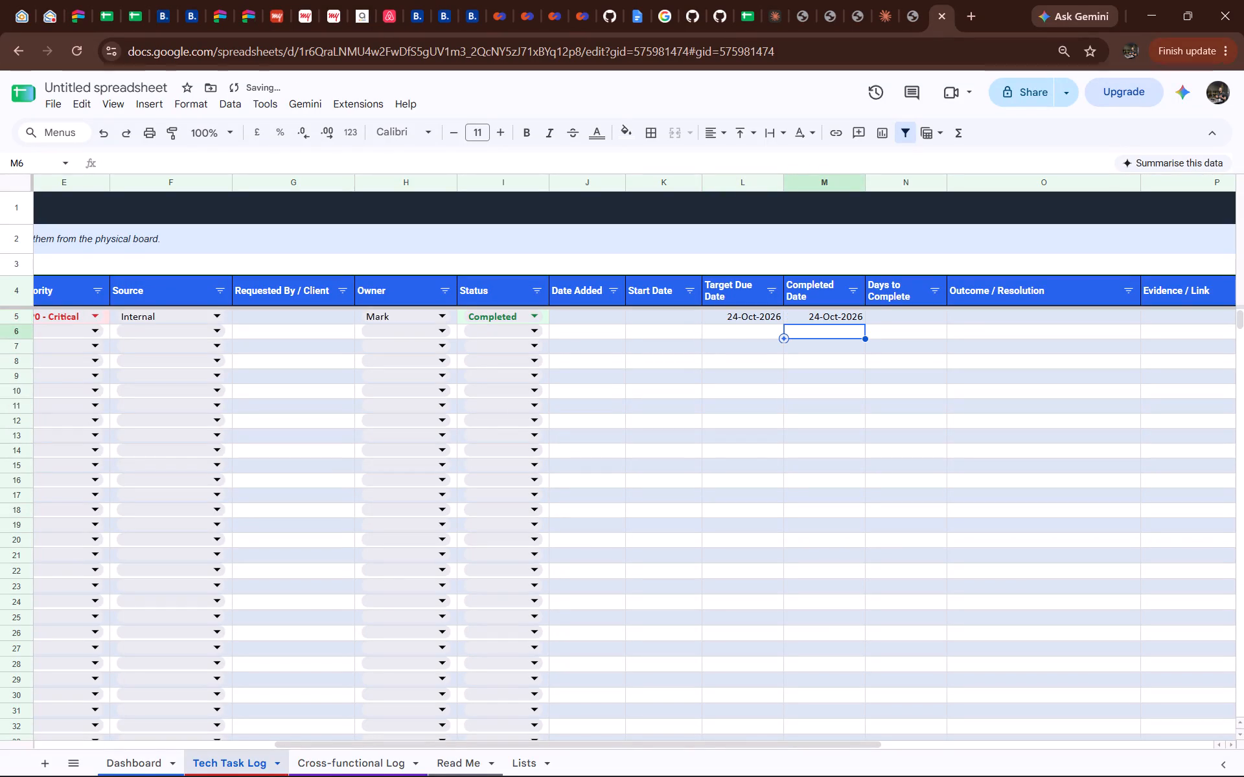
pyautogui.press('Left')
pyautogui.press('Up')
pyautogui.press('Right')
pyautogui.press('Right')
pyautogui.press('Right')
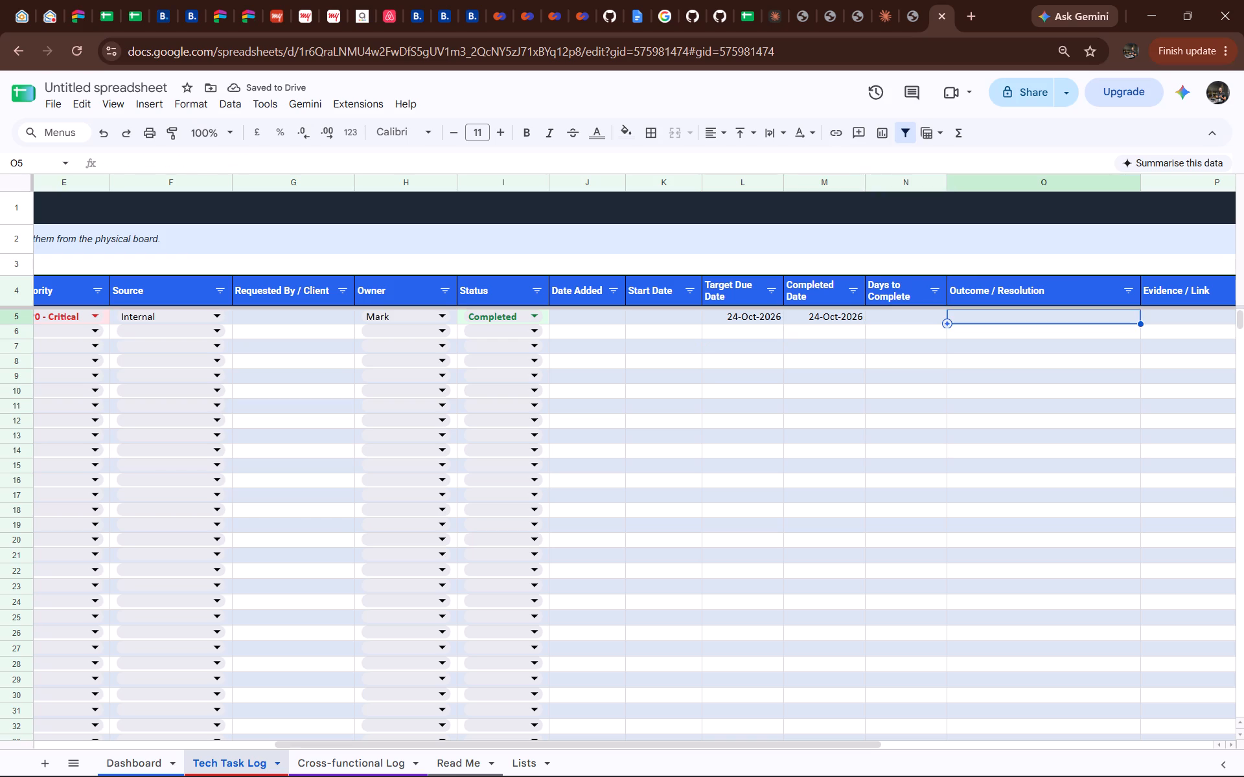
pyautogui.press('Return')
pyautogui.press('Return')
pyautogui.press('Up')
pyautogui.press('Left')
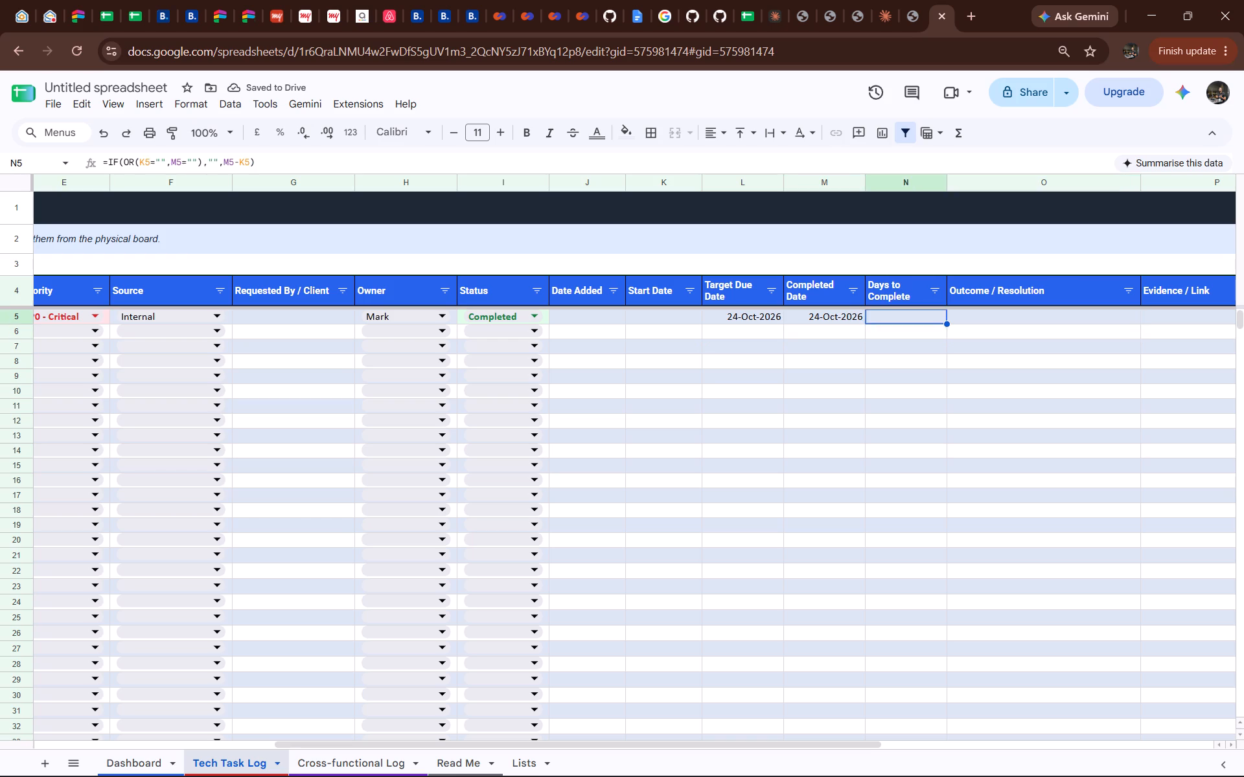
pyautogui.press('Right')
# Start a new entry below Agent Direct switch with task ID 2 and Booking Engine as the task.
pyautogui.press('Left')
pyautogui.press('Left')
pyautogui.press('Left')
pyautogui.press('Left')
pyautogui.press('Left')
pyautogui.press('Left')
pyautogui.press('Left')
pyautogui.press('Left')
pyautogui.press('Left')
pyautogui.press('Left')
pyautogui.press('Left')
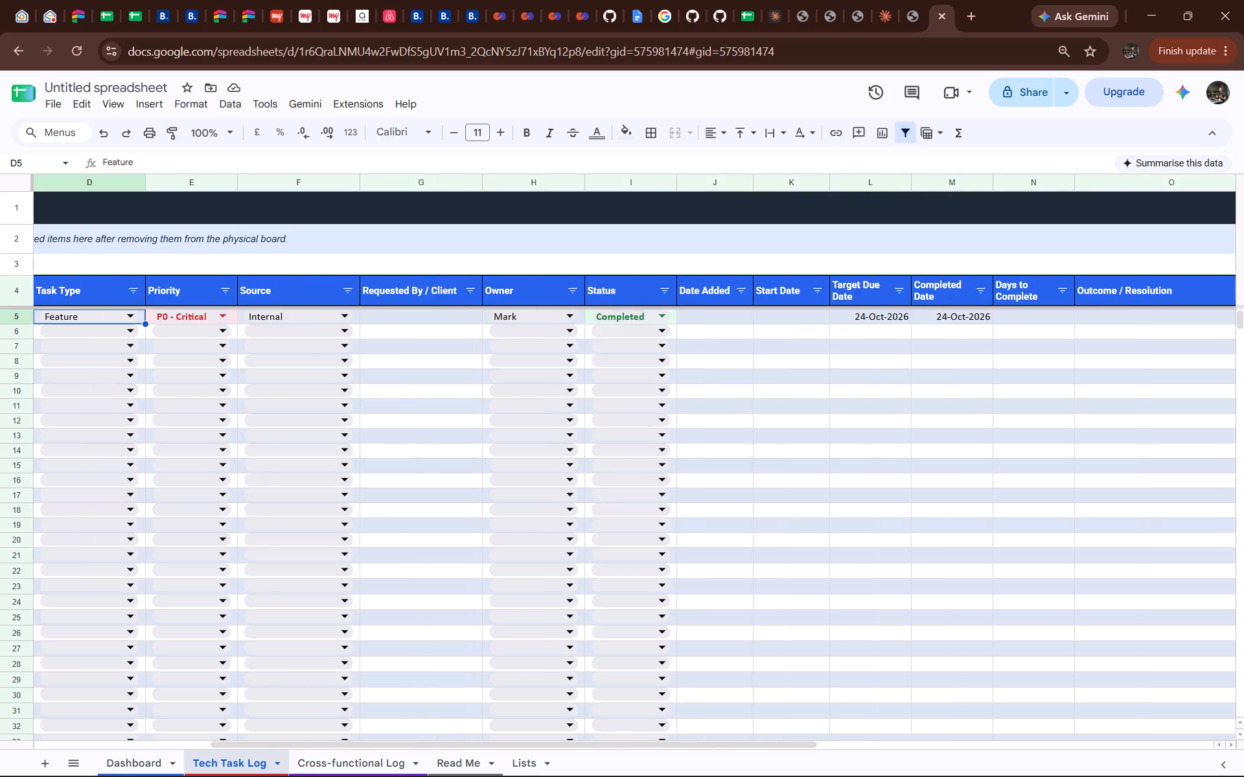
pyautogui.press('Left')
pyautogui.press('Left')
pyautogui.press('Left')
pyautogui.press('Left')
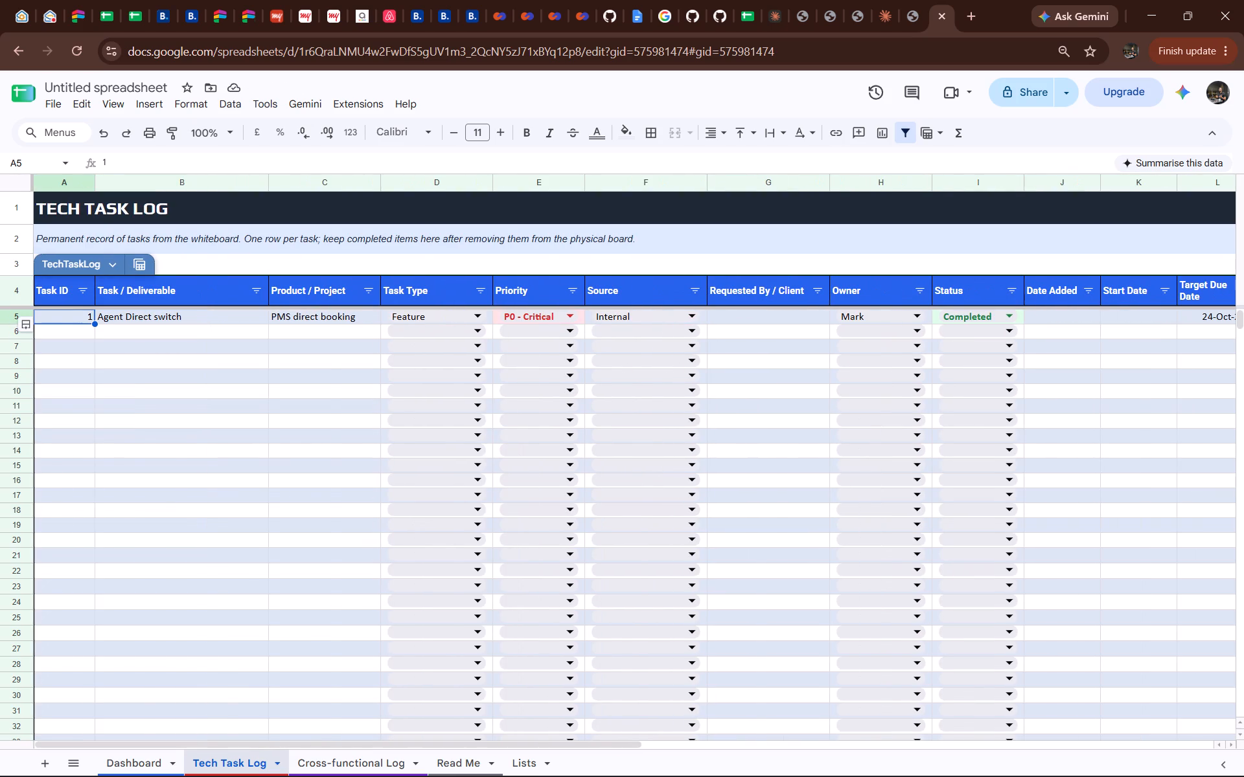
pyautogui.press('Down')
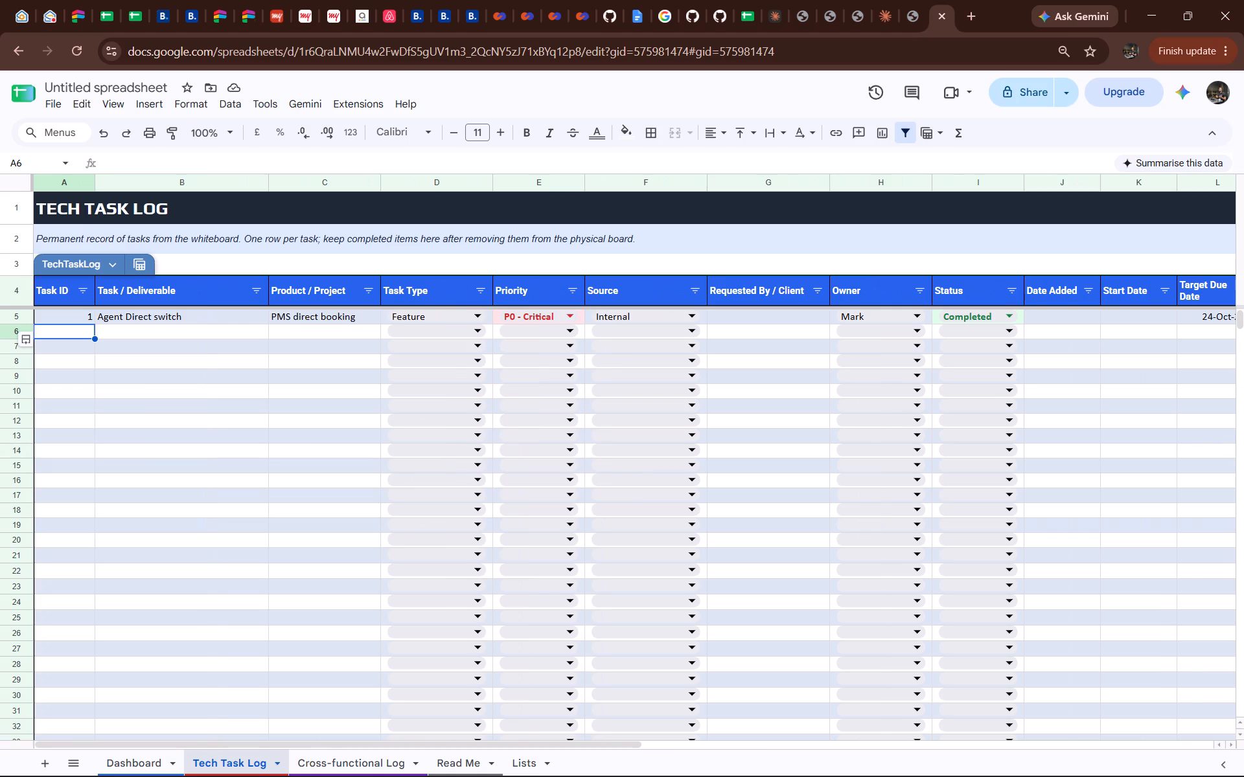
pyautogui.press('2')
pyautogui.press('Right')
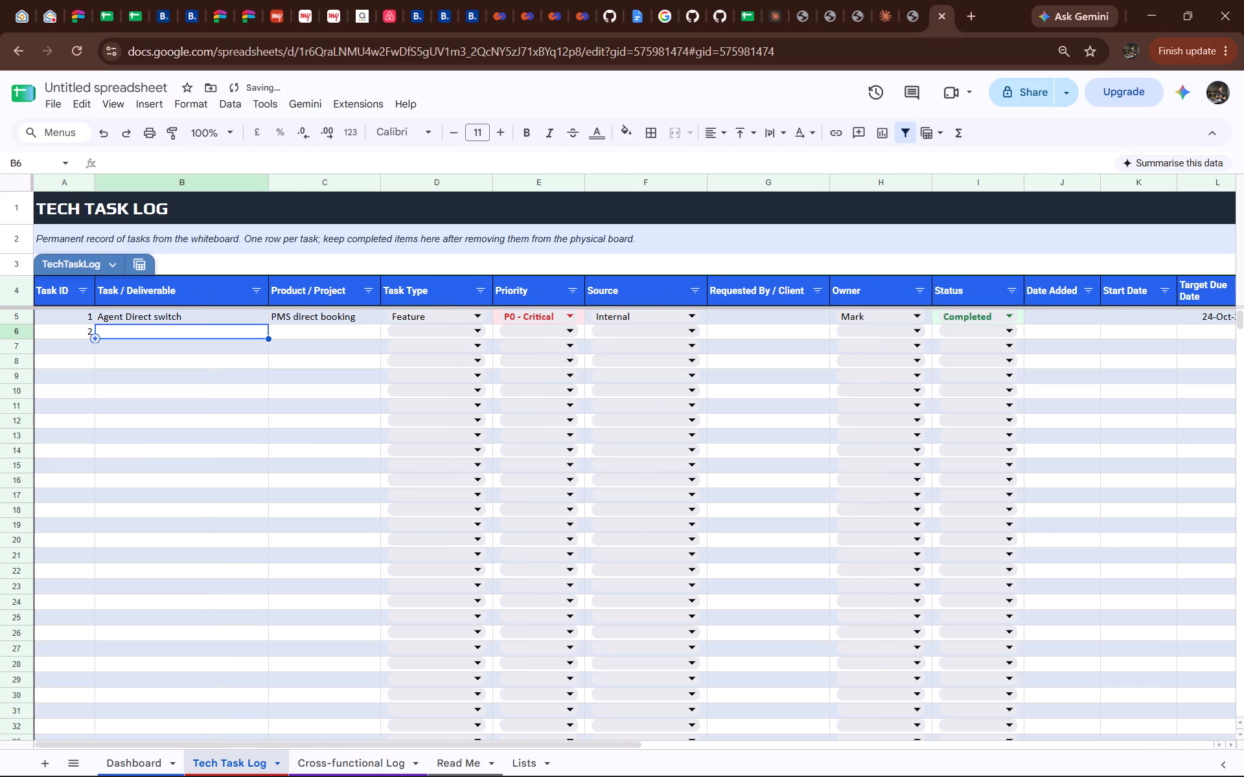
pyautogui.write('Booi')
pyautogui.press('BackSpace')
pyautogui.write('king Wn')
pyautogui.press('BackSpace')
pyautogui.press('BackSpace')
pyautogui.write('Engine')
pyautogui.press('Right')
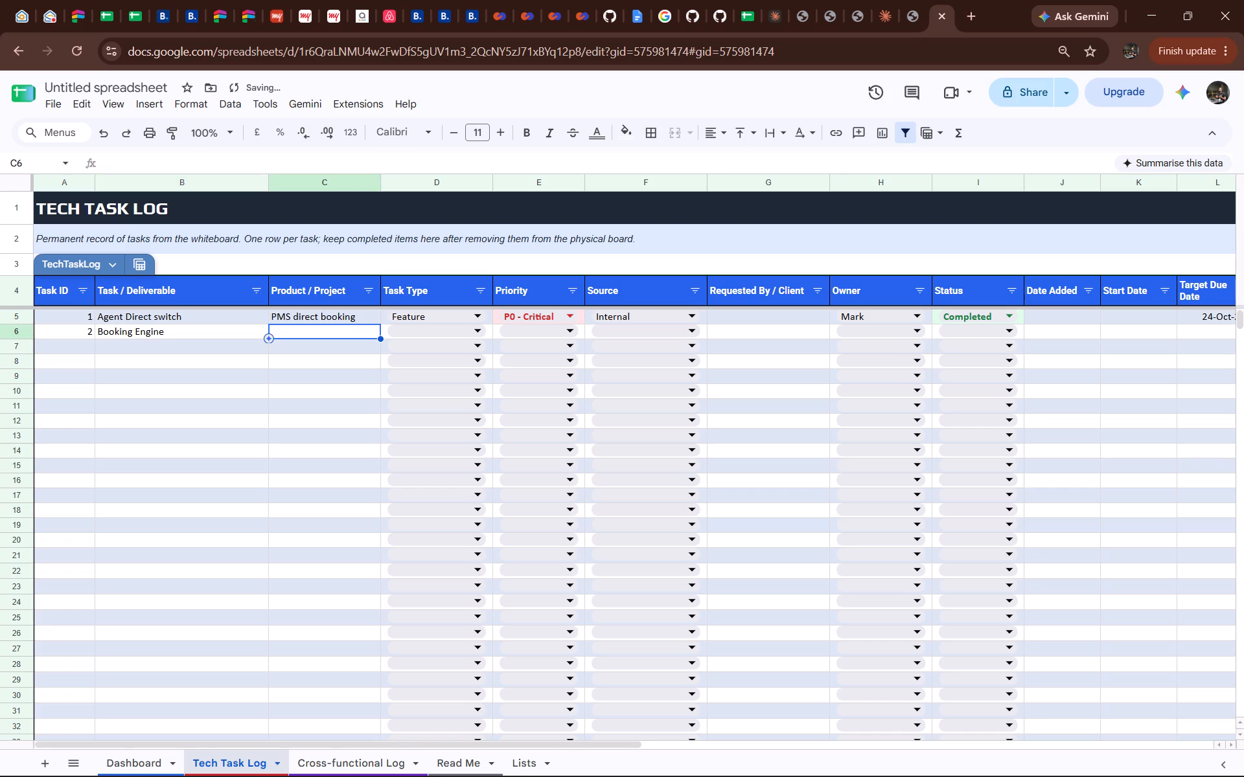
# Enter New Product line as the product/project of the Booking Engine task.
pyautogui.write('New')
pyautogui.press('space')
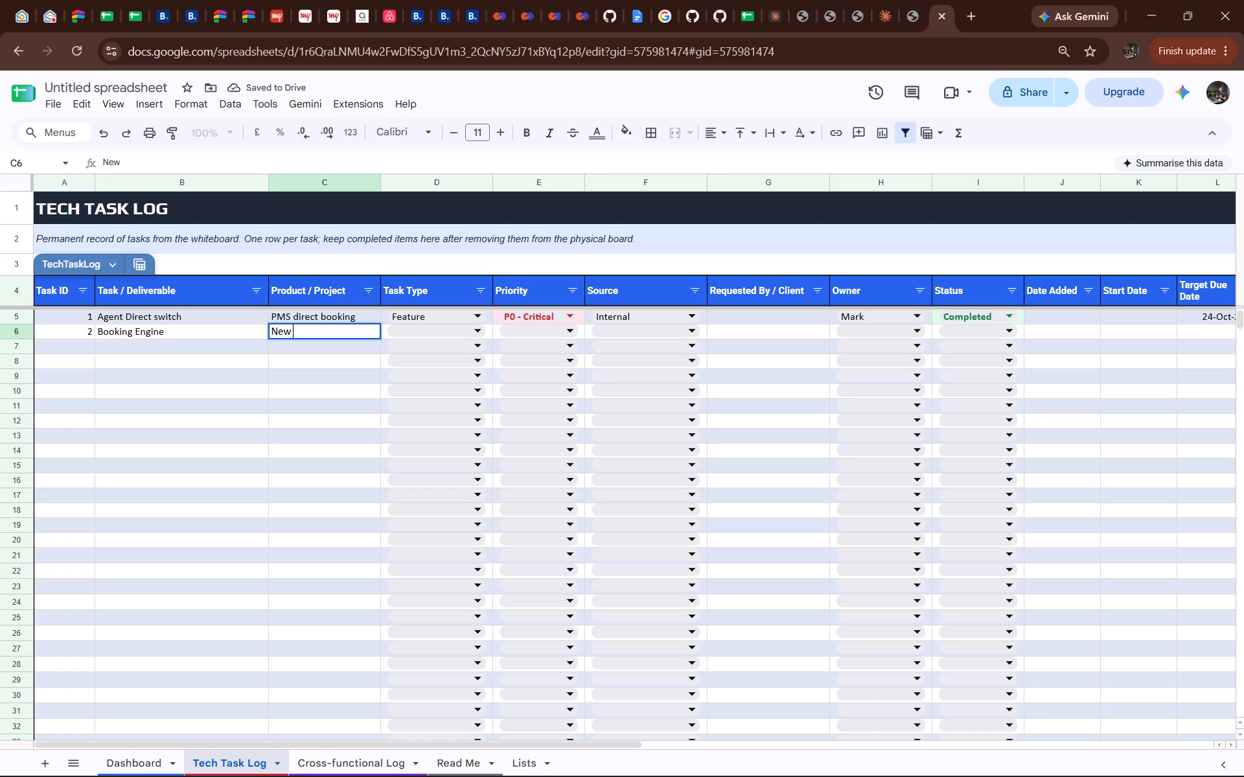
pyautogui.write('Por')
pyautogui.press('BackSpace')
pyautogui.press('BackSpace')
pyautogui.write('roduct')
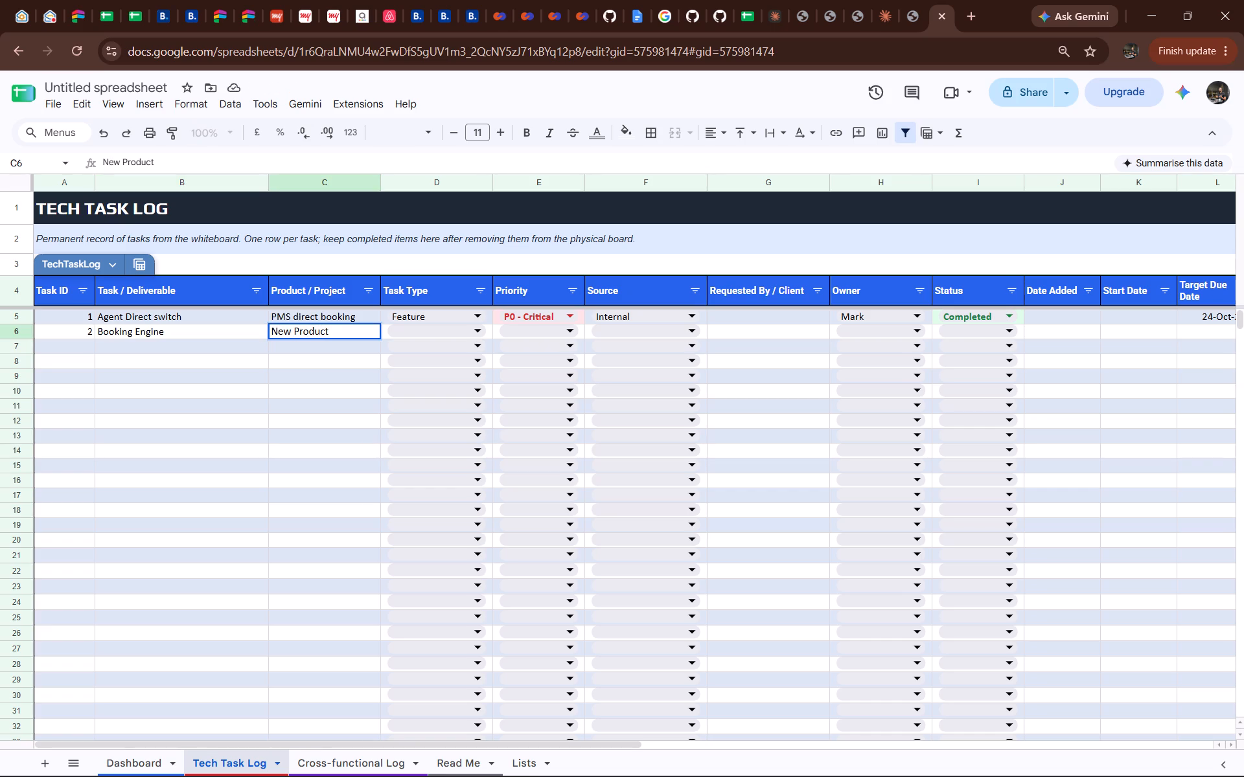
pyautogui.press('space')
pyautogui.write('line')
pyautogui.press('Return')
# Examine the available Task Type options for the Booking Engine task, without choosing one.
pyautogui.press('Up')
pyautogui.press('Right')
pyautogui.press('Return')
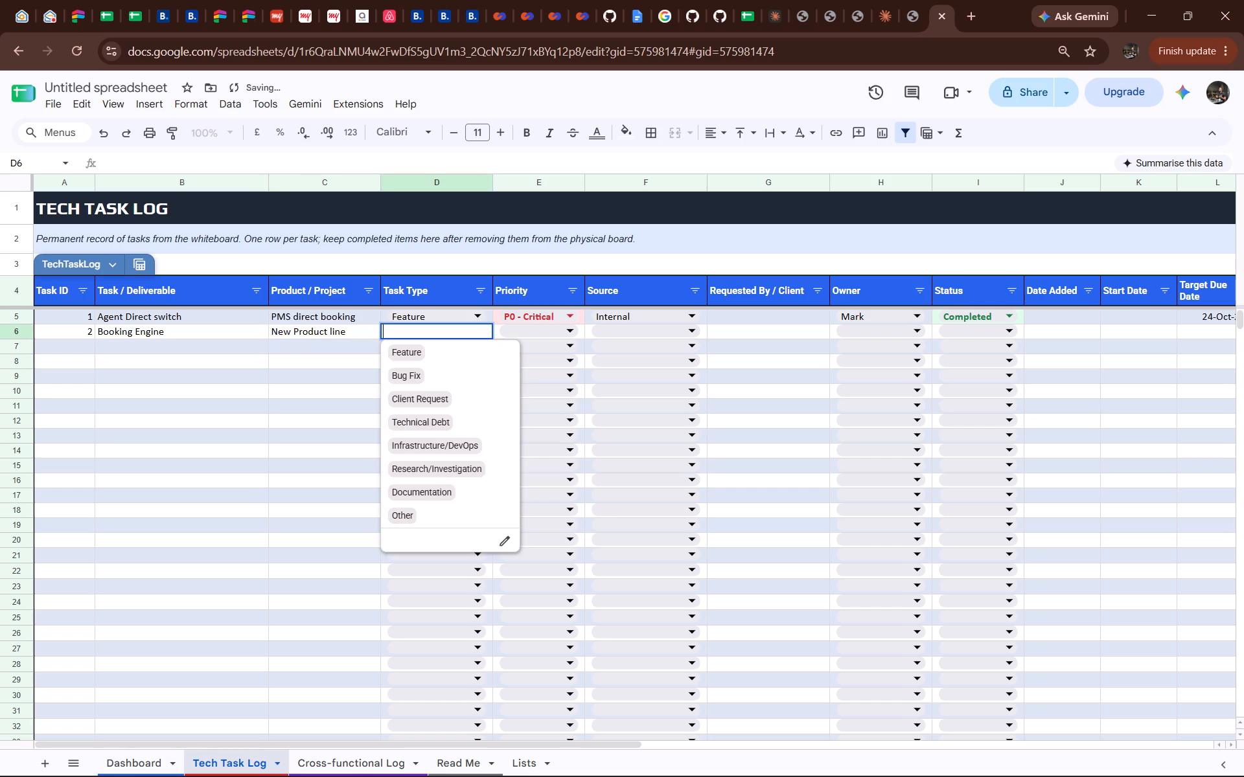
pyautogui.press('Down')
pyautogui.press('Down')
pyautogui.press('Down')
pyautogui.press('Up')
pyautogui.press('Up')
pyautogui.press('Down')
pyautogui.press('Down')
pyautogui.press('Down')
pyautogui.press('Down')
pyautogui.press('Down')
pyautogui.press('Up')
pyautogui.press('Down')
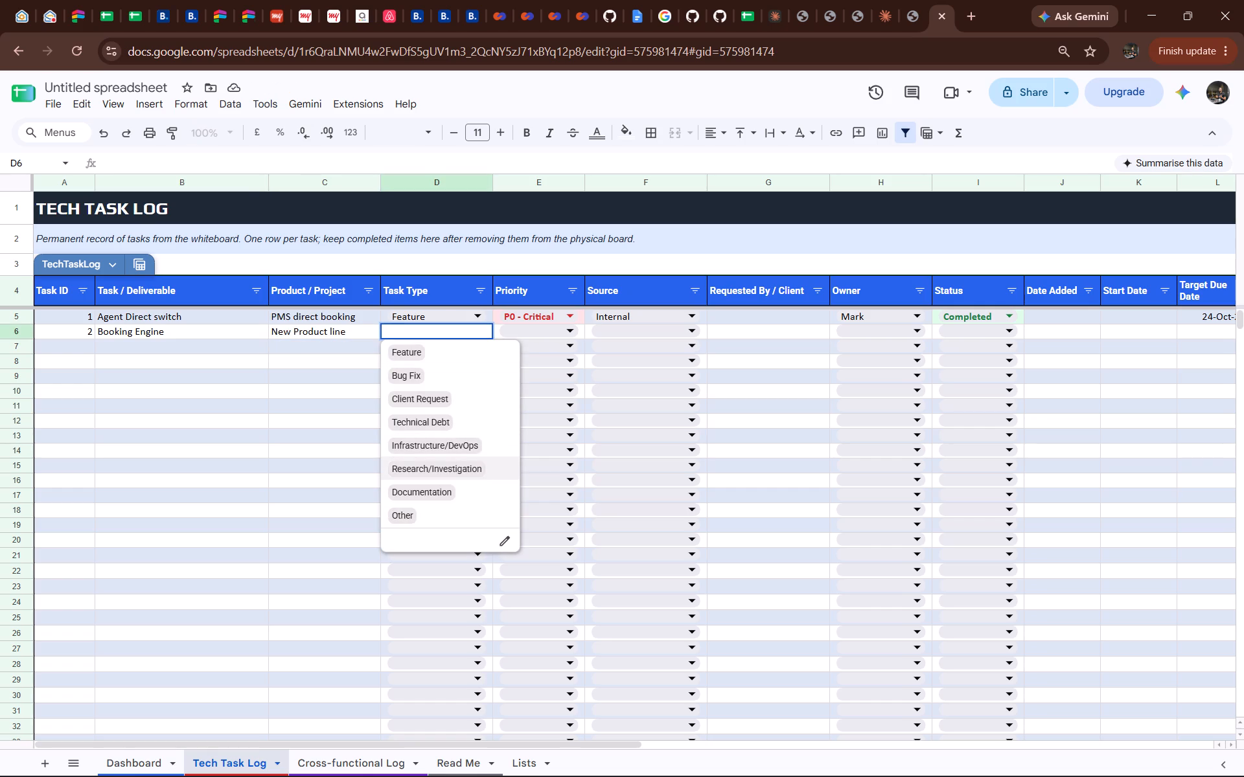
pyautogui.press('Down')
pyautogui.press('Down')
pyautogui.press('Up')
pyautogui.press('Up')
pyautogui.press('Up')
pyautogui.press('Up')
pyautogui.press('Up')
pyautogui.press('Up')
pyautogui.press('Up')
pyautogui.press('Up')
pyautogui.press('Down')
# View the data validation rule behind the Task Type options, and close it without changes.
pyautogui.click(501, 543)
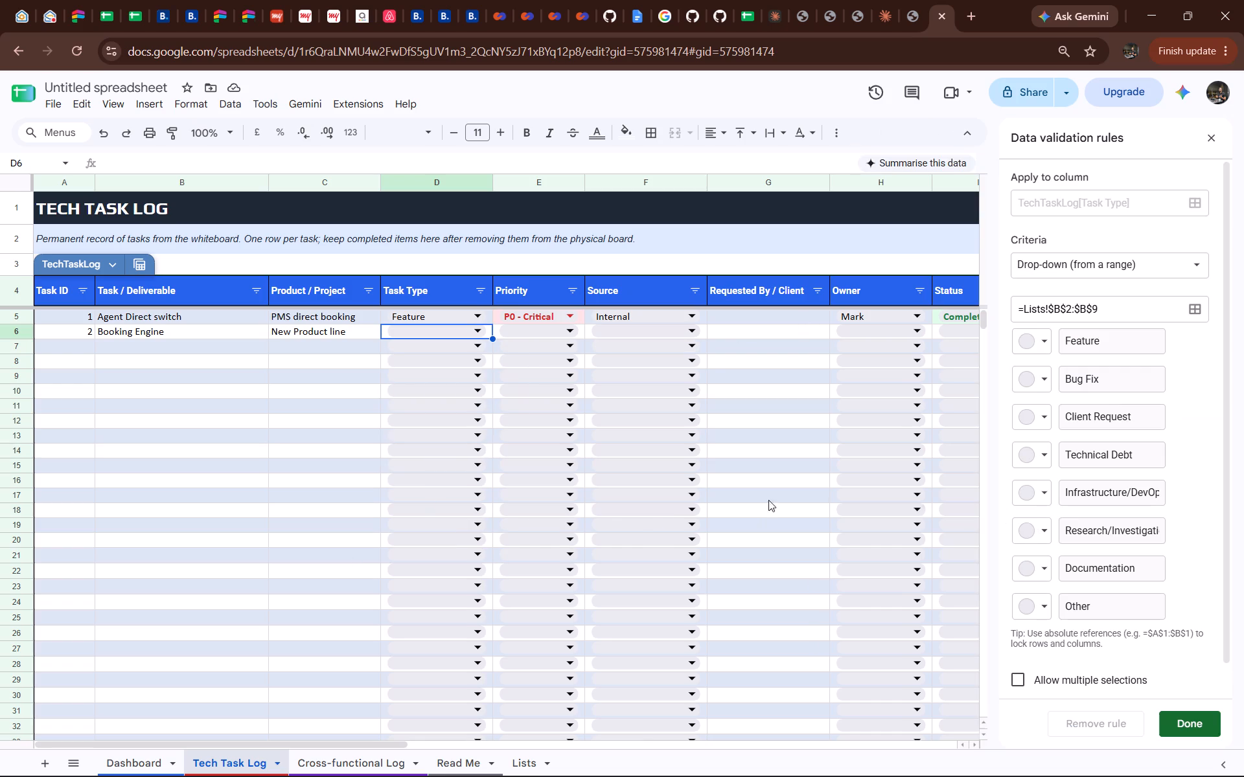
pyautogui.scroll(-1, 1149, 334)
pyautogui.press('Escape')
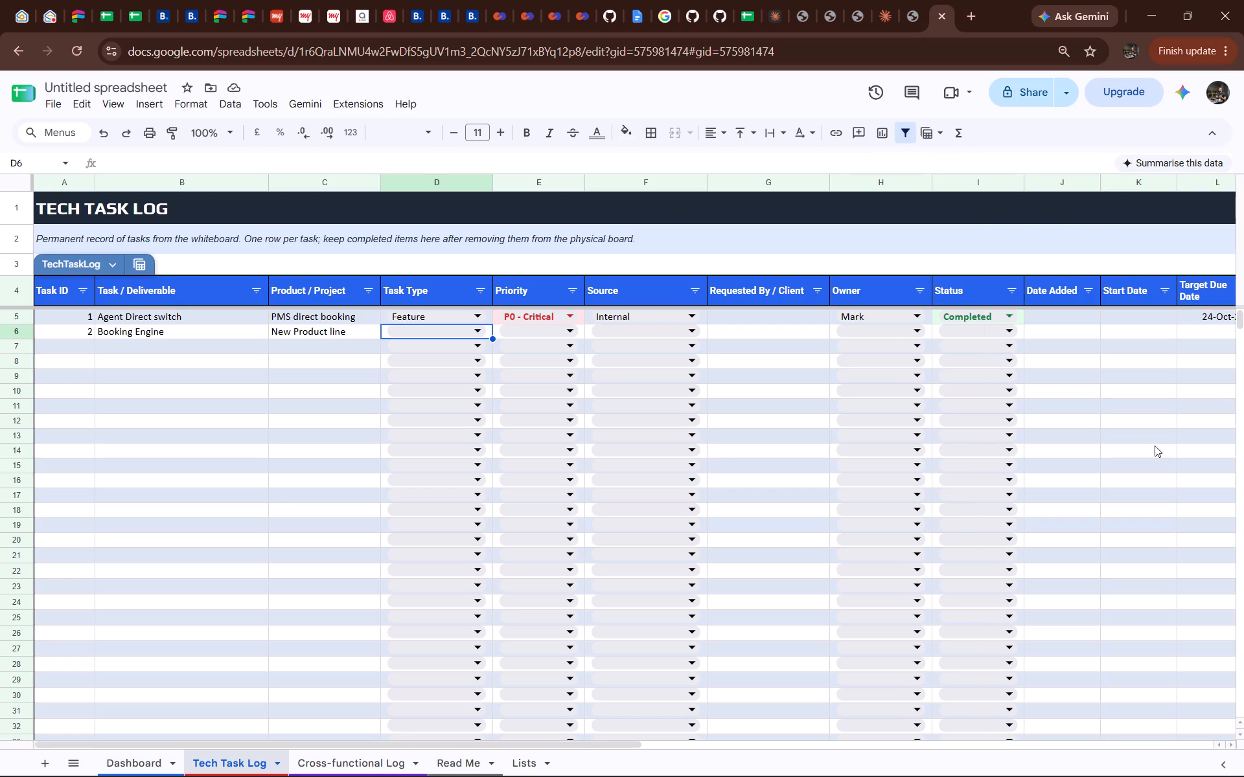
# On the Lists sheet, insert a row above the Other entry of the Task Type column.
pyautogui.click(531, 755)
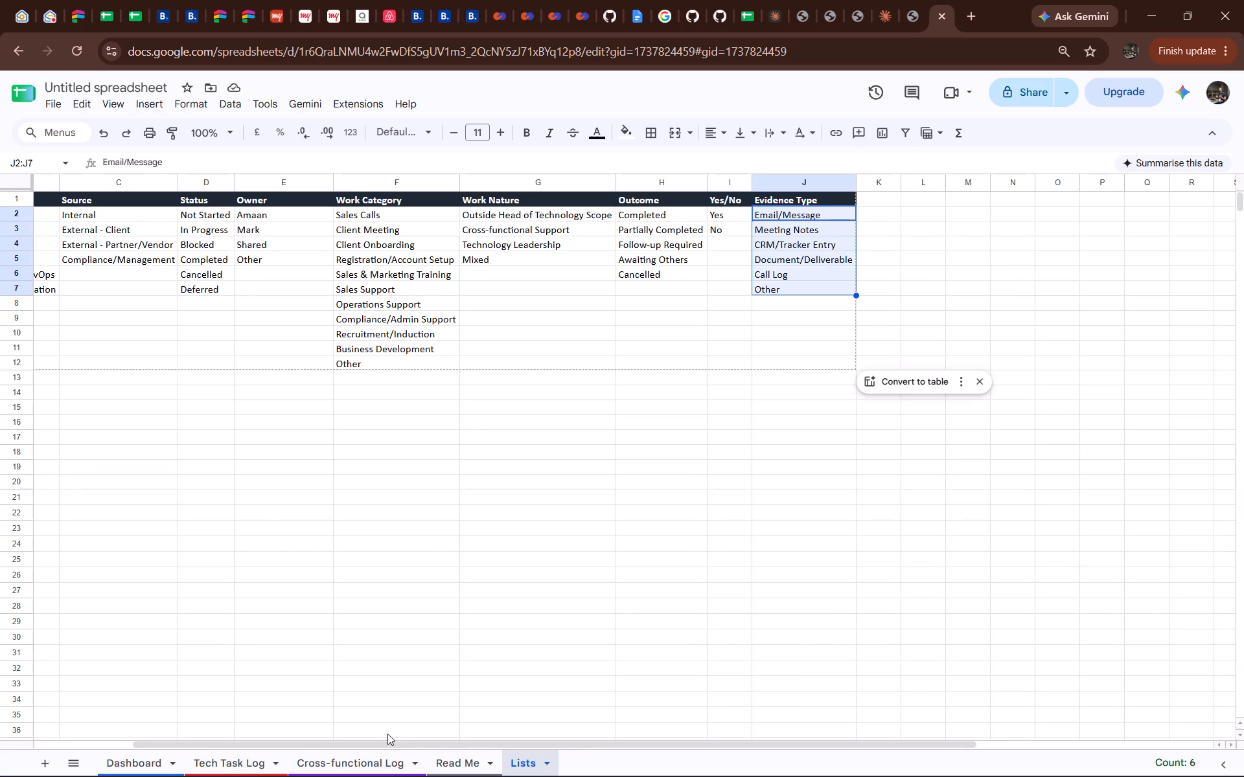
pyautogui.moveTo(389, 749); pyautogui.dragTo(286, 750)
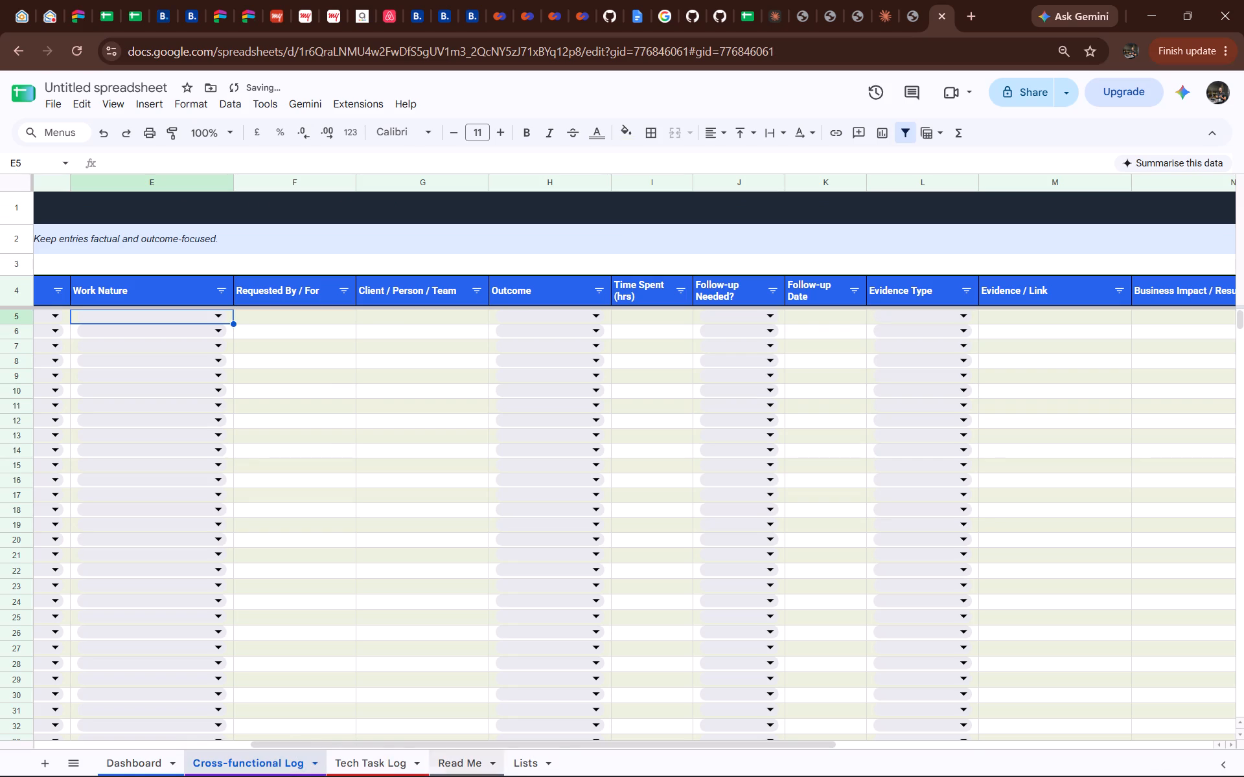
pyautogui.click(515, 767)
pyautogui.moveTo(448, 743); pyautogui.dragTo(281, 728)
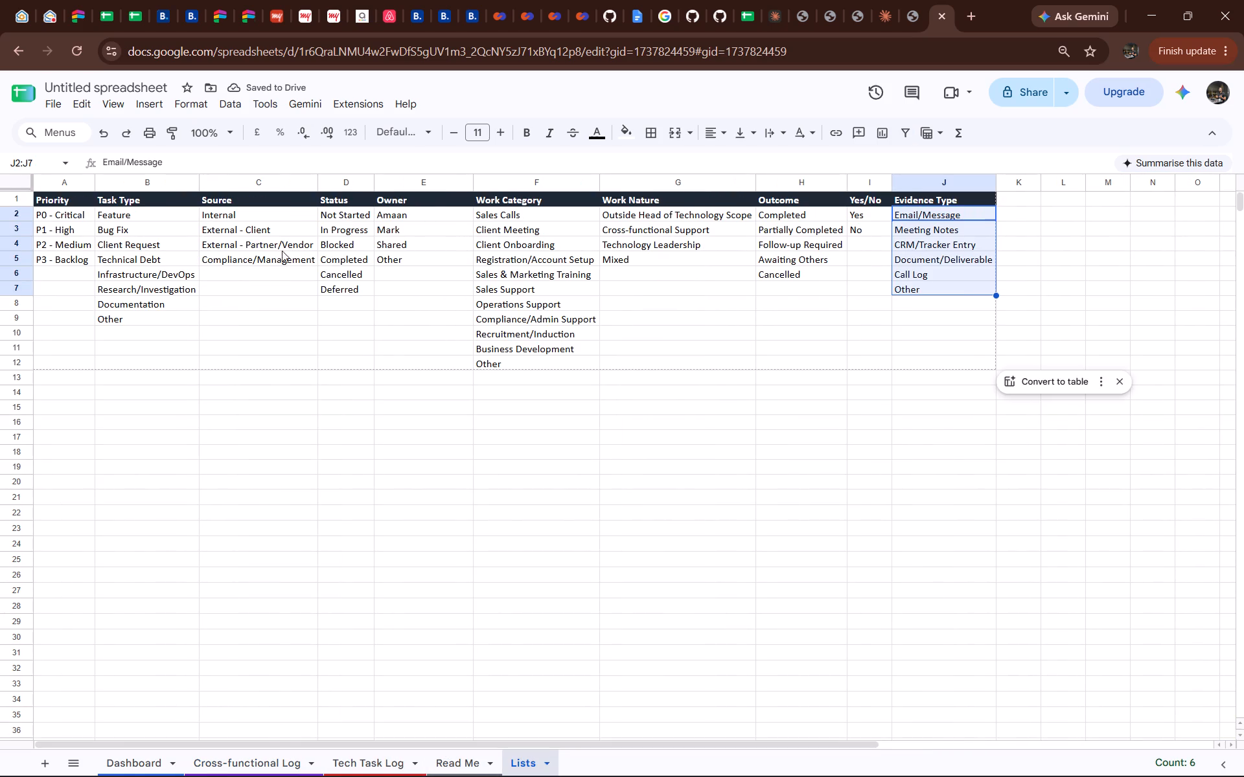
pyautogui.click(111, 320)
pyautogui.click(133, 331)
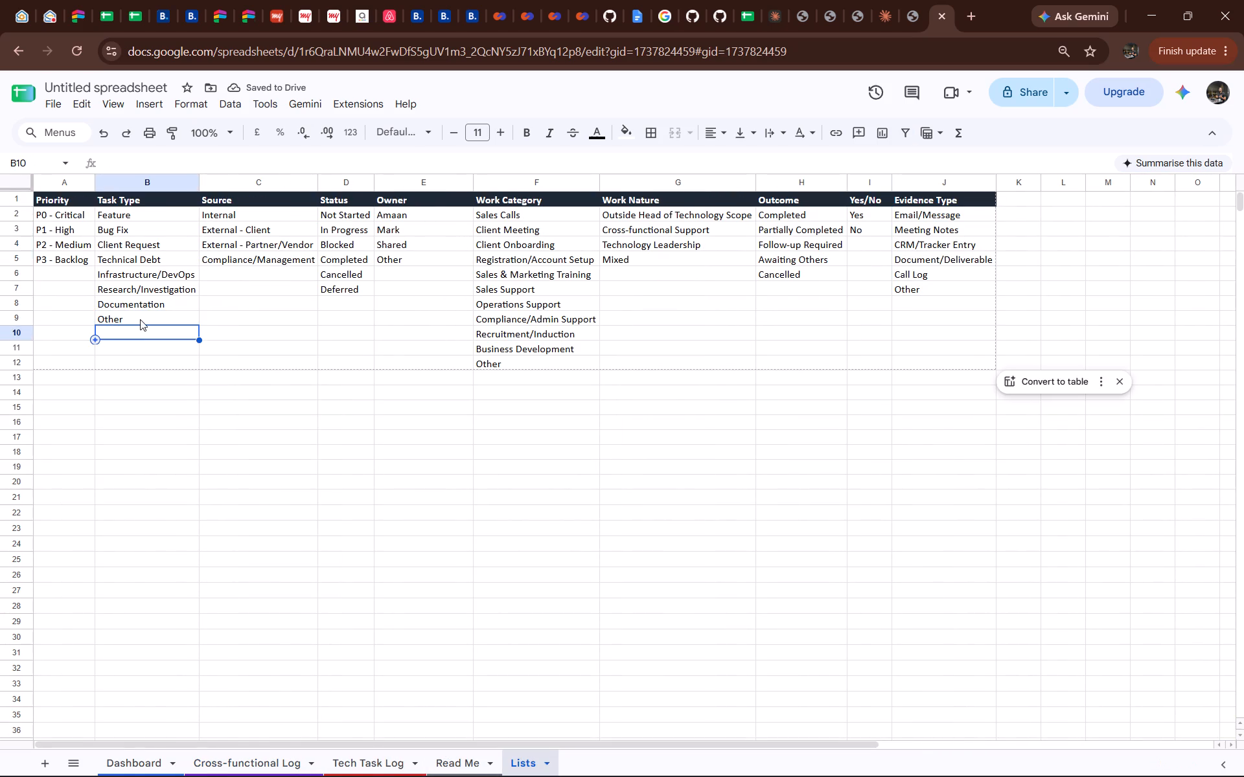
pyautogui.rightClick(141, 317)
pyautogui.click(238, 306)
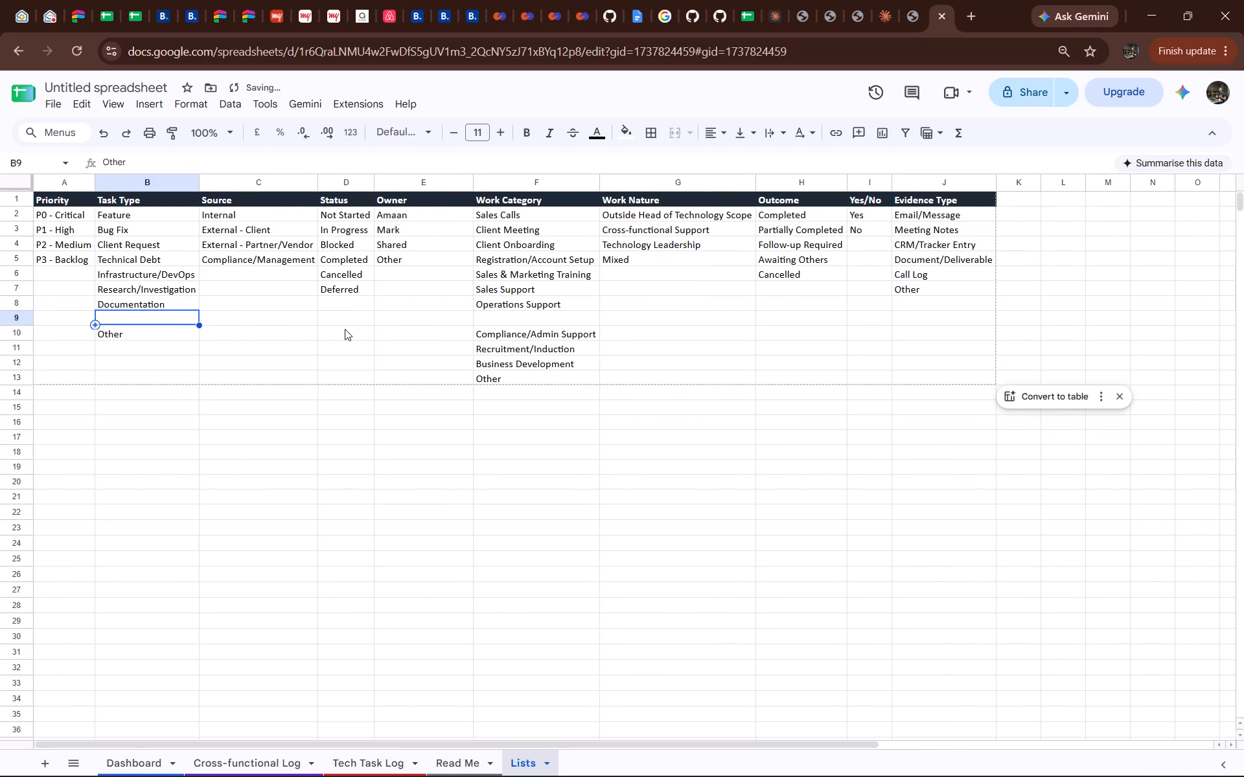
# Add New Product as a task type in the inserted row of the Lists sheet.
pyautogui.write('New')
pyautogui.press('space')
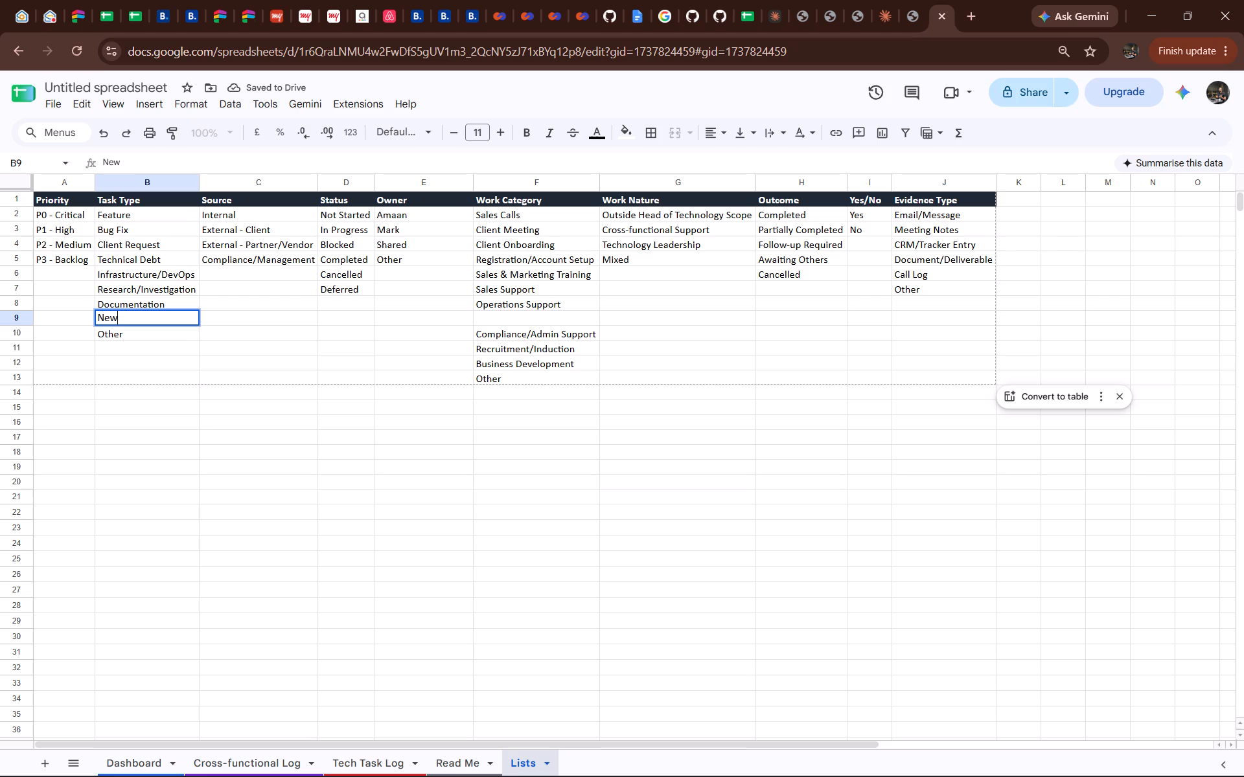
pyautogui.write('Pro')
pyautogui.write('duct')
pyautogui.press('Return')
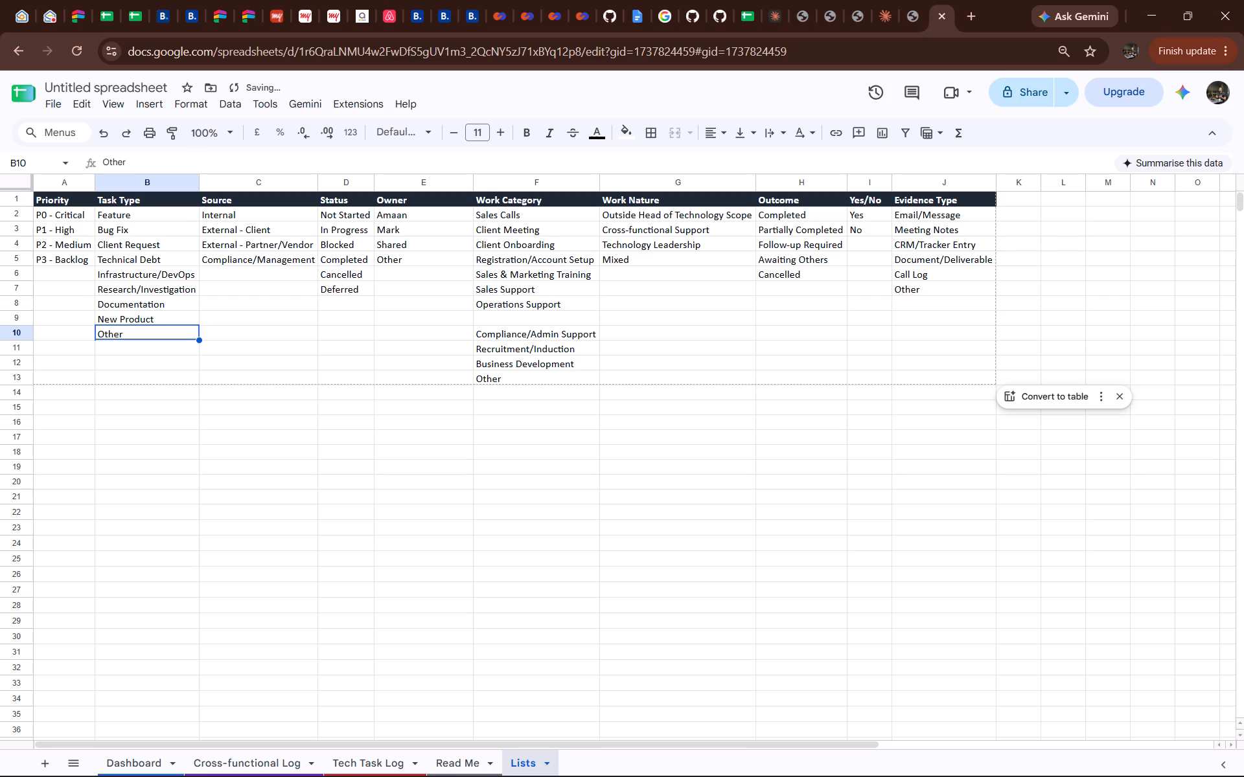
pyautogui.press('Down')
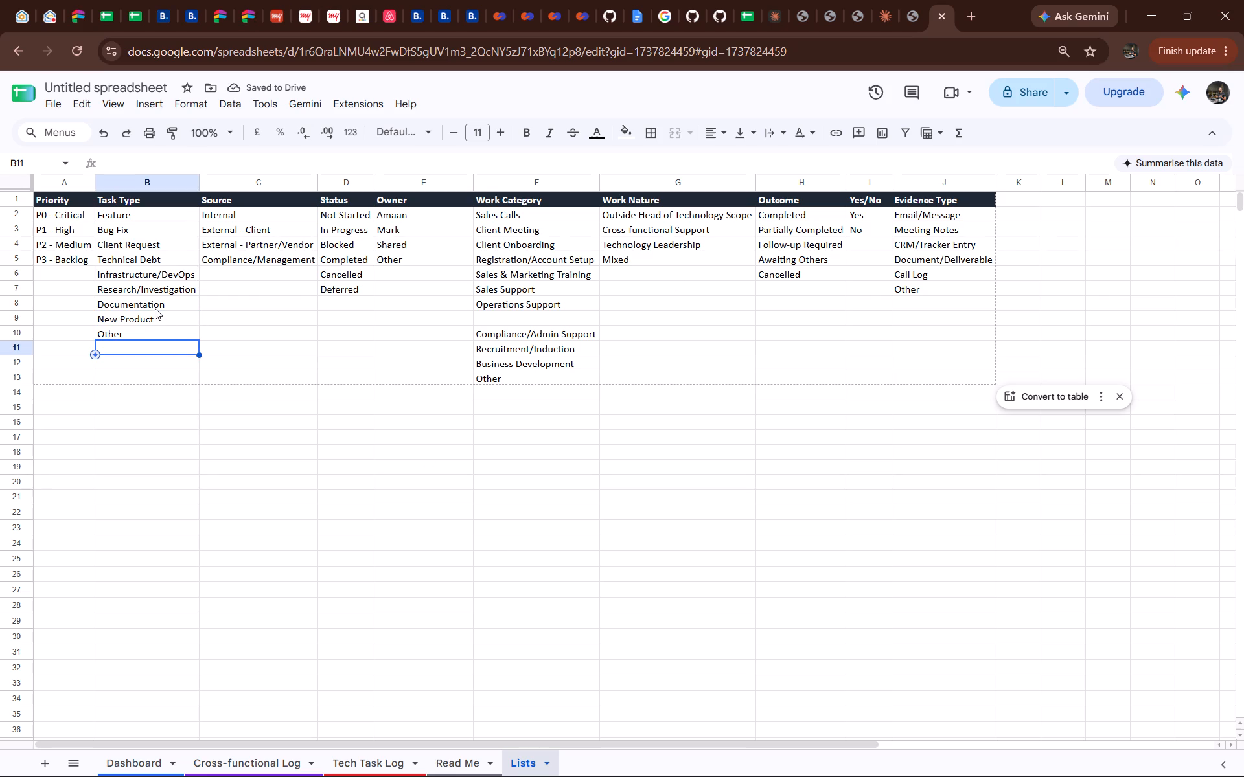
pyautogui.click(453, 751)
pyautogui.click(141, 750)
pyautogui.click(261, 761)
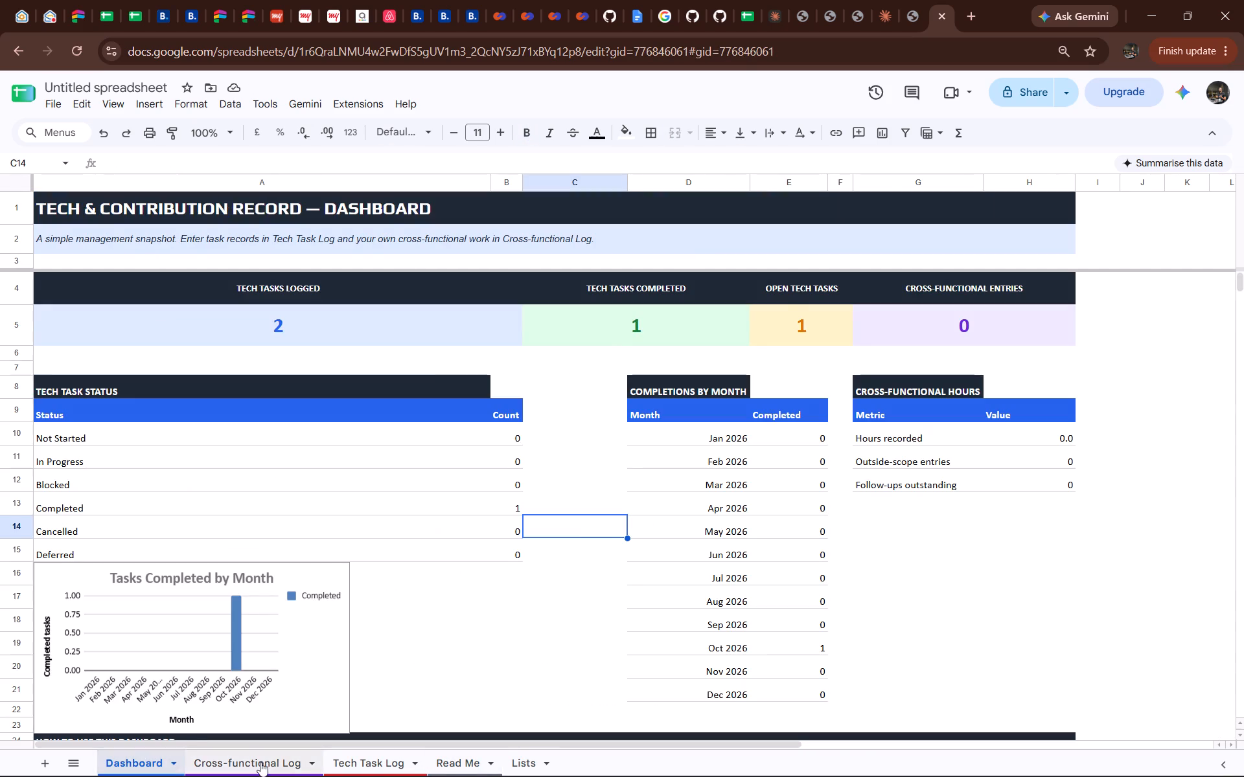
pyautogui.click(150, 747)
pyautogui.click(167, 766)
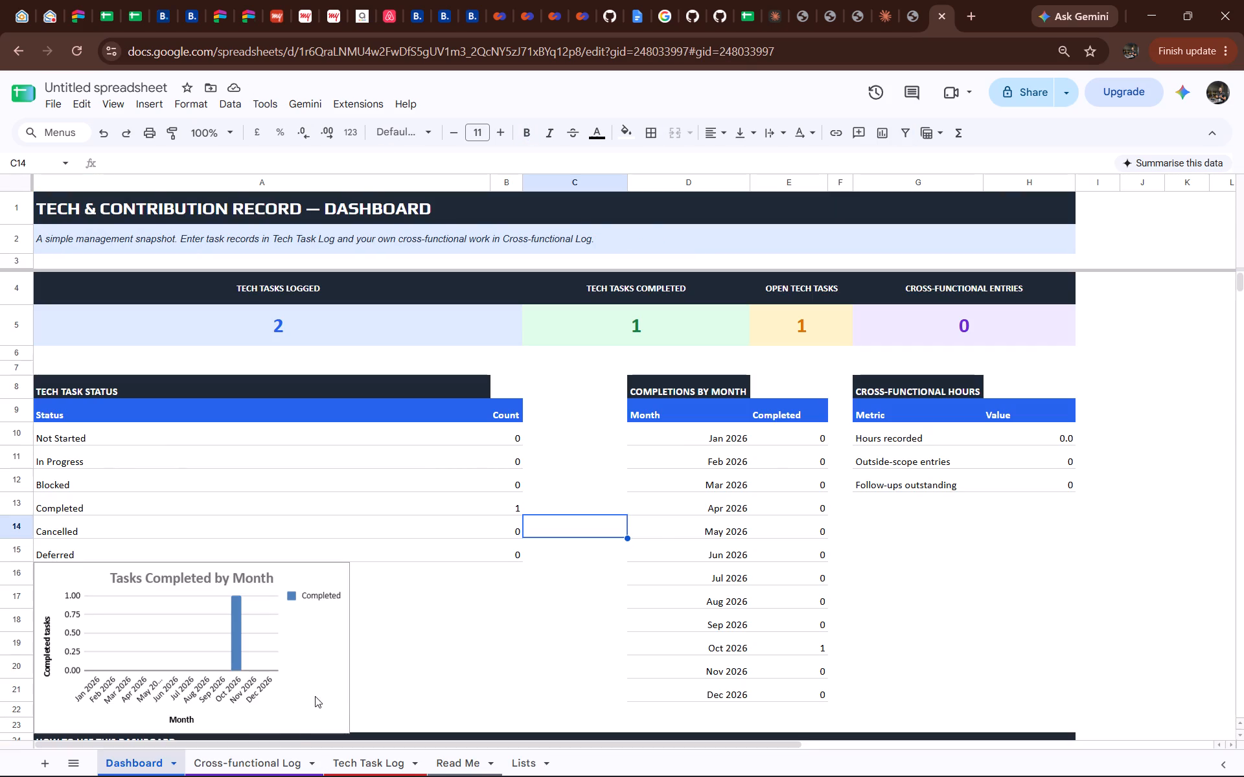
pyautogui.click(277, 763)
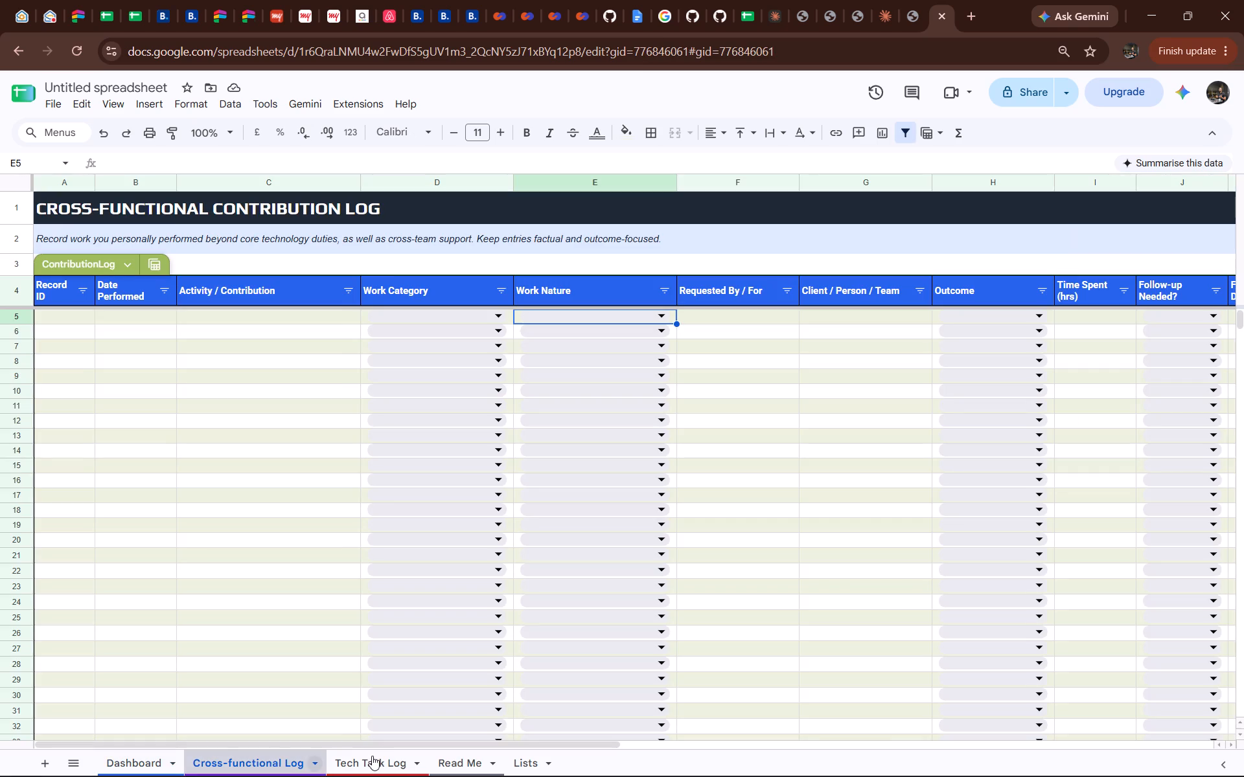
# Move the Tech Task Log sheet ahead of the Cross-functional Log sheet.
pyautogui.click(356, 757)
pyautogui.moveTo(372, 759); pyautogui.dragTo(278, 756)
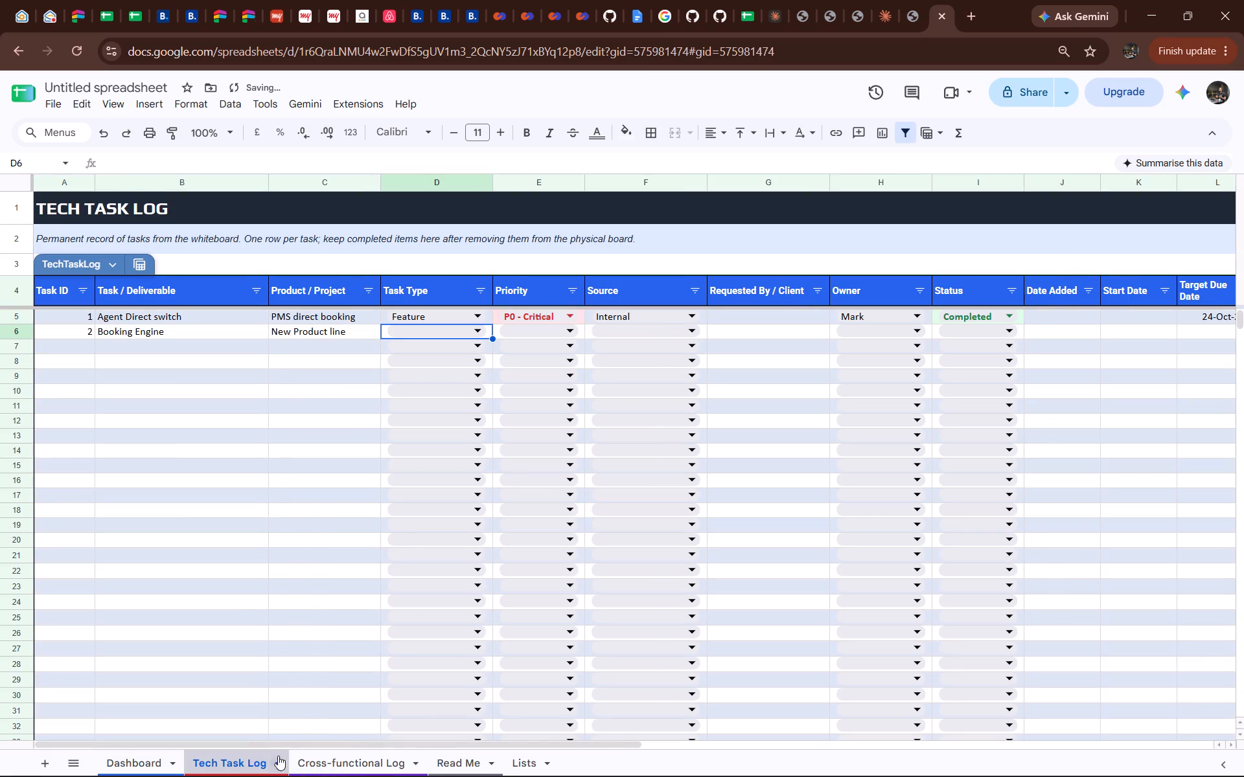
# Set the Booking Engine task's type to New Product and its priority to P0 - Critical.
pyautogui.click(442, 332)
pyautogui.click(423, 515)
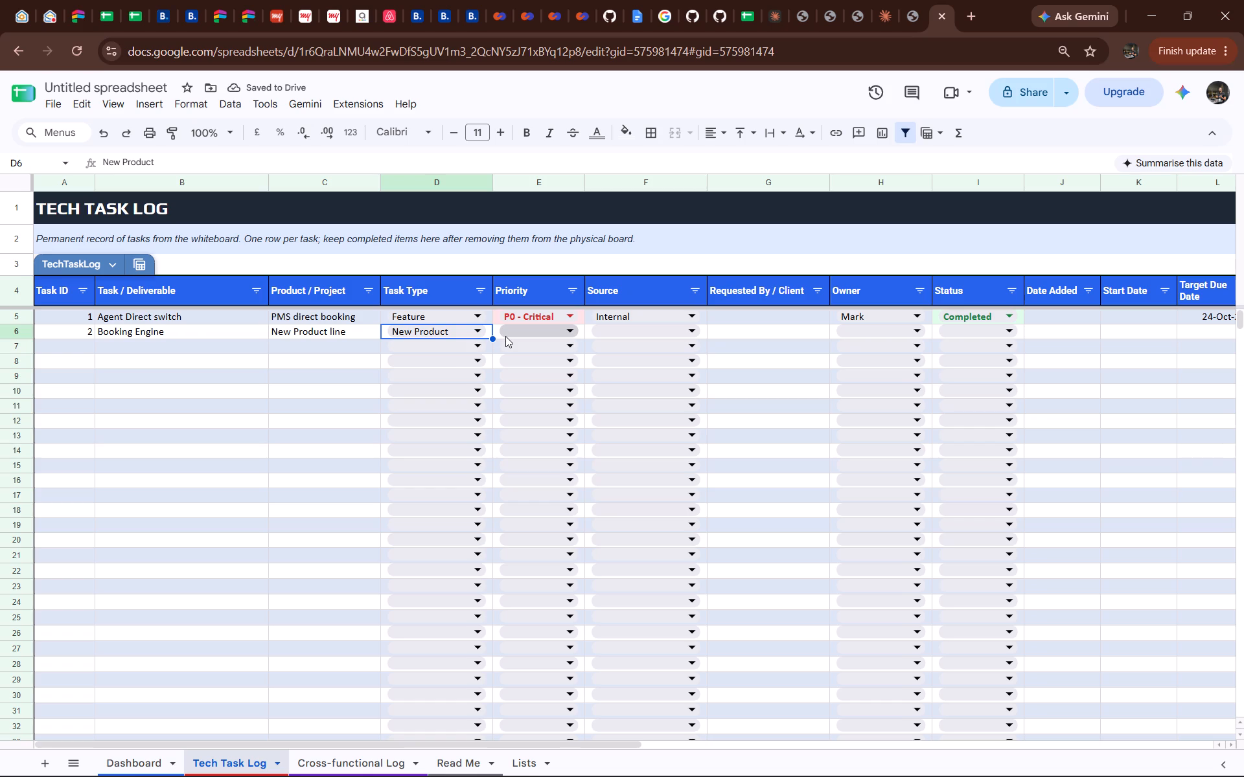
pyautogui.click(538, 332)
pyautogui.click(551, 355)
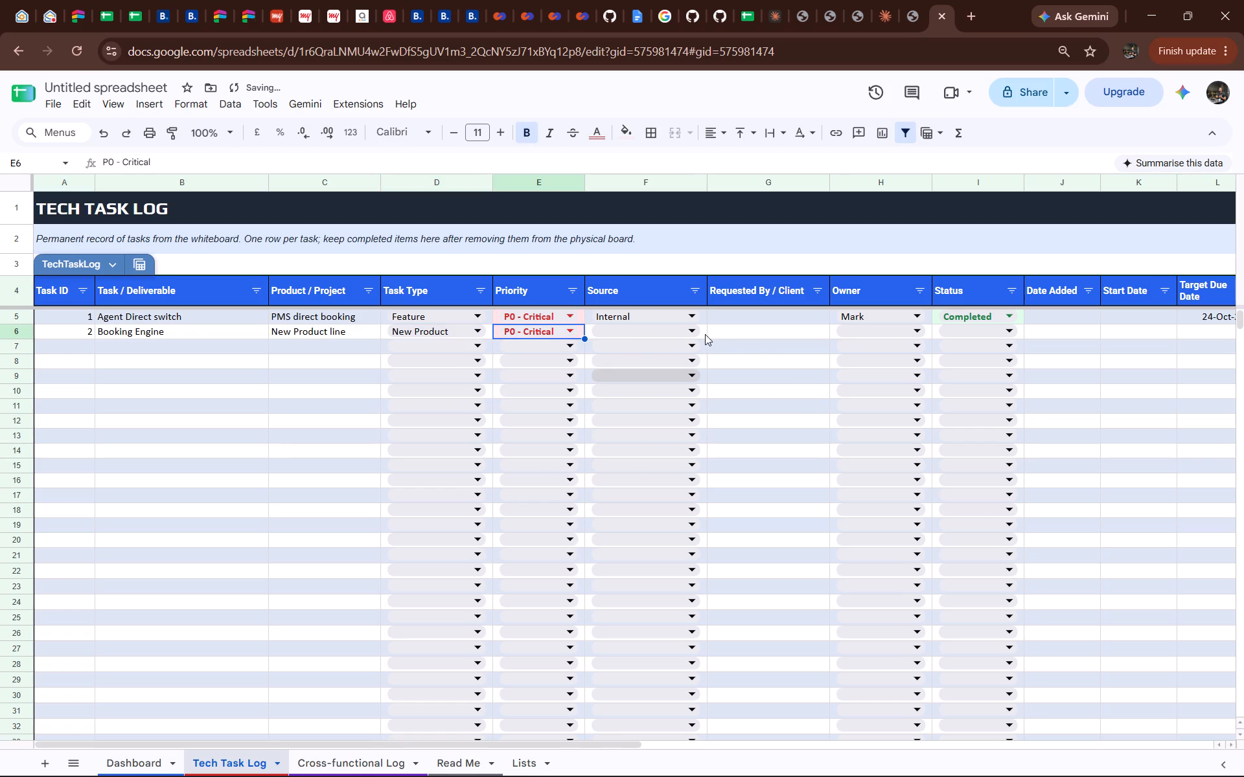
# Set the source of the Booking Engine task to External - Client.
pyautogui.click(678, 325)
pyautogui.click(680, 328)
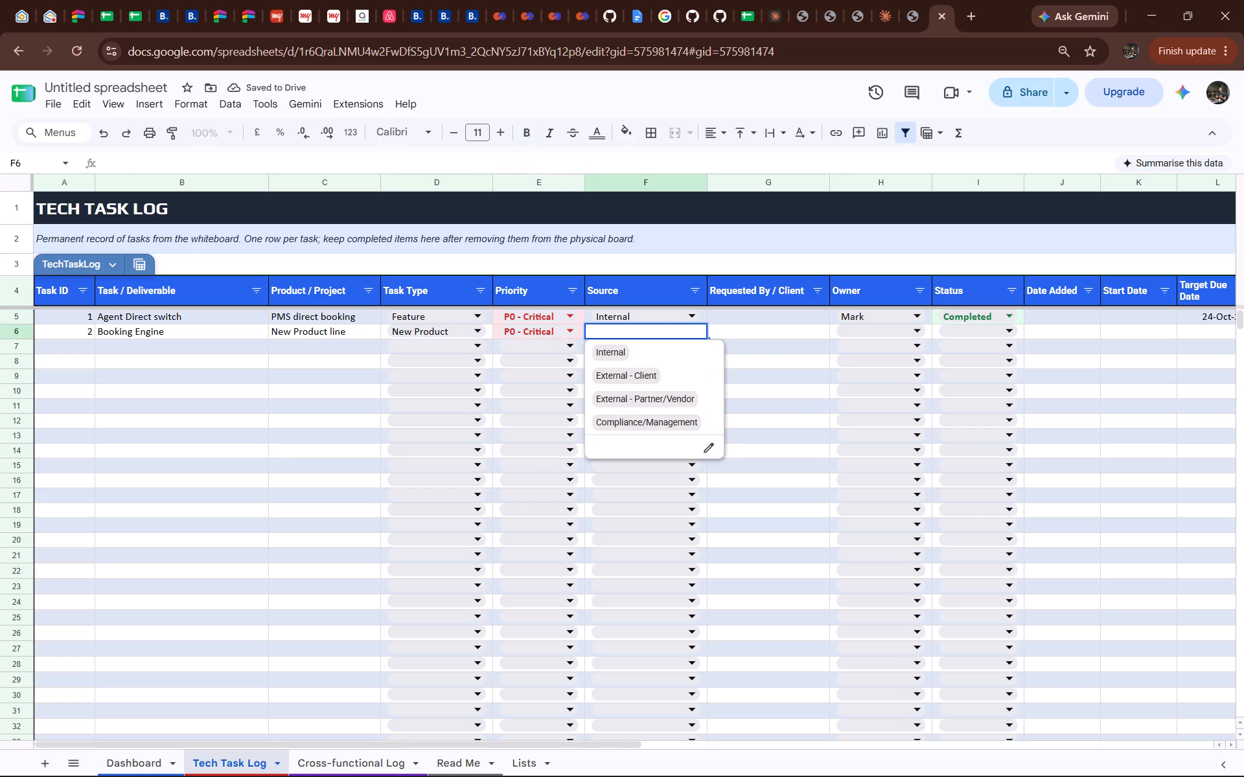
pyautogui.click(675, 374)
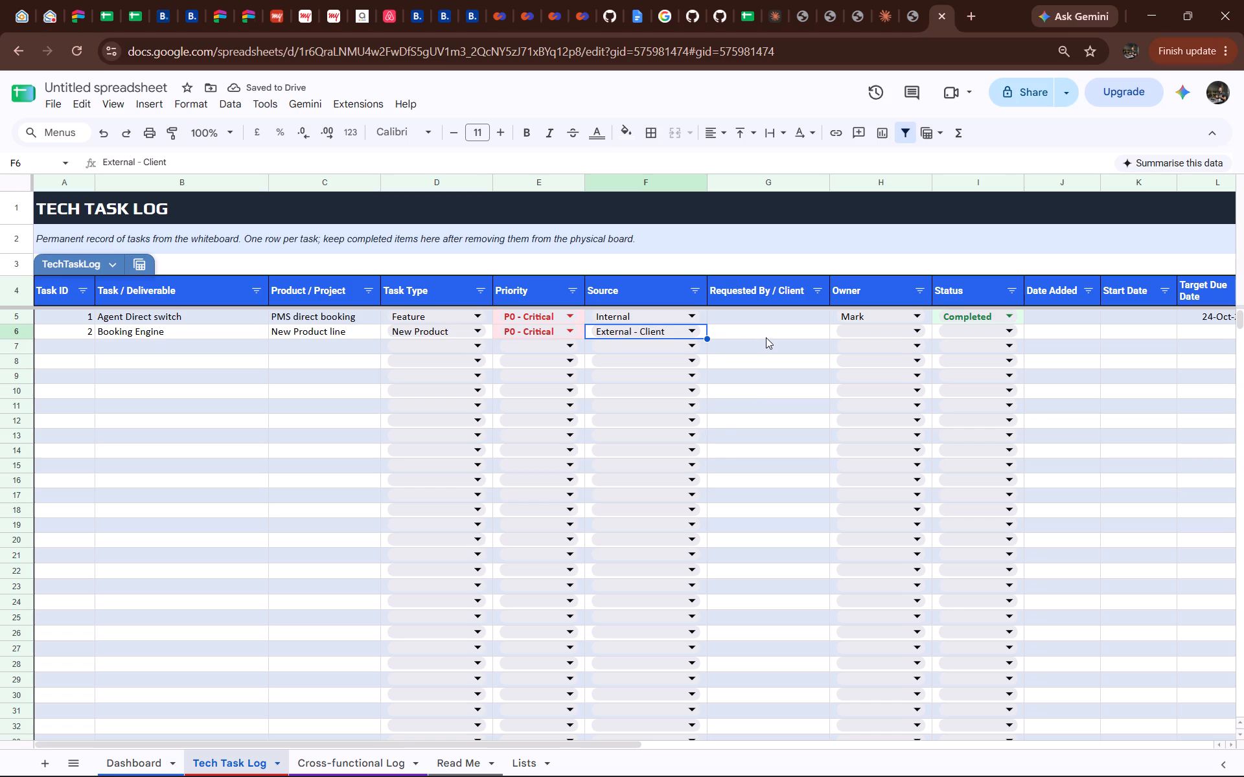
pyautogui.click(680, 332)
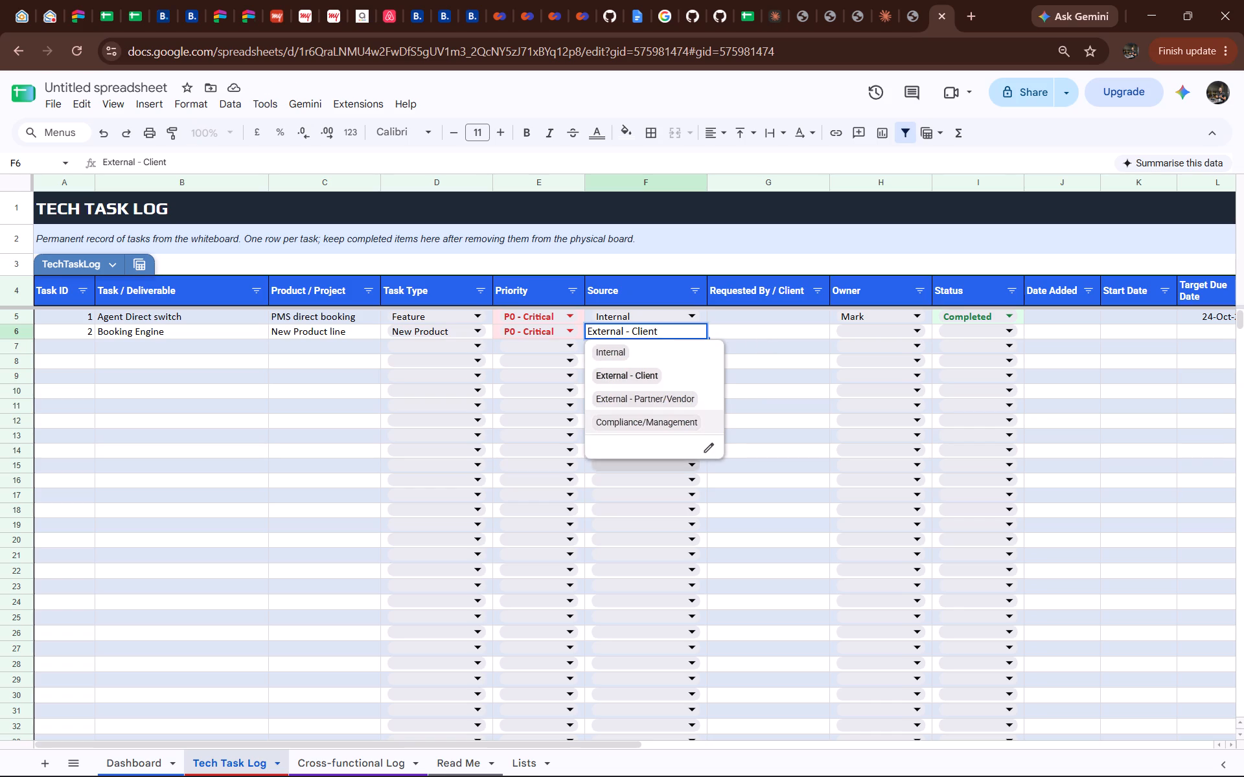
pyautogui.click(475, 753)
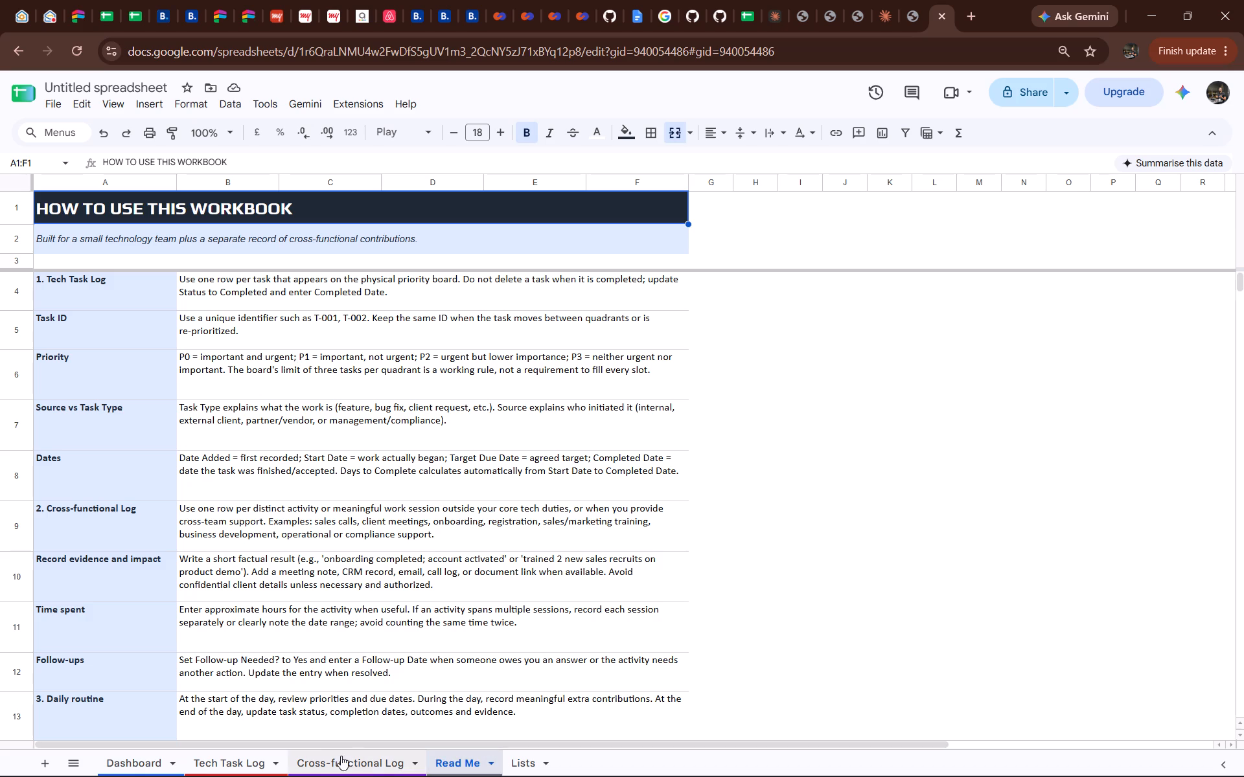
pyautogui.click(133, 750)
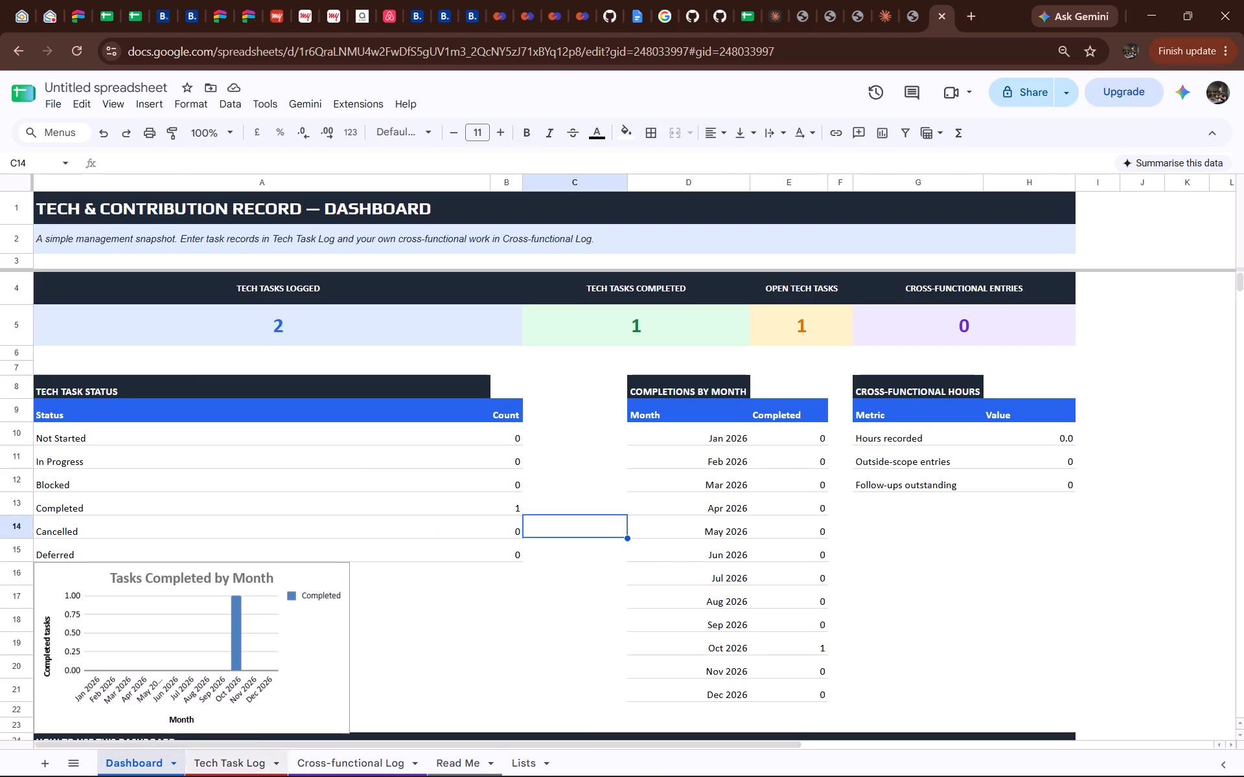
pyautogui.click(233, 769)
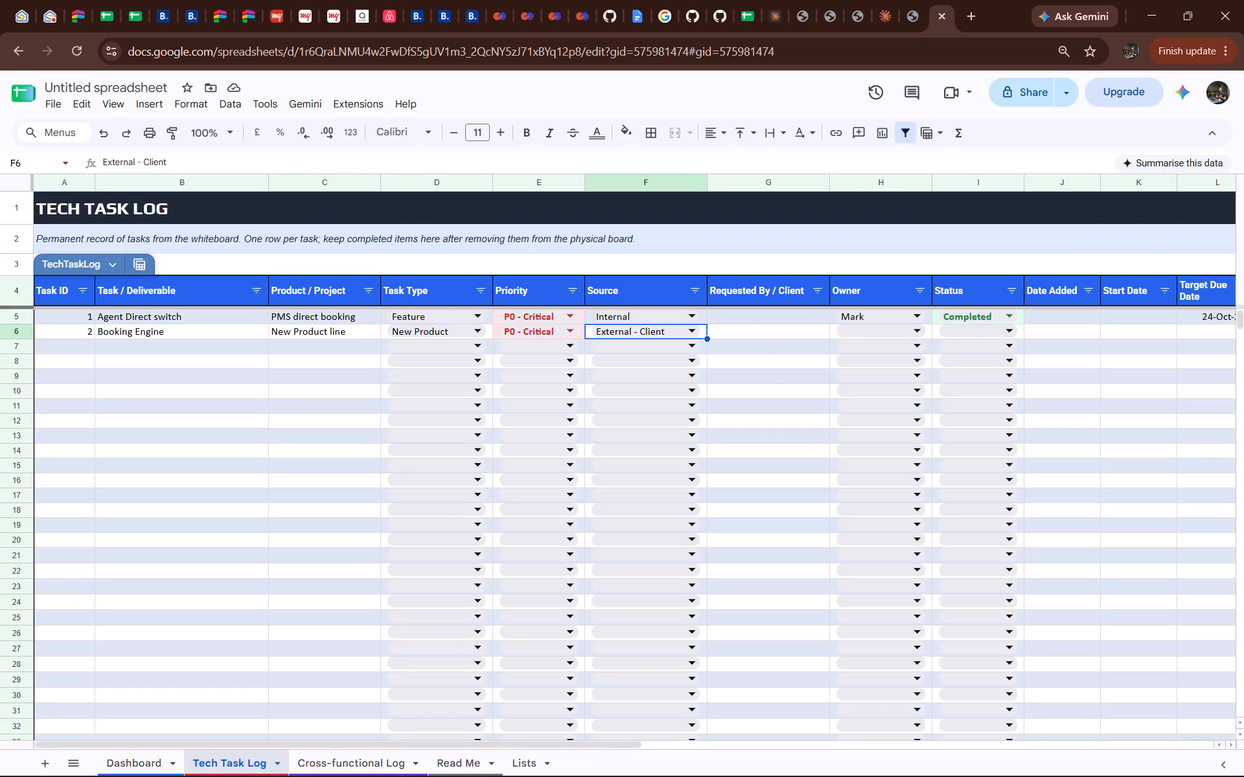
# Enter RestNest, Karthik and the third client's name under Requested By / Client for the Booking Engine task.
pyautogui.click(758, 341)
pyautogui.click(751, 324)
pyautogui.click(759, 332)
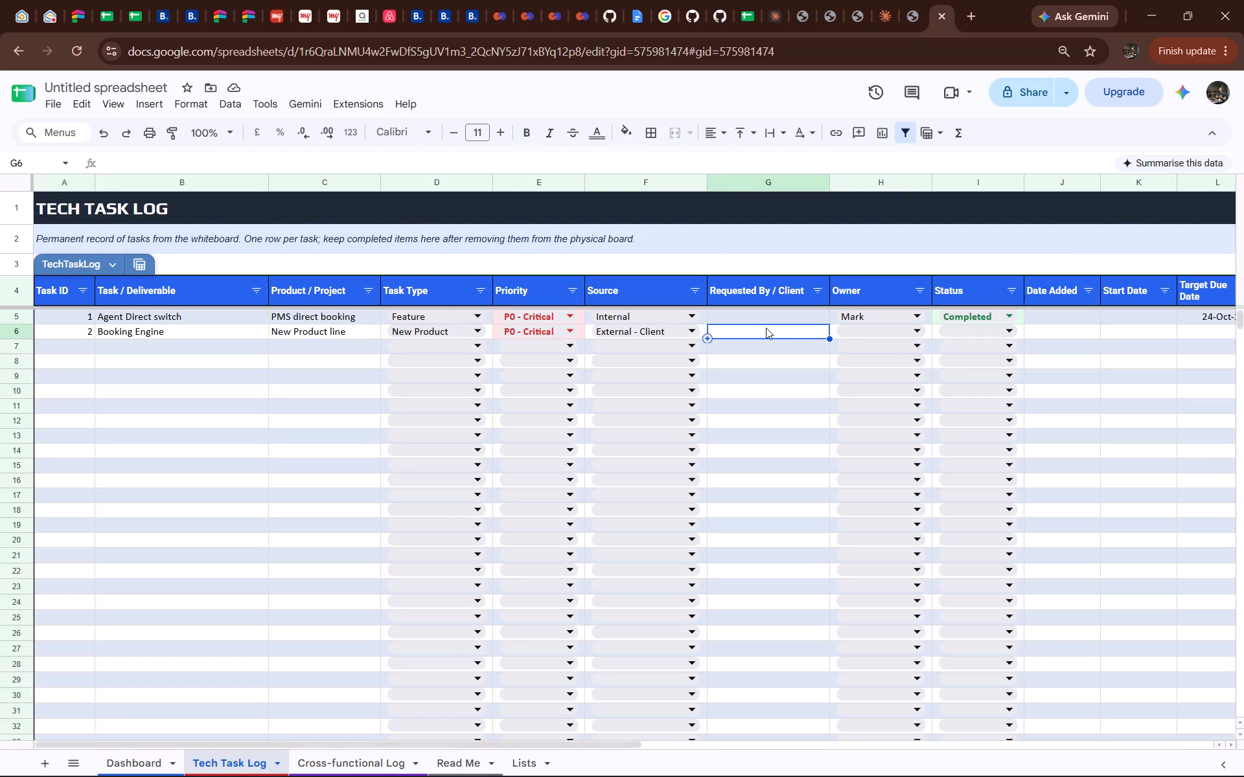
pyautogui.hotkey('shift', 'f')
pyautogui.press('BackSpace')
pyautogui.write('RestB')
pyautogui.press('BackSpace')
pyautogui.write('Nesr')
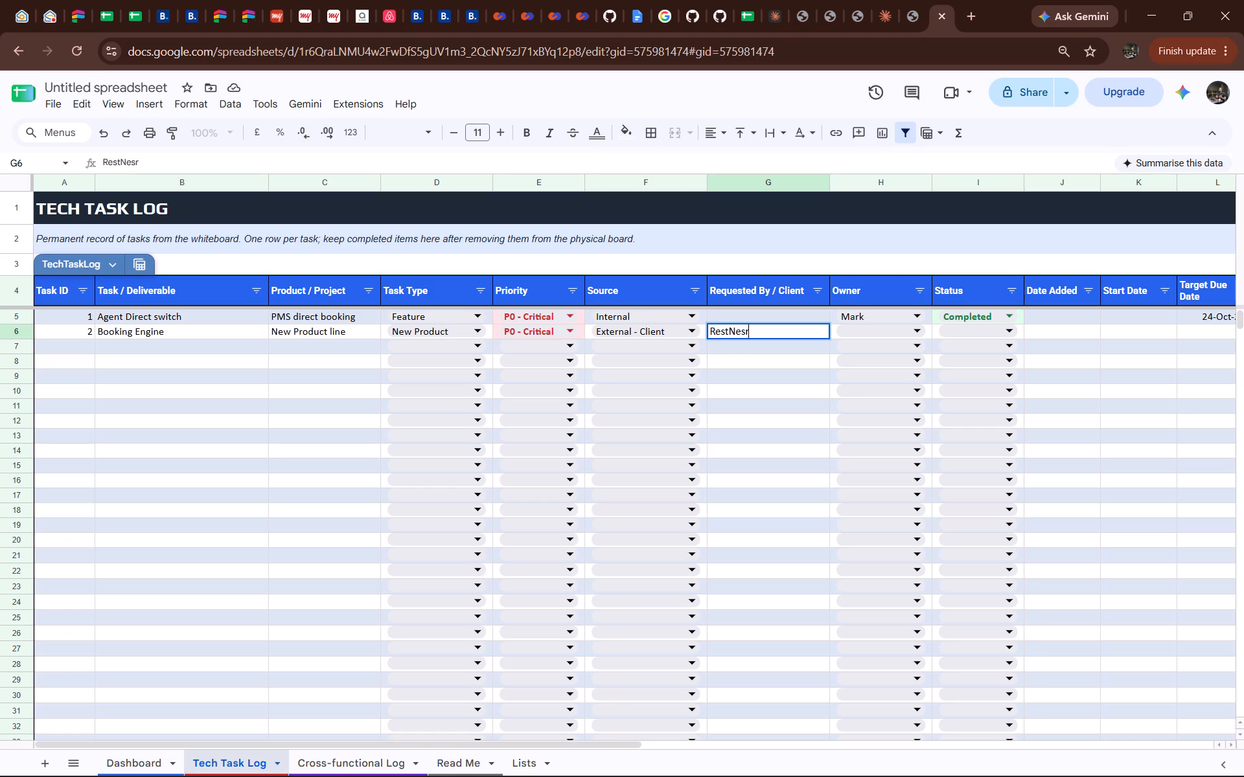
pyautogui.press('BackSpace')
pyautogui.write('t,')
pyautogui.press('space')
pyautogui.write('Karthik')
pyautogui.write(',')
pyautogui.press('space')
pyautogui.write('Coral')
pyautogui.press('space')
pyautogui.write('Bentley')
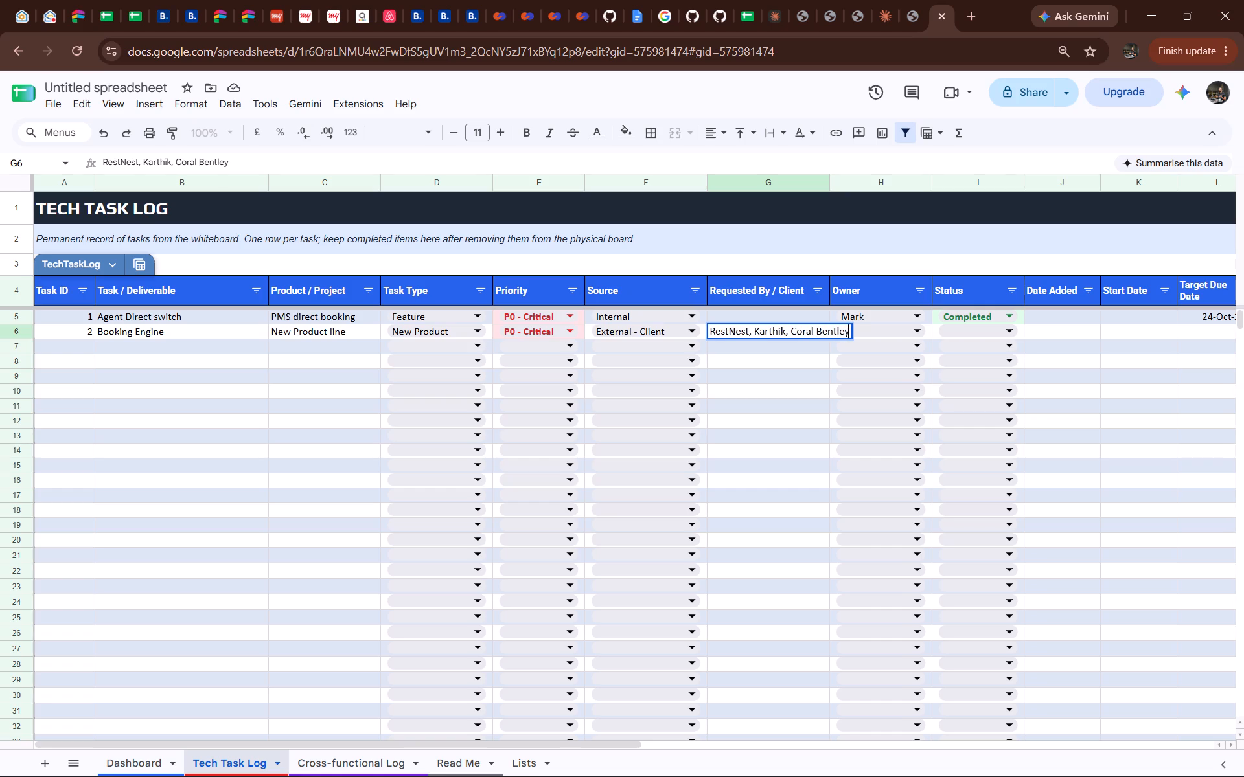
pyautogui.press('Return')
# Set the Booking Engine task's owner to Shared and its status to In Progress.
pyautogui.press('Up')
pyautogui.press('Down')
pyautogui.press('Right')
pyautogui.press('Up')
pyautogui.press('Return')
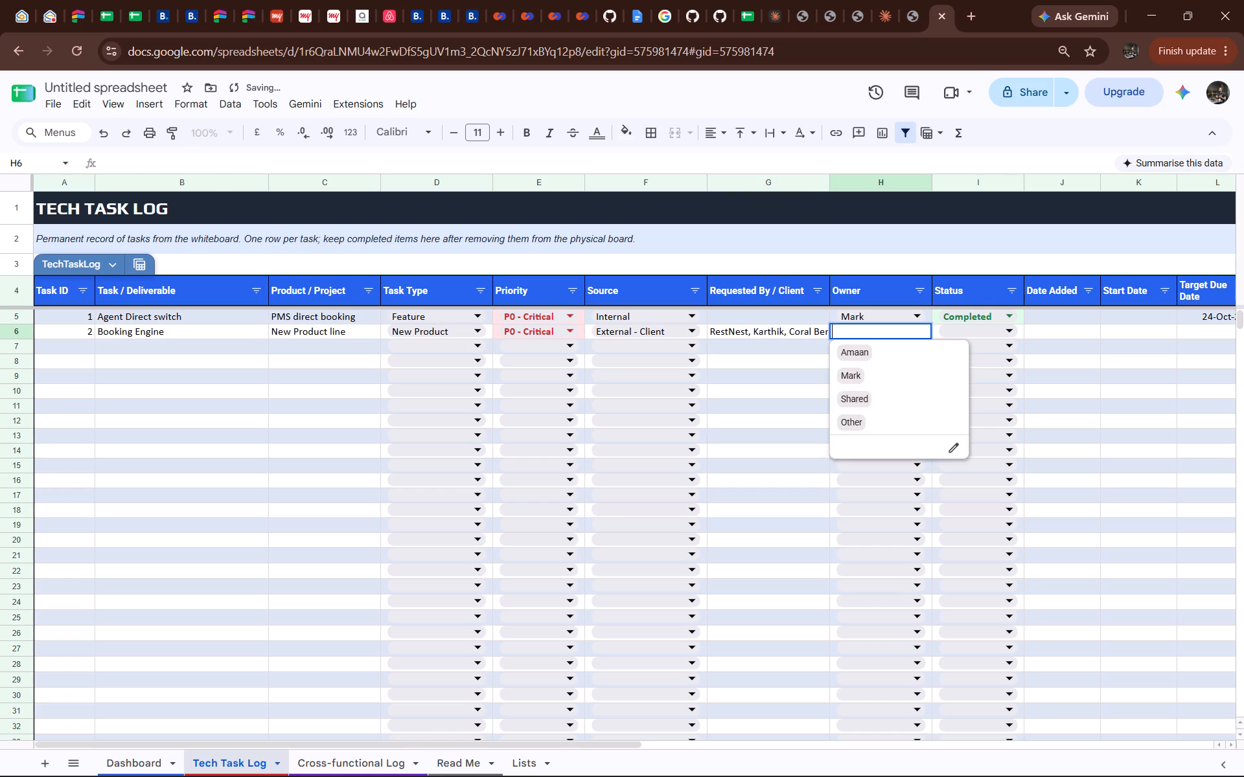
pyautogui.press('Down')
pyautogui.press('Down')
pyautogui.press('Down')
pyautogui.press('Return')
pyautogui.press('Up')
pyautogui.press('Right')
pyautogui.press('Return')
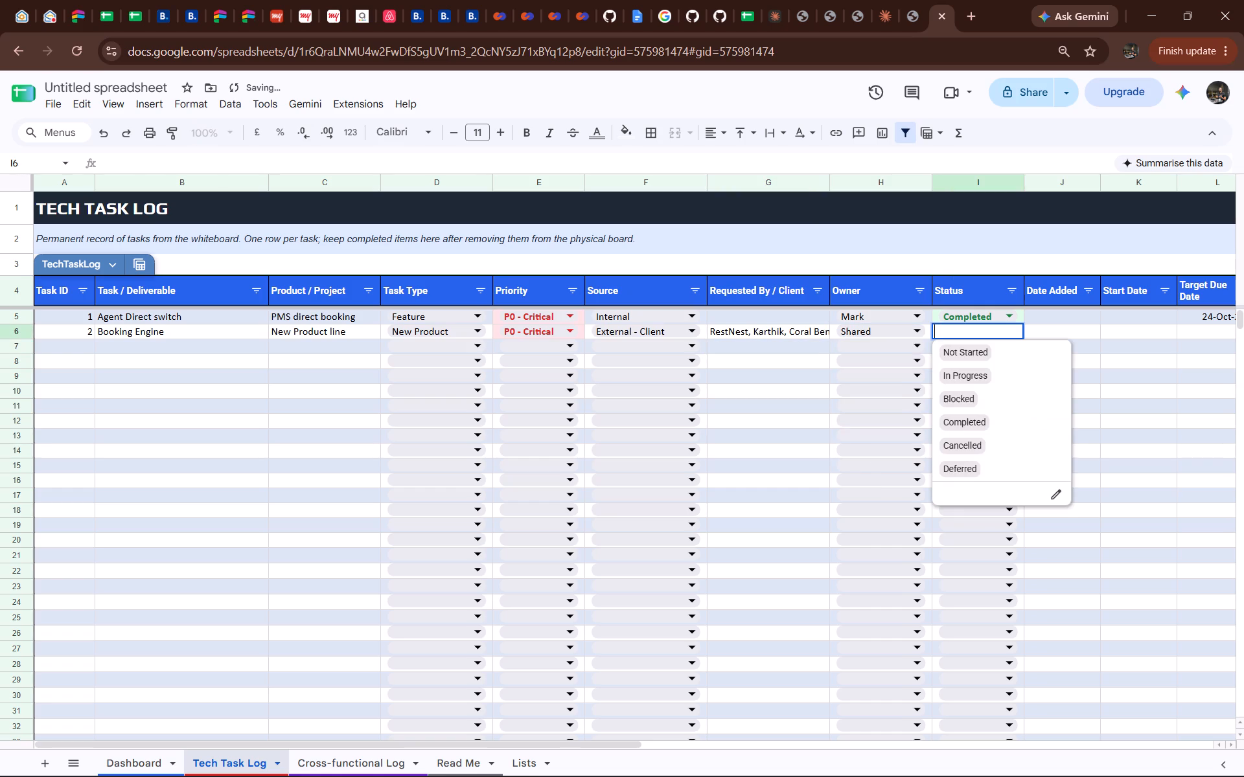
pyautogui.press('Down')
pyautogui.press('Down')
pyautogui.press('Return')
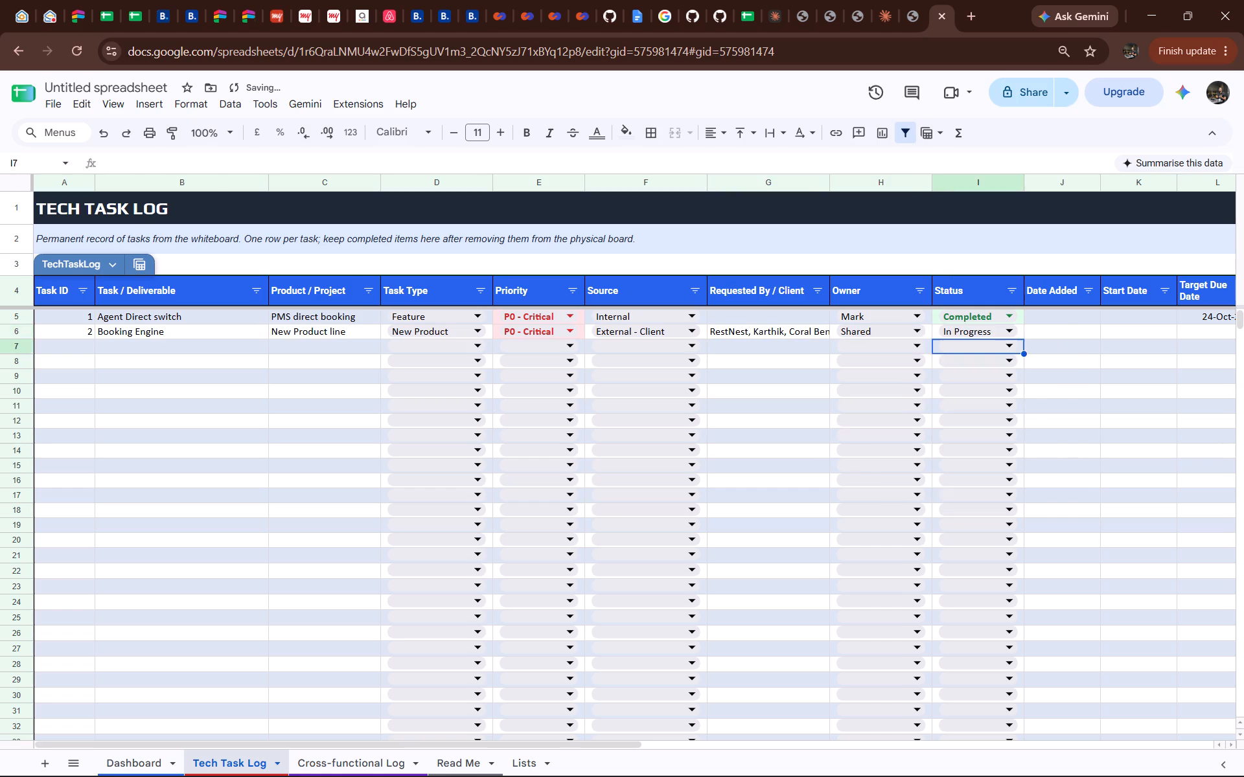
# Give the Booking Engine task a start date of 26/10/26 and a target due date of 30/11/26.
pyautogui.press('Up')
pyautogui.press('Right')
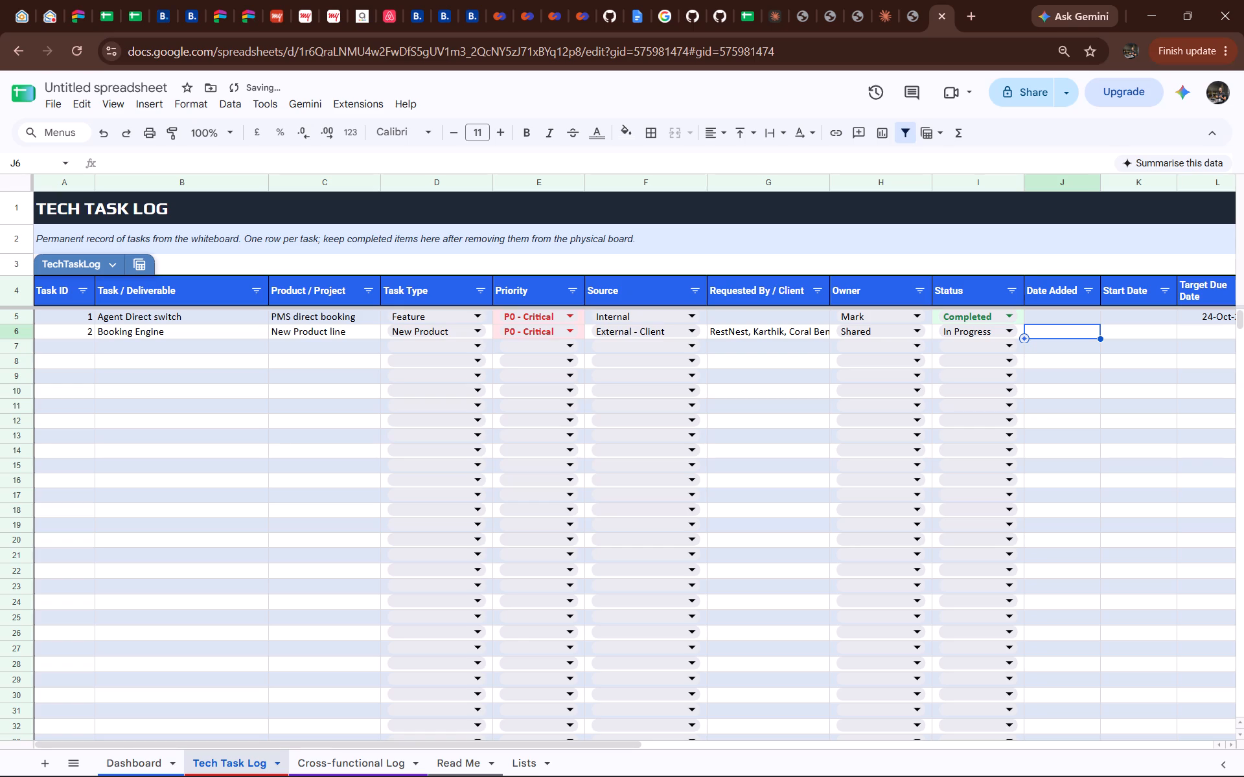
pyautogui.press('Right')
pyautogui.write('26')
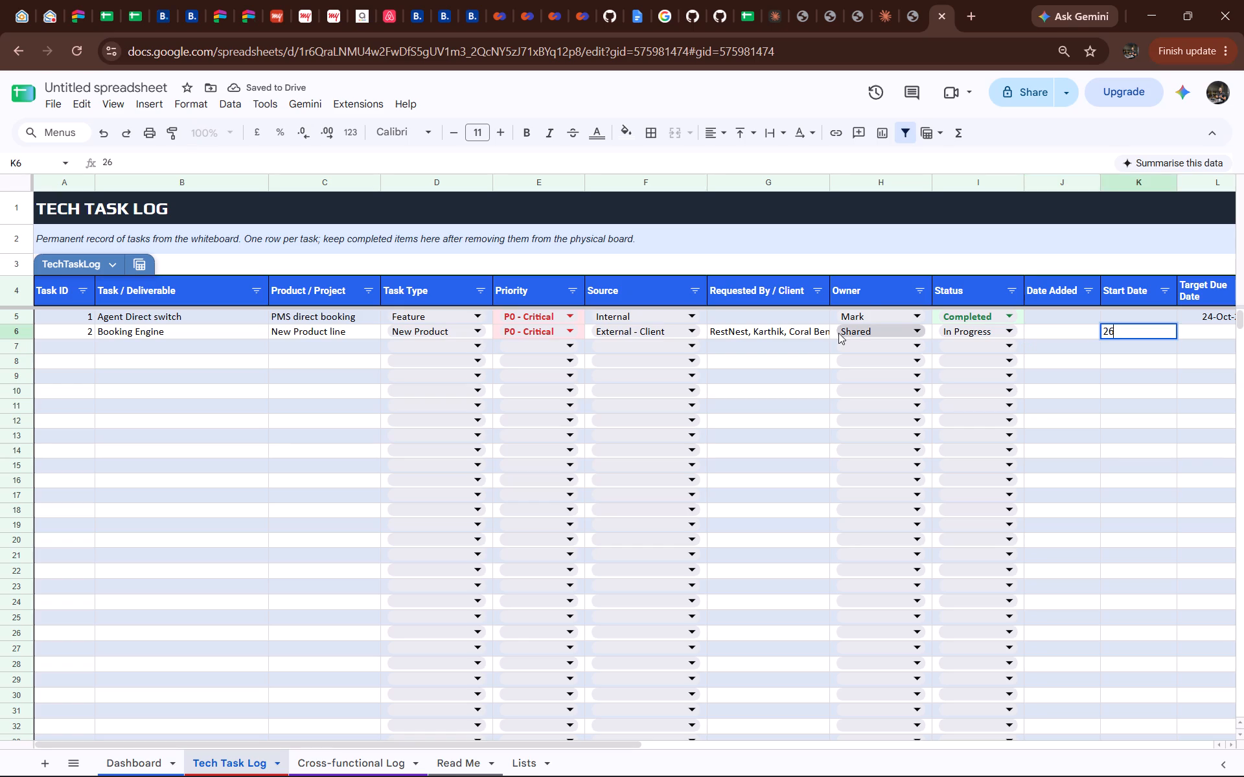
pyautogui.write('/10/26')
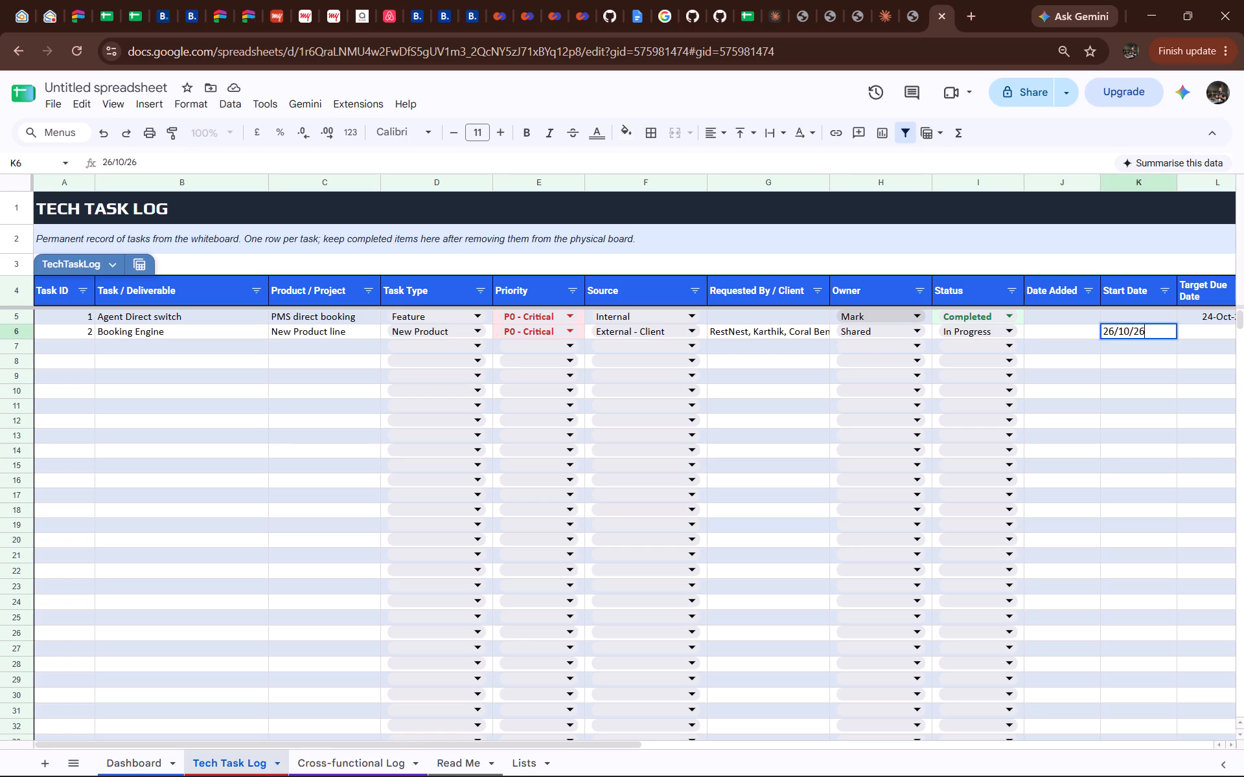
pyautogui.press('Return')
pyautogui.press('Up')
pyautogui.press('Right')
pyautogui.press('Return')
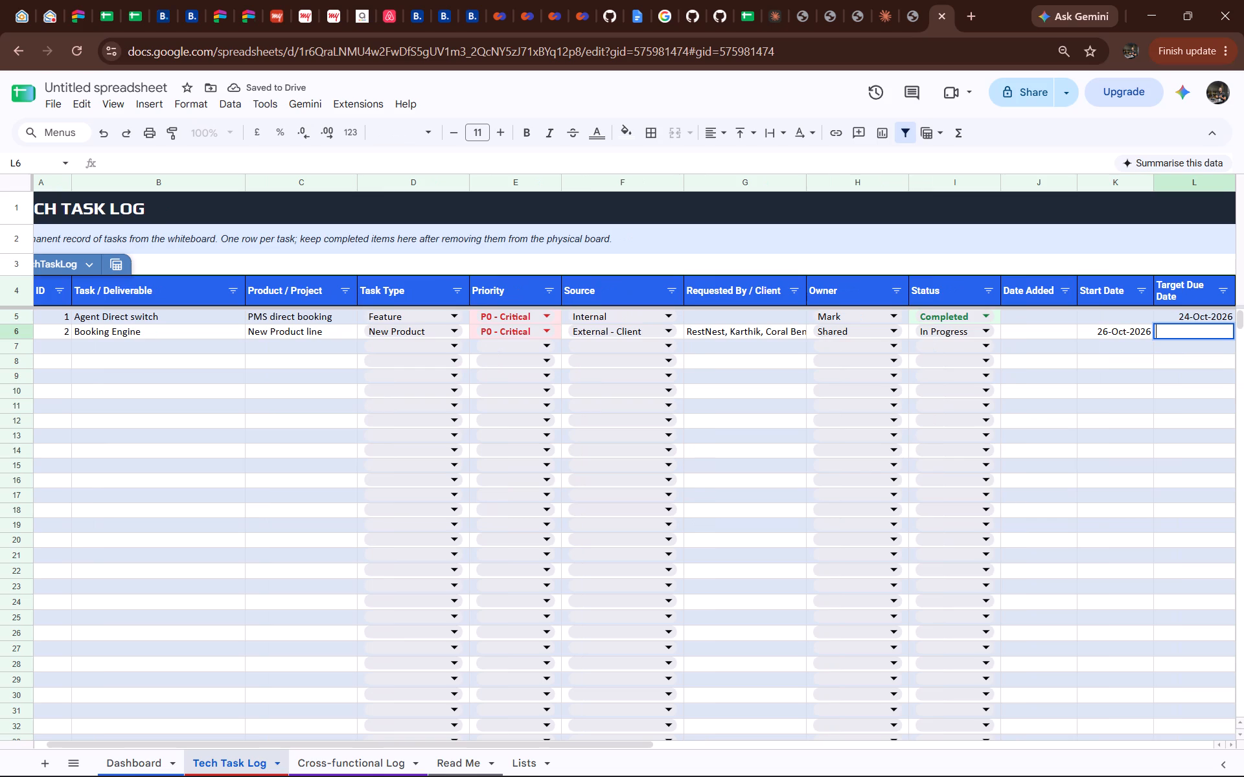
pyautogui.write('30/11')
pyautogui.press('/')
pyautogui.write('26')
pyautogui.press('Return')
# Add a task with ID 3 named "Setup form" in the row below Booking Engine.
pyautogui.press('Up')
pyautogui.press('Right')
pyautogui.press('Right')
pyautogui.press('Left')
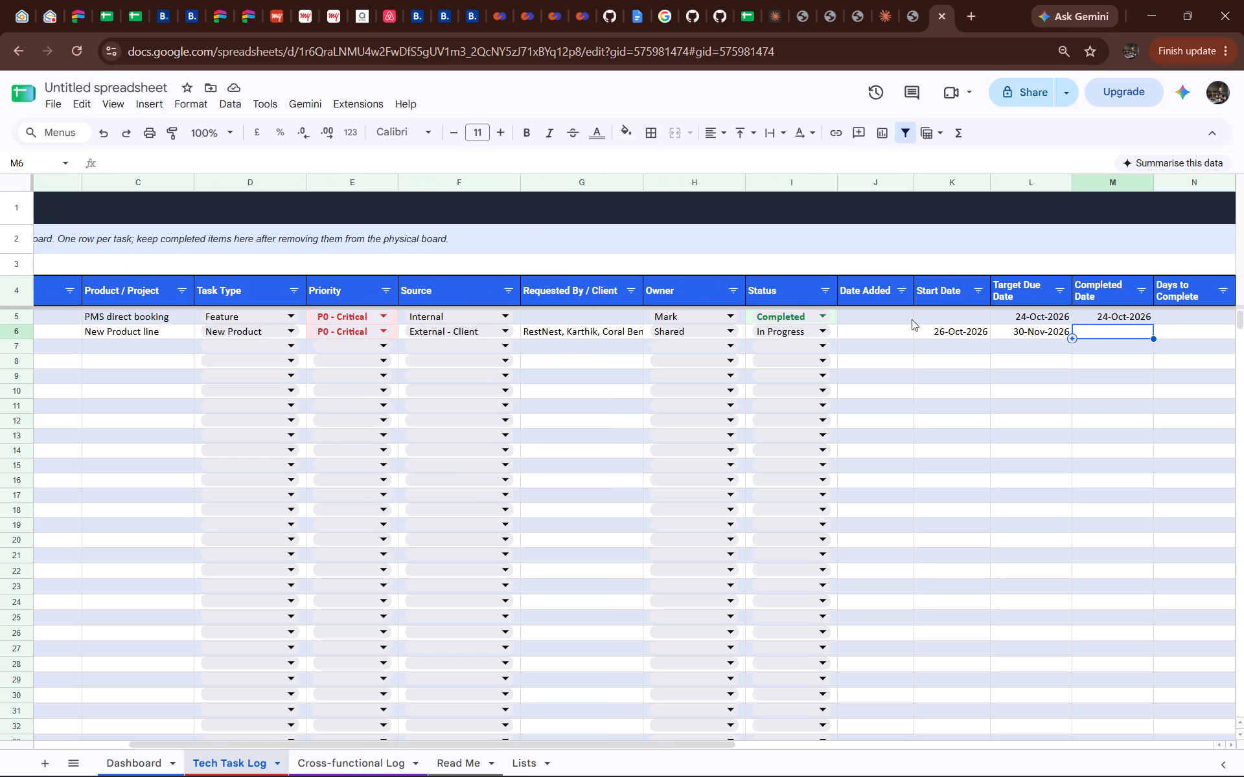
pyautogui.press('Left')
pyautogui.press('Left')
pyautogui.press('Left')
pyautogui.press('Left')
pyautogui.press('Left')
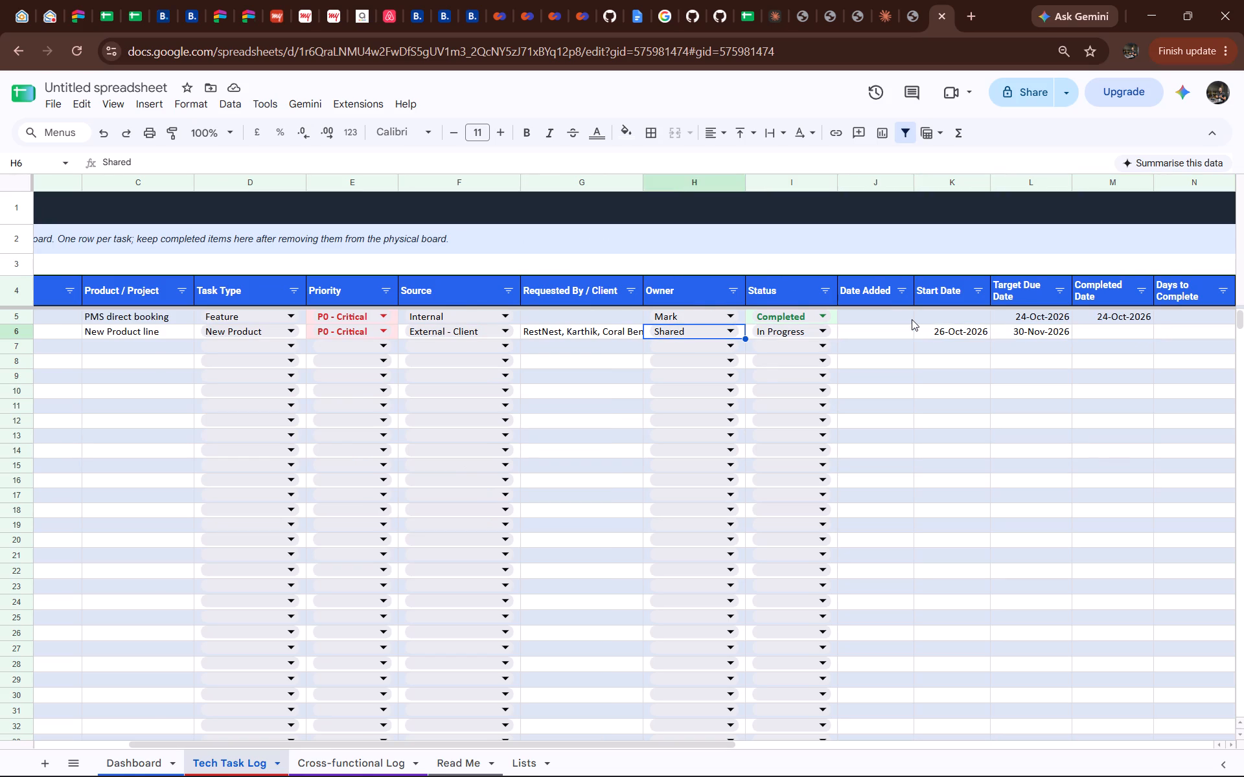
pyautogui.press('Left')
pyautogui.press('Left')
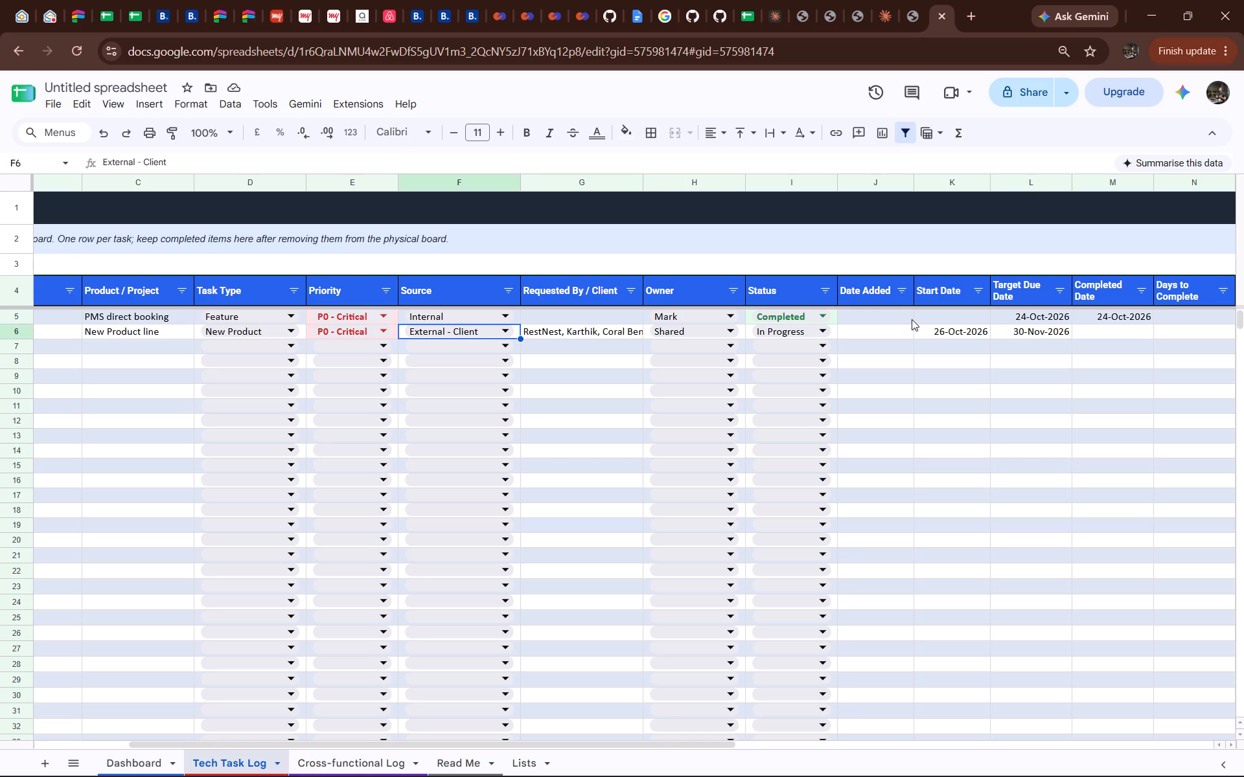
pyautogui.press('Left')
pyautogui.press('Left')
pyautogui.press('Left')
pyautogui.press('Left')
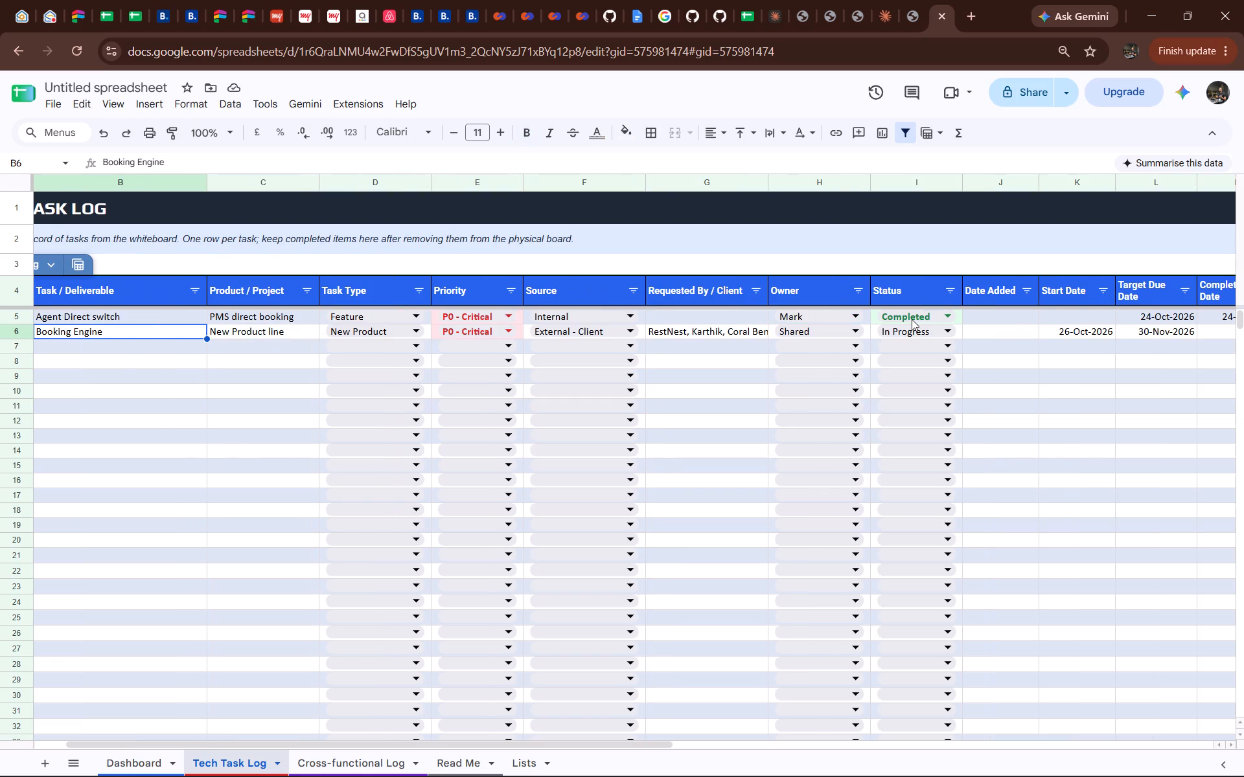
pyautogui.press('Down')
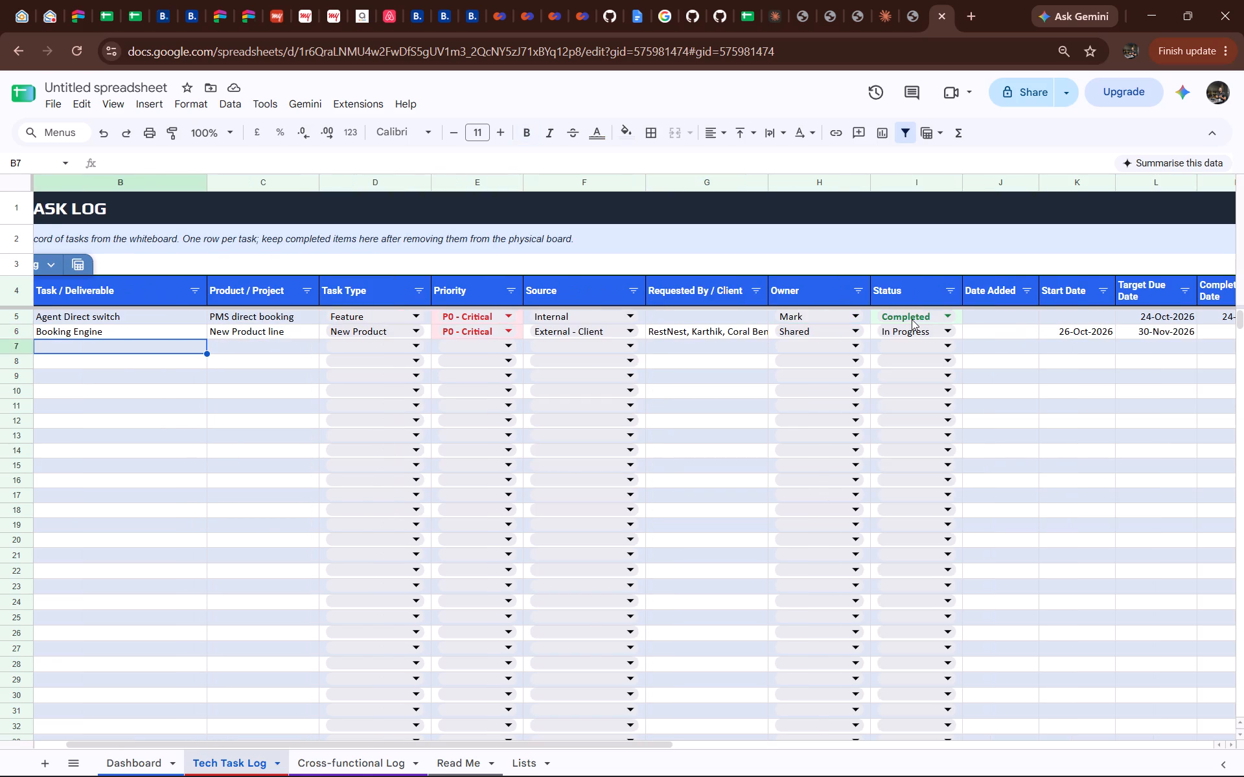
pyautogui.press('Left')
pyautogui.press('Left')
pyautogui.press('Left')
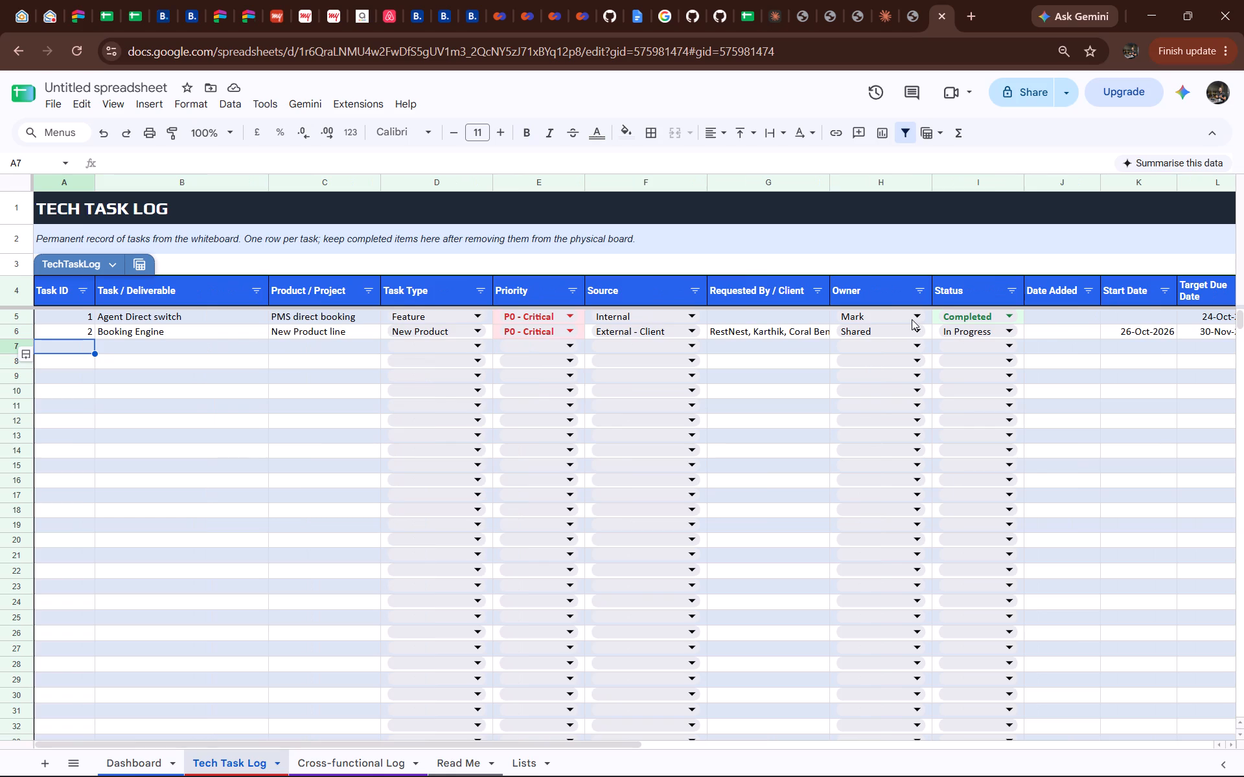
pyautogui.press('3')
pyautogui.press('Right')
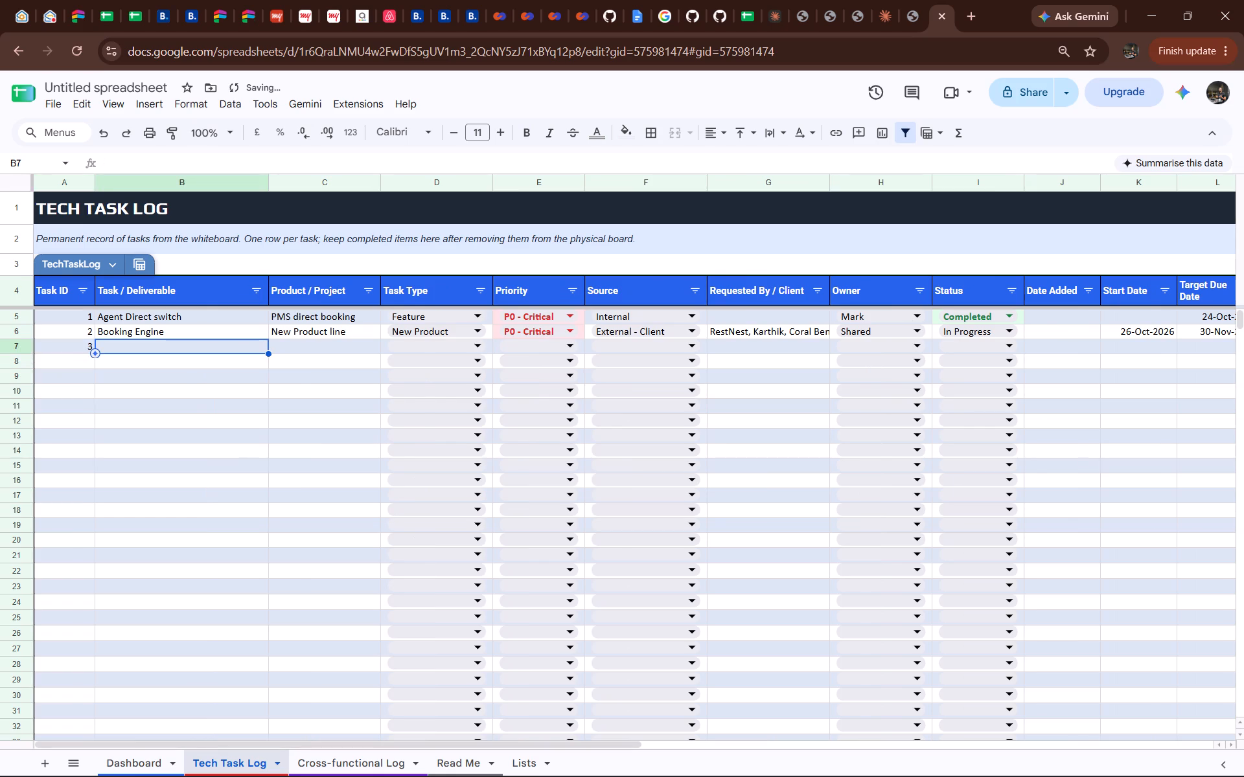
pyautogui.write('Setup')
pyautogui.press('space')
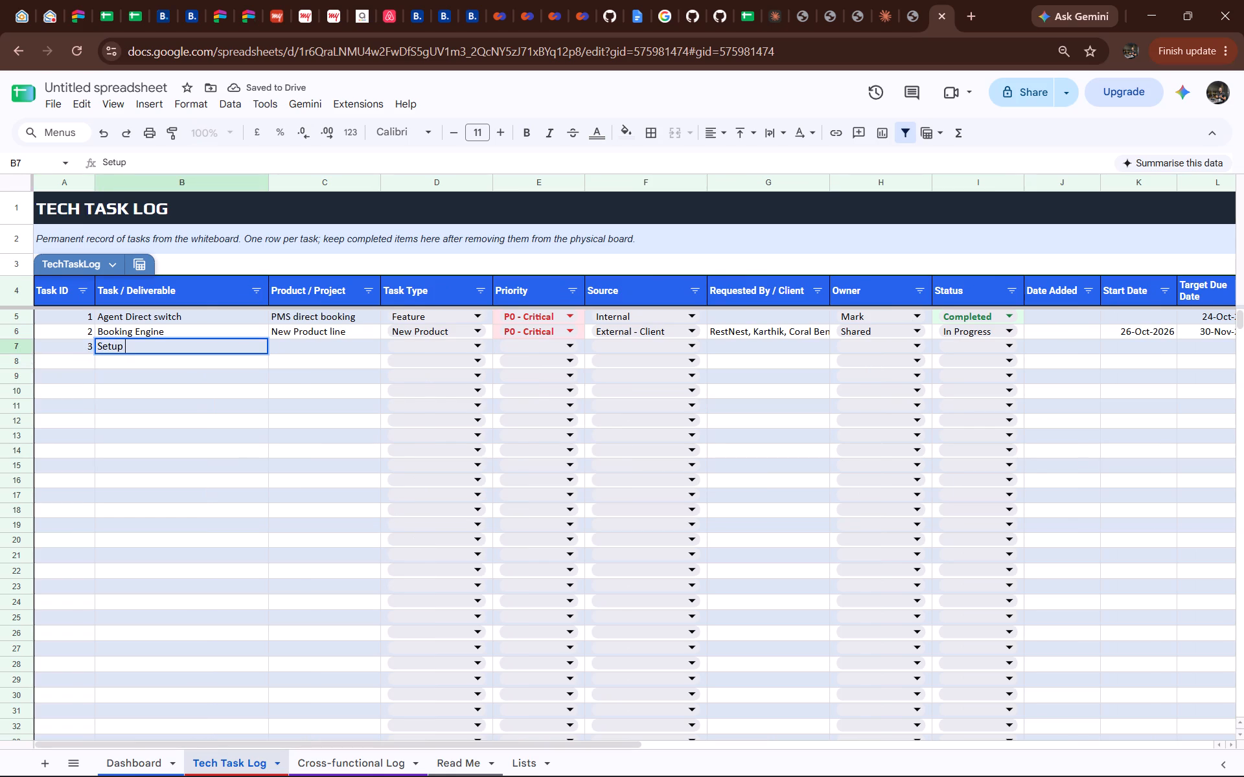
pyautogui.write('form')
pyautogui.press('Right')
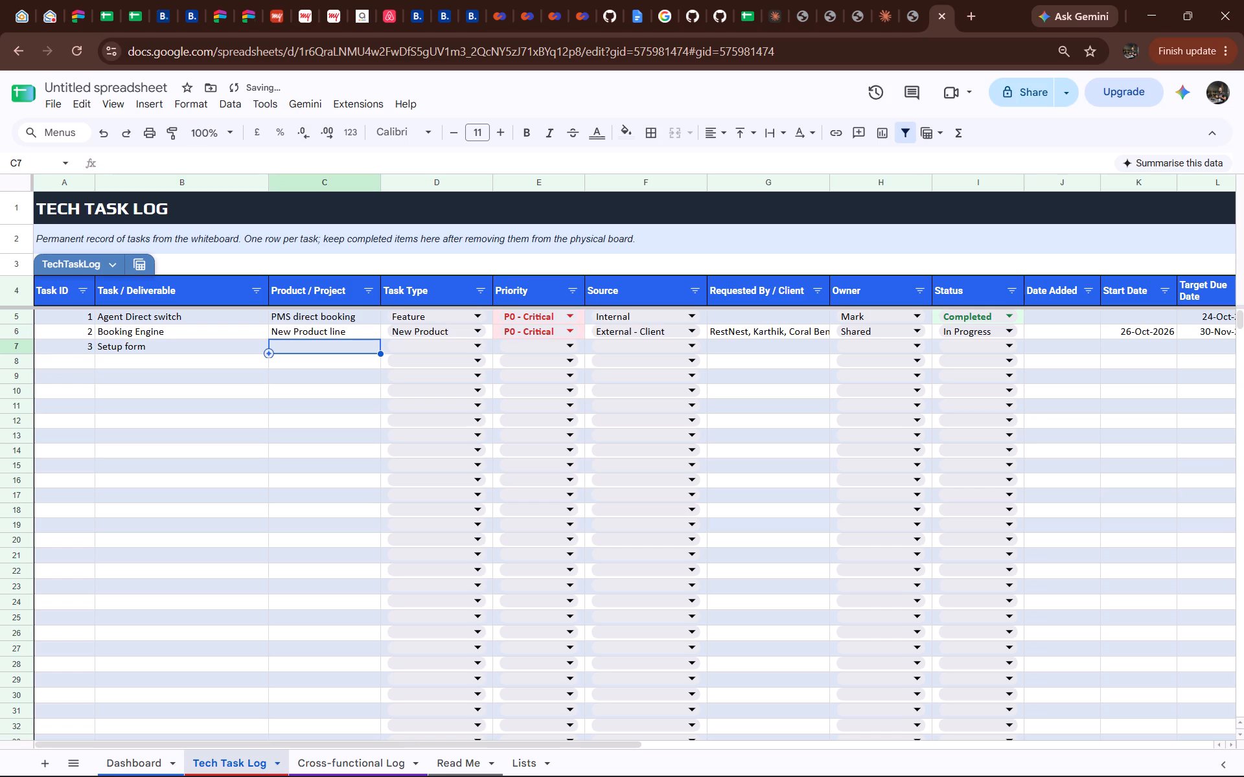
# Enter "onboarding related" as the product/project of the Setup form task.
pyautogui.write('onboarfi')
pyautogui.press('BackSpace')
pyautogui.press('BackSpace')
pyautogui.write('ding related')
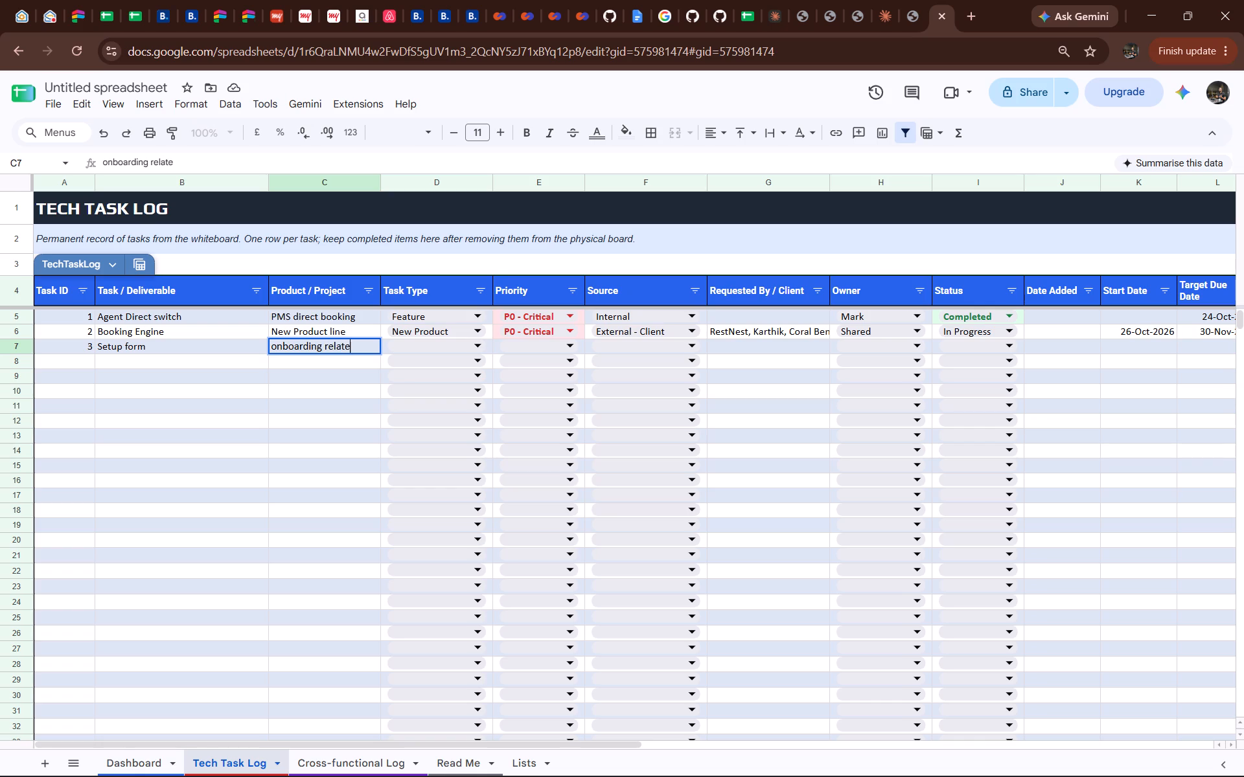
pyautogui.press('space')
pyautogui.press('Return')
# Look through the available task types for the Setup form task.
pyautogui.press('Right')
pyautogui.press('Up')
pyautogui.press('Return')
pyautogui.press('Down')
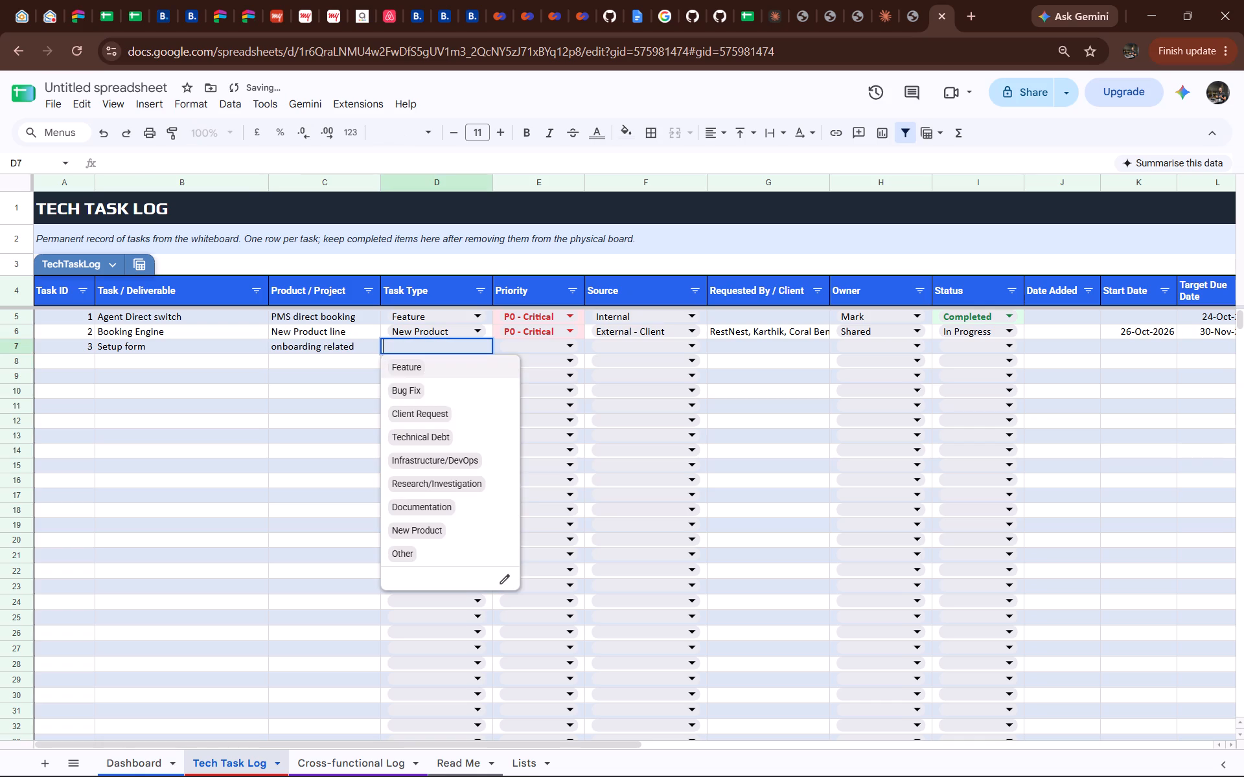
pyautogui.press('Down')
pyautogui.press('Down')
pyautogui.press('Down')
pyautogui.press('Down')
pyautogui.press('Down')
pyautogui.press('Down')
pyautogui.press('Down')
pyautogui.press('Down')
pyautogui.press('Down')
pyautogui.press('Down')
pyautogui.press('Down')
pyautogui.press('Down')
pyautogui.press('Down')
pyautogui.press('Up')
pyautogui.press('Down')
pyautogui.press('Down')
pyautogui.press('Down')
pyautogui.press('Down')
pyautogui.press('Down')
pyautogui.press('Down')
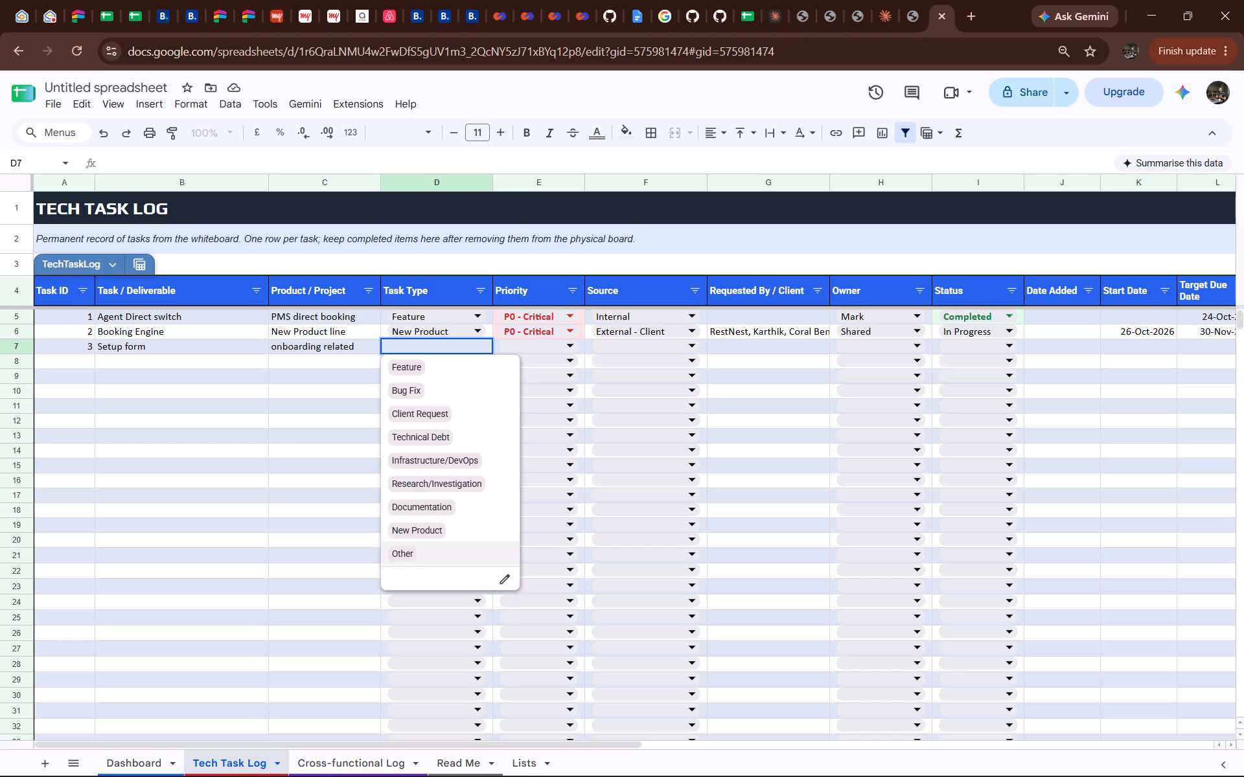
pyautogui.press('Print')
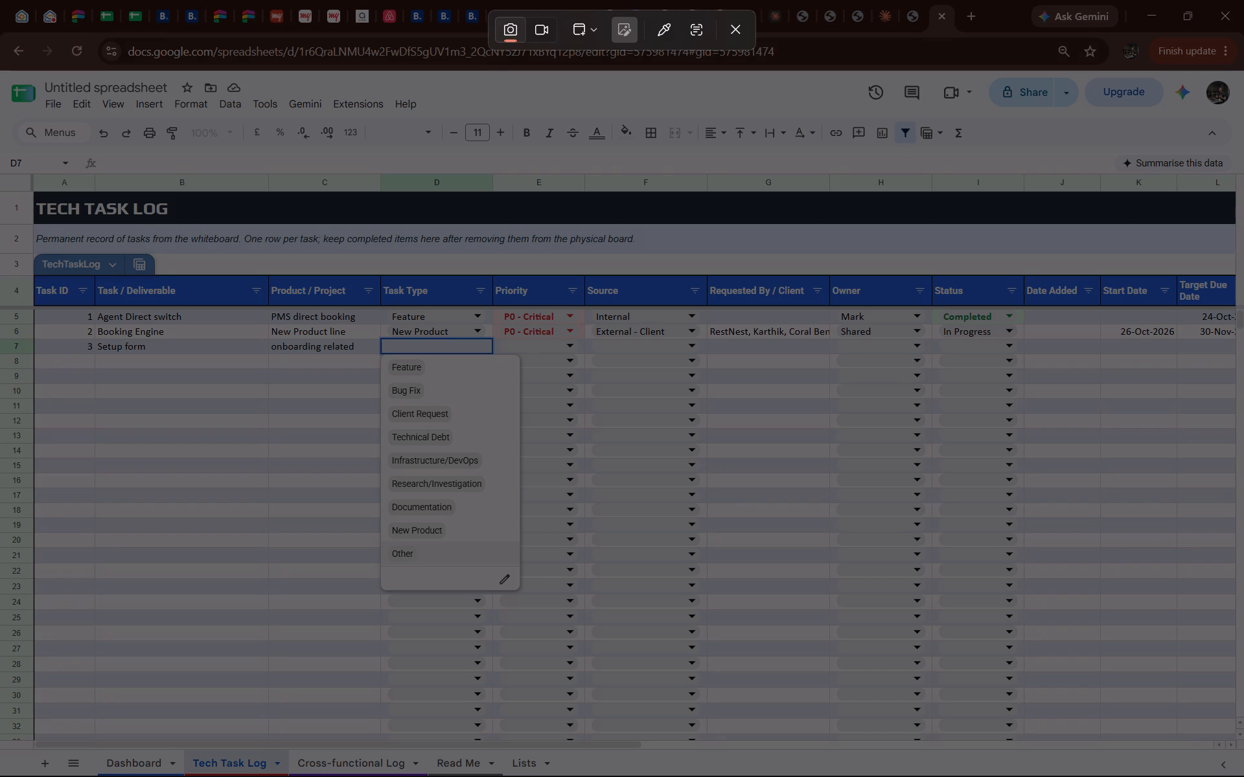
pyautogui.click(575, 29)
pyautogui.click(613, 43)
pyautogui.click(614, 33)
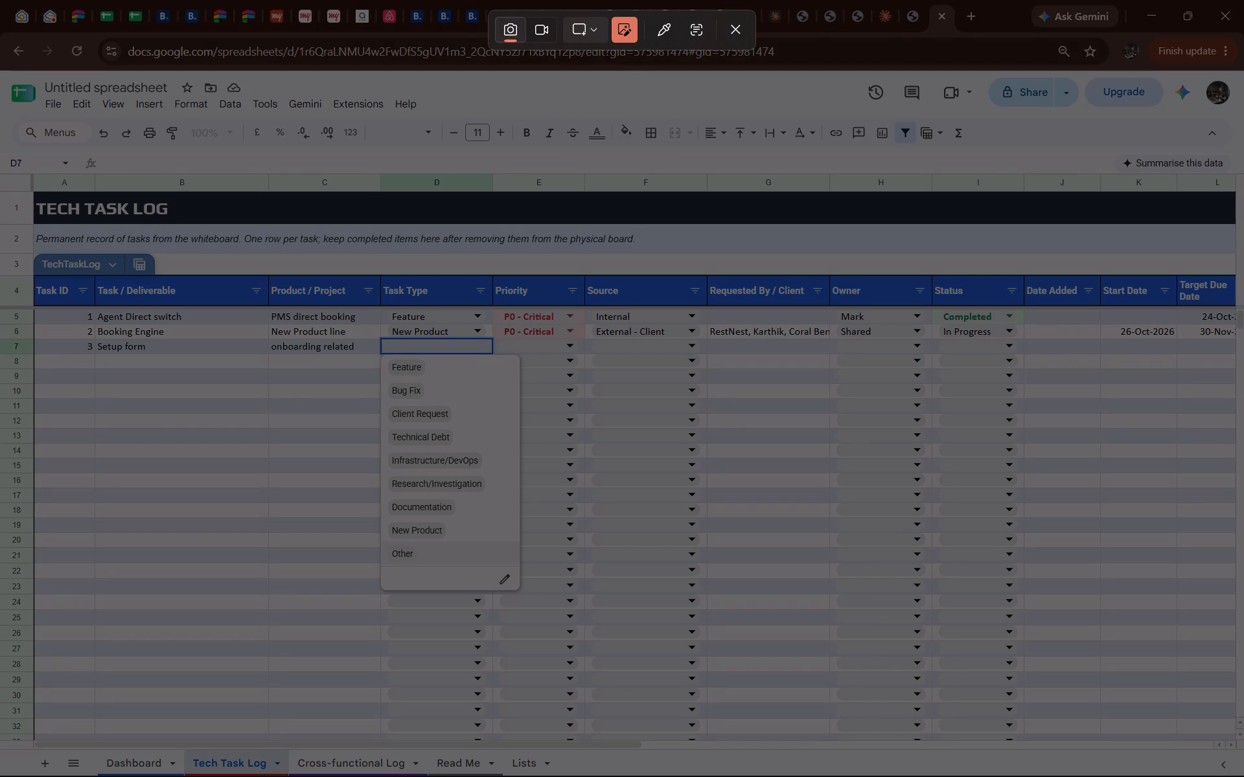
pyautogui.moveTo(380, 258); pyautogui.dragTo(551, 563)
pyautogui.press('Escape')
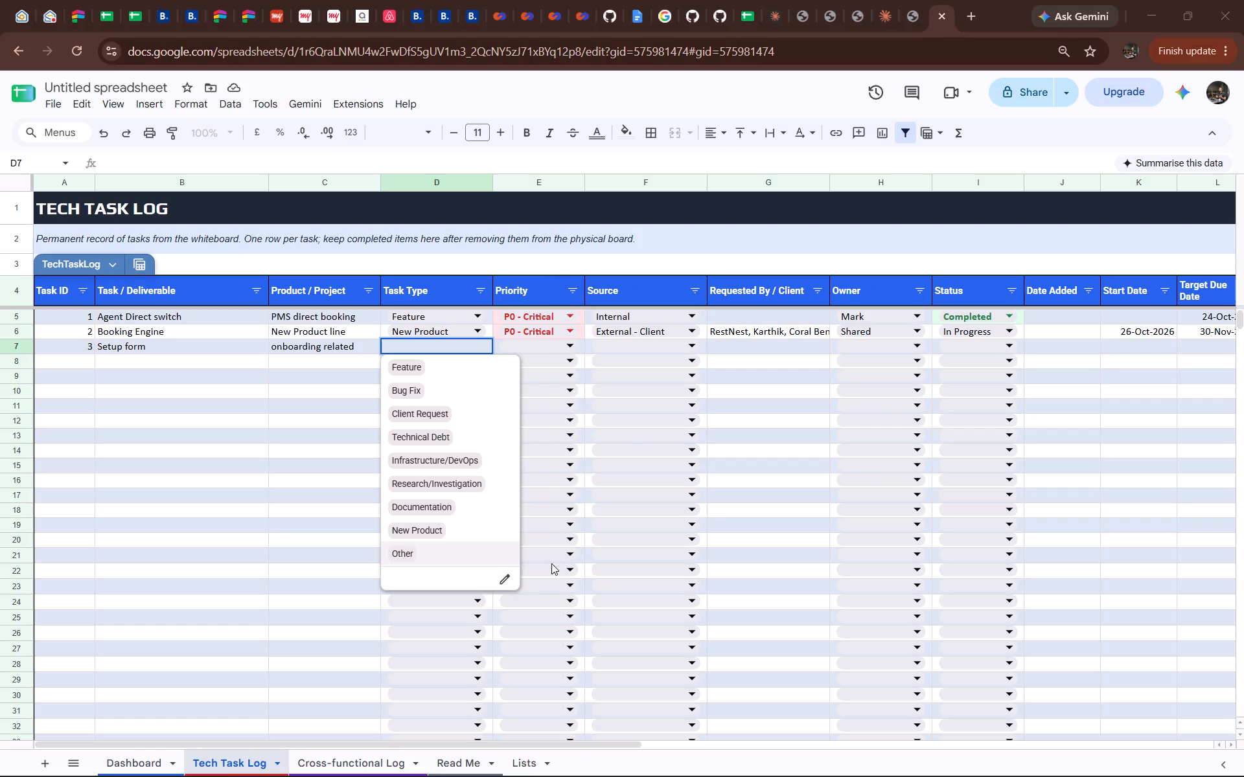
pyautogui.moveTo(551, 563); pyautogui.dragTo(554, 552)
pyautogui.press('Print')
pyautogui.click(581, 23)
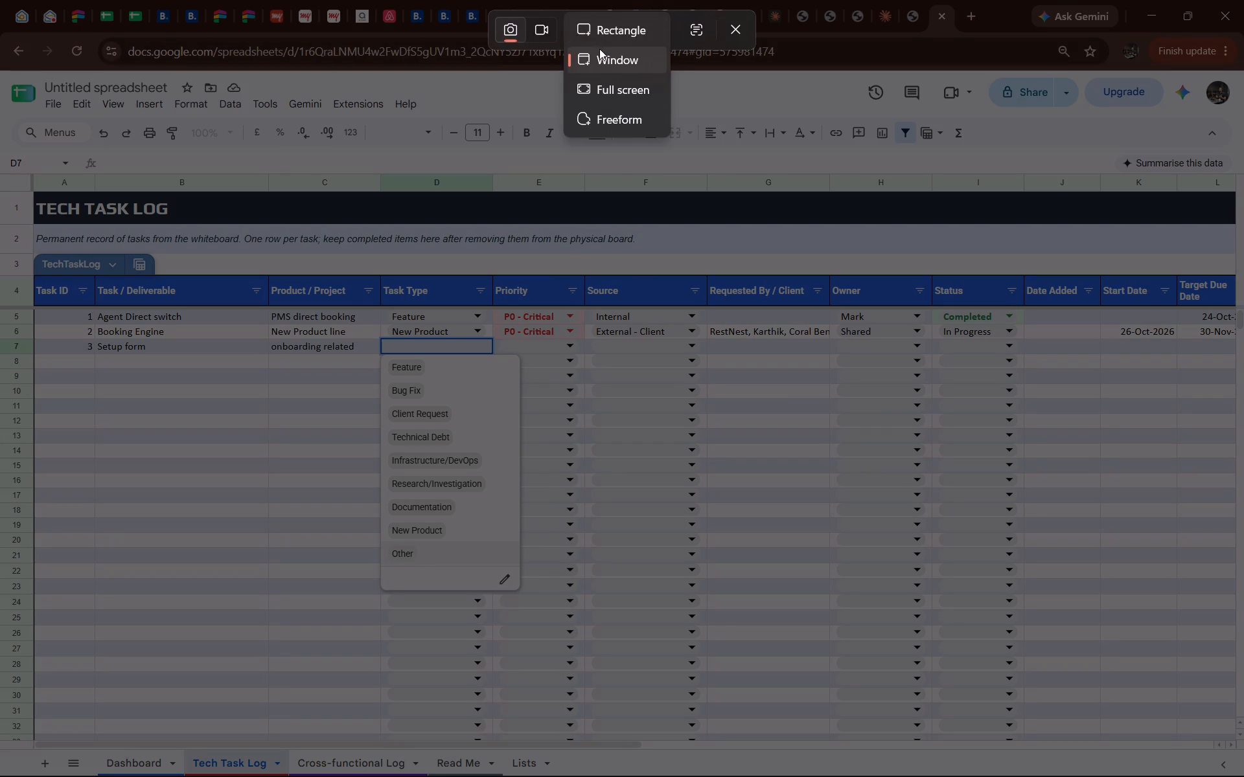
pyautogui.click(607, 38)
pyautogui.click(578, 28)
pyautogui.doubleClick(602, 45)
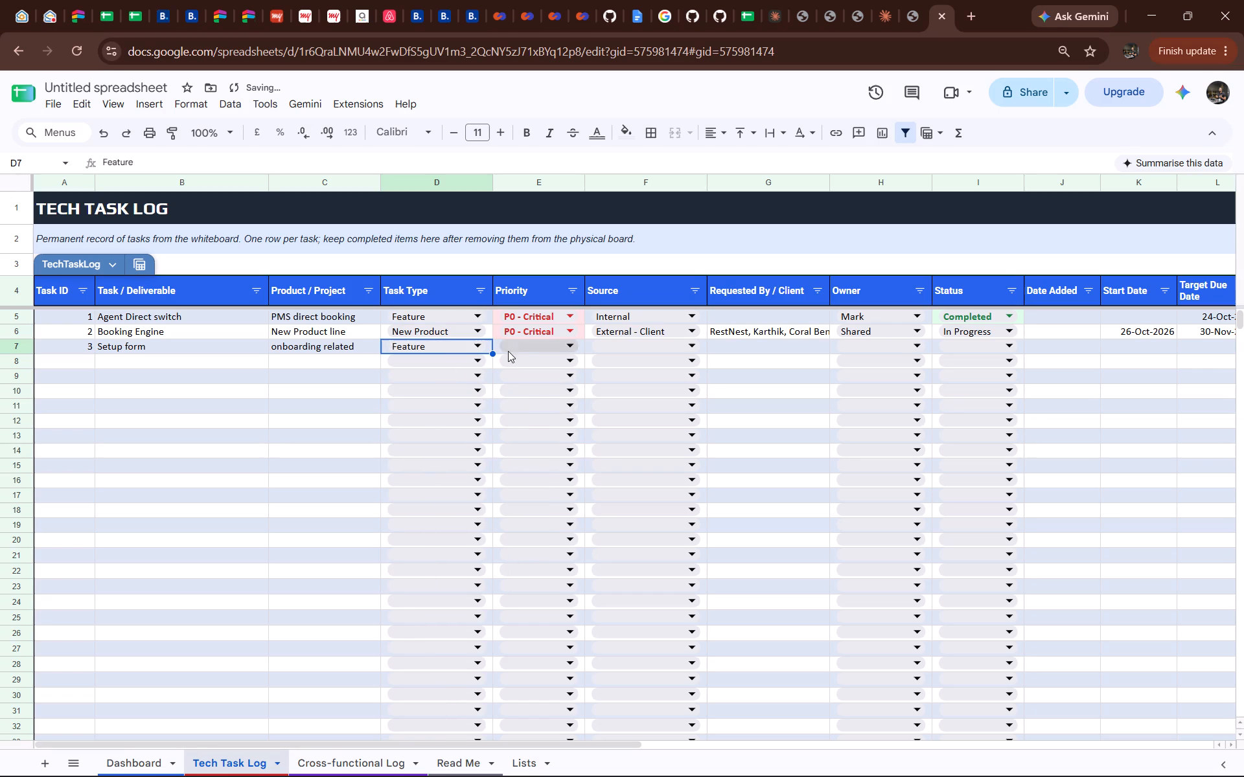
pyautogui.click(520, 347)
pyautogui.click(551, 368)
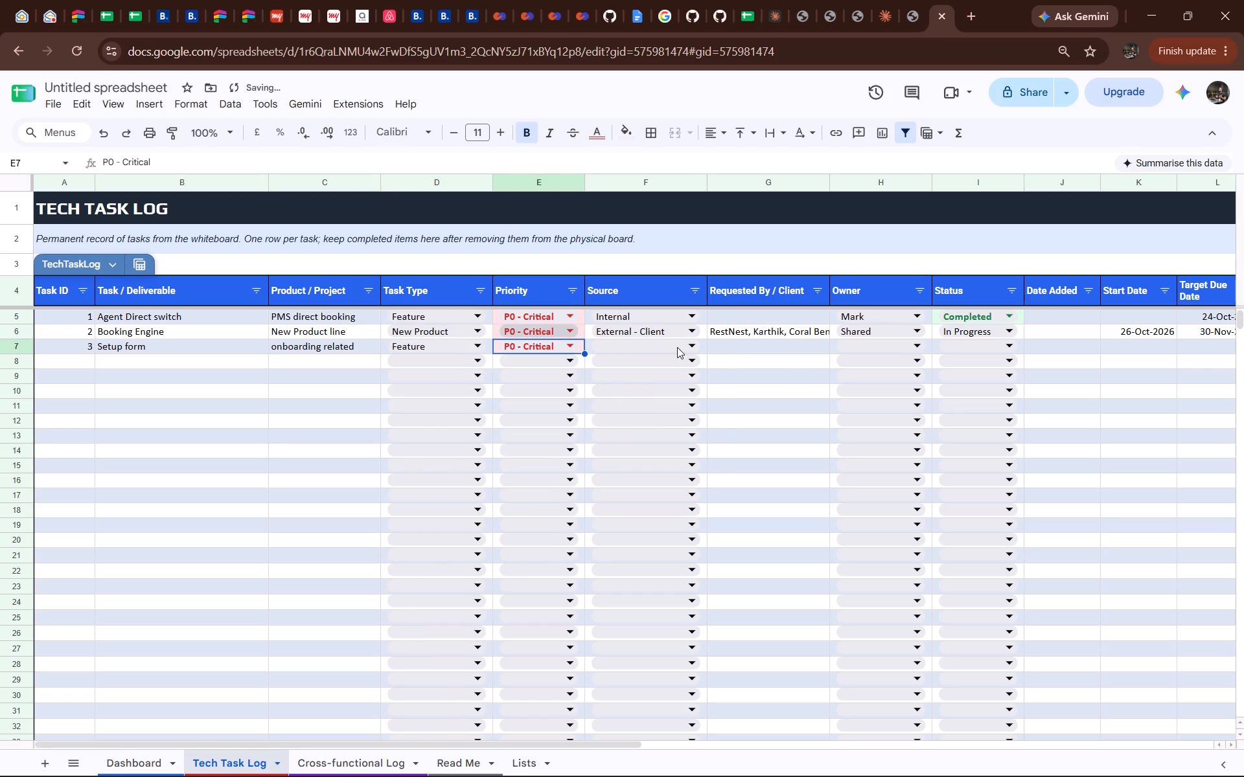
pyautogui.click(677, 347)
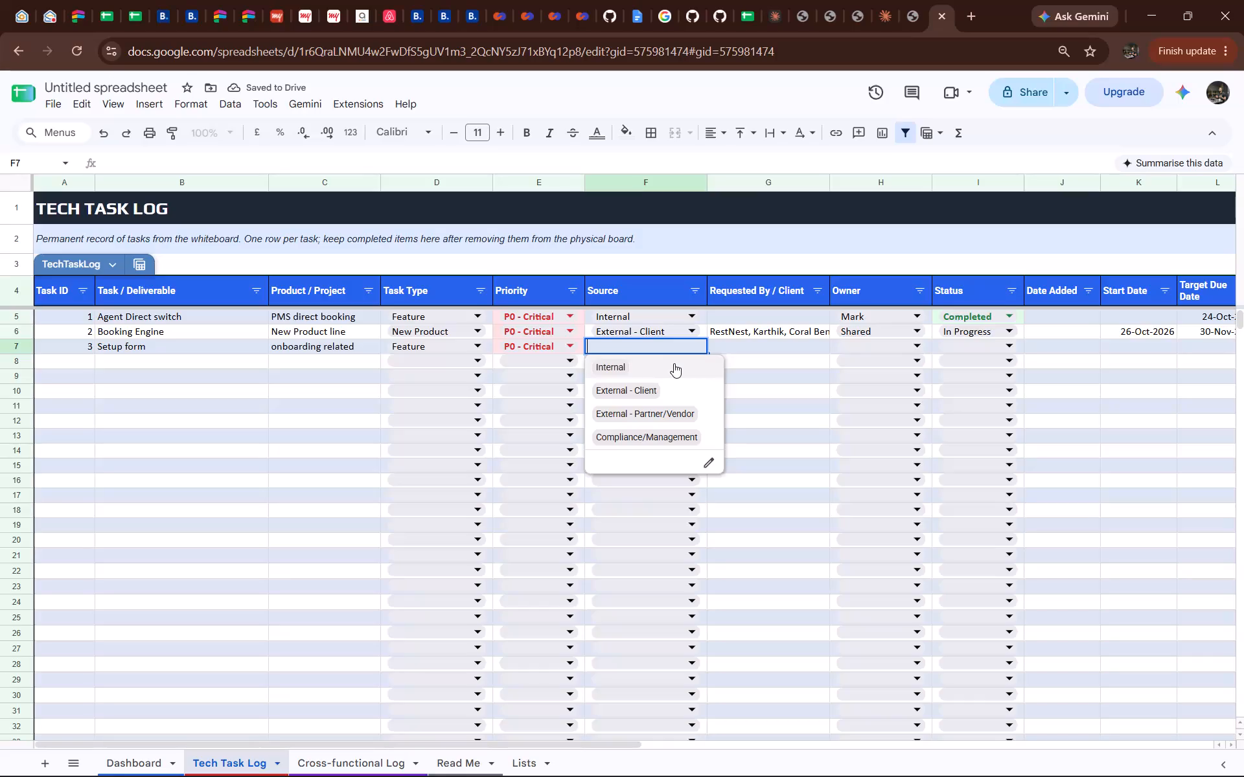
pyautogui.click(674, 363)
pyautogui.click(749, 347)
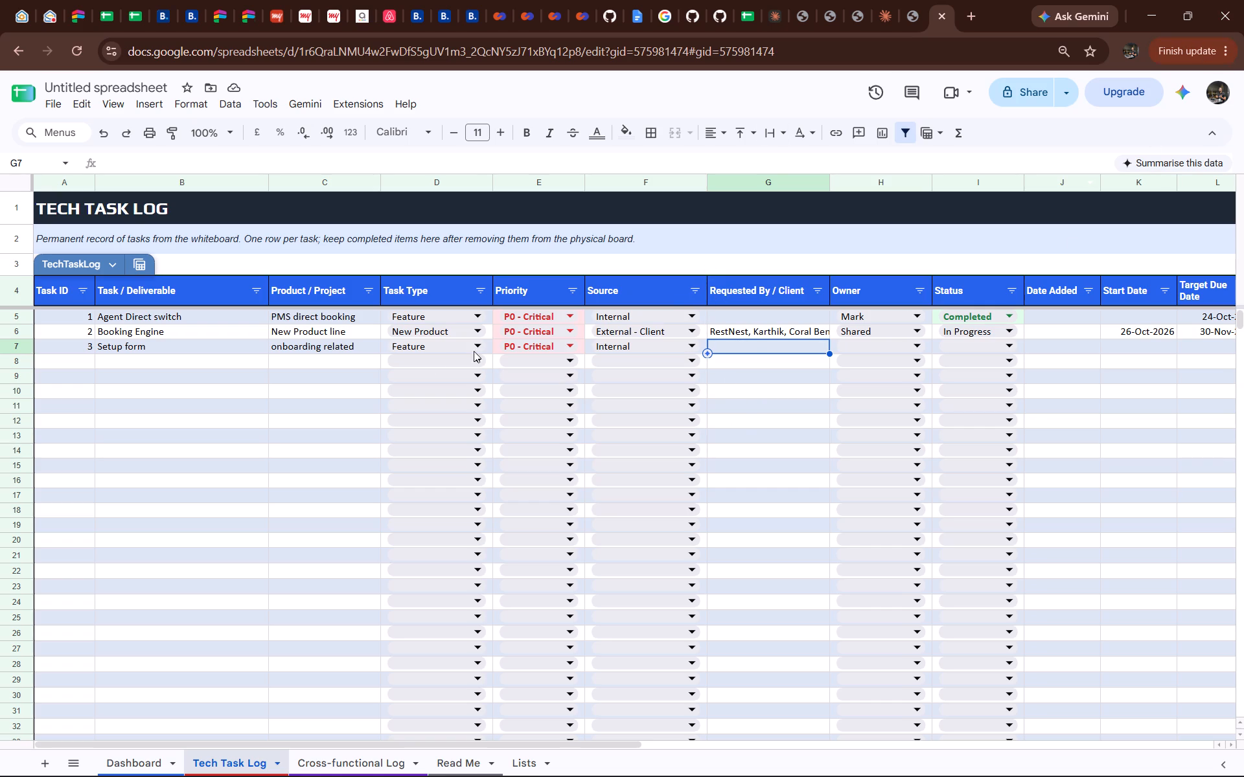
# Enter task ID 4 in the row below the Setup form task.
pyautogui.click(78, 348)
pyautogui.click(76, 362)
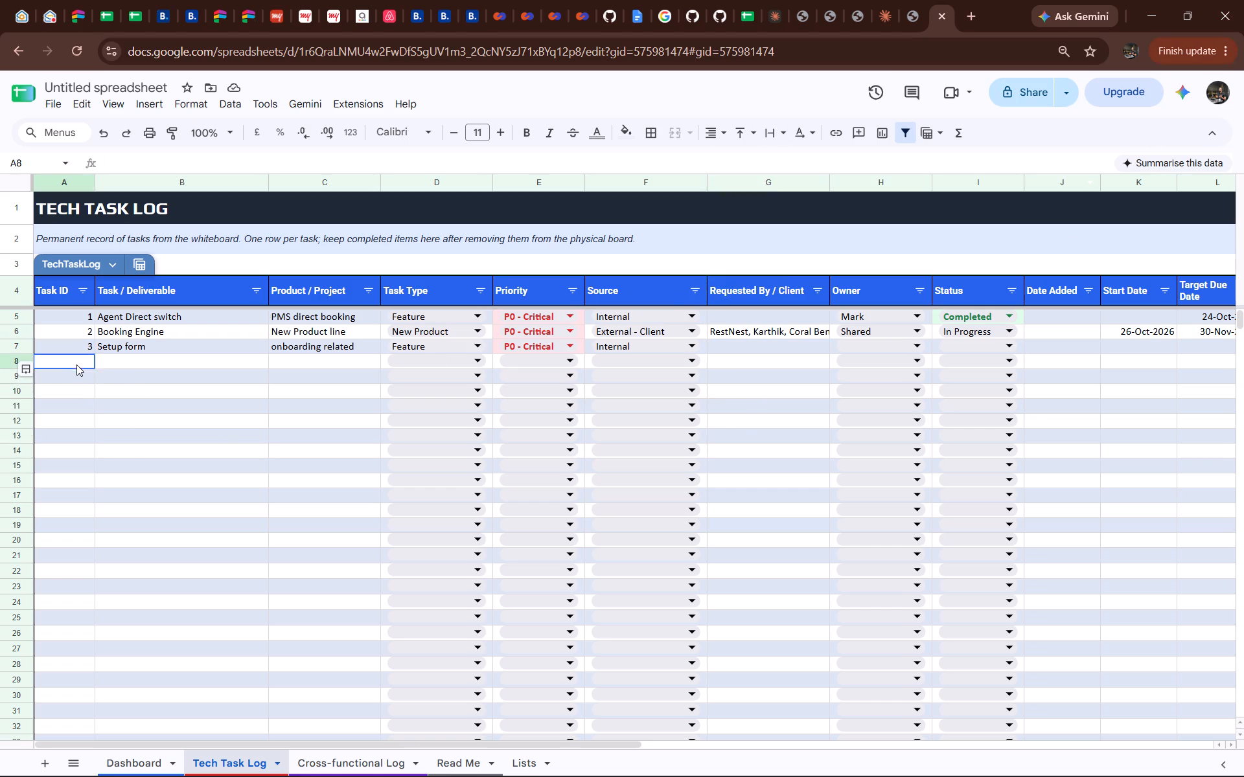
pyautogui.press('Return')
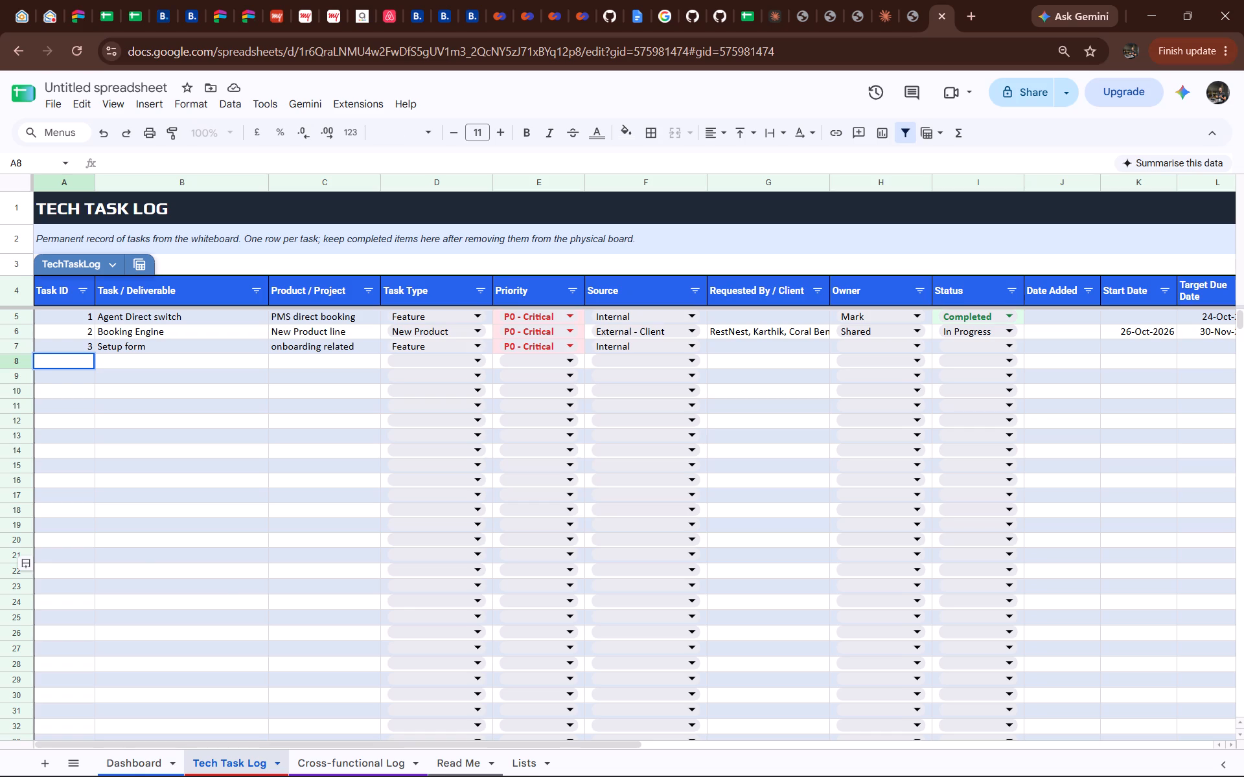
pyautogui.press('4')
pyautogui.press('Right')
pyautogui.press('Return')
pyautogui.press('Up')
pyautogui.press('Right')
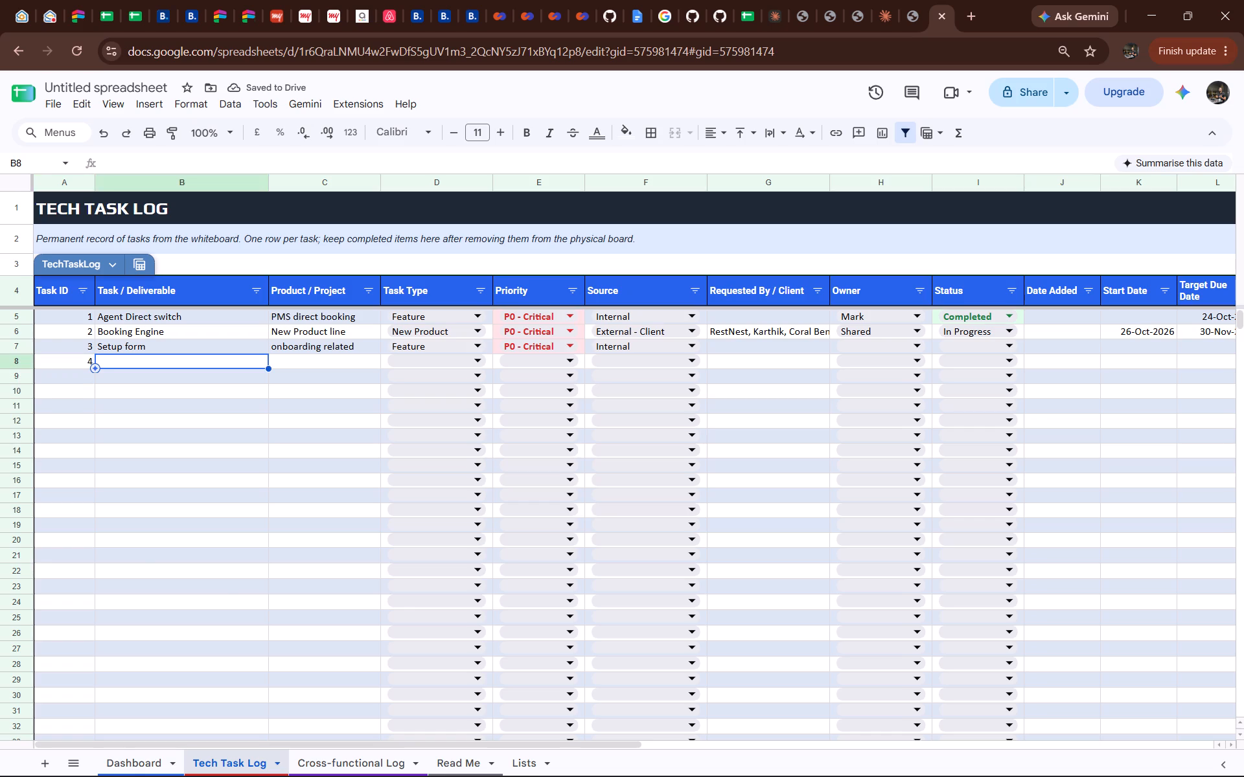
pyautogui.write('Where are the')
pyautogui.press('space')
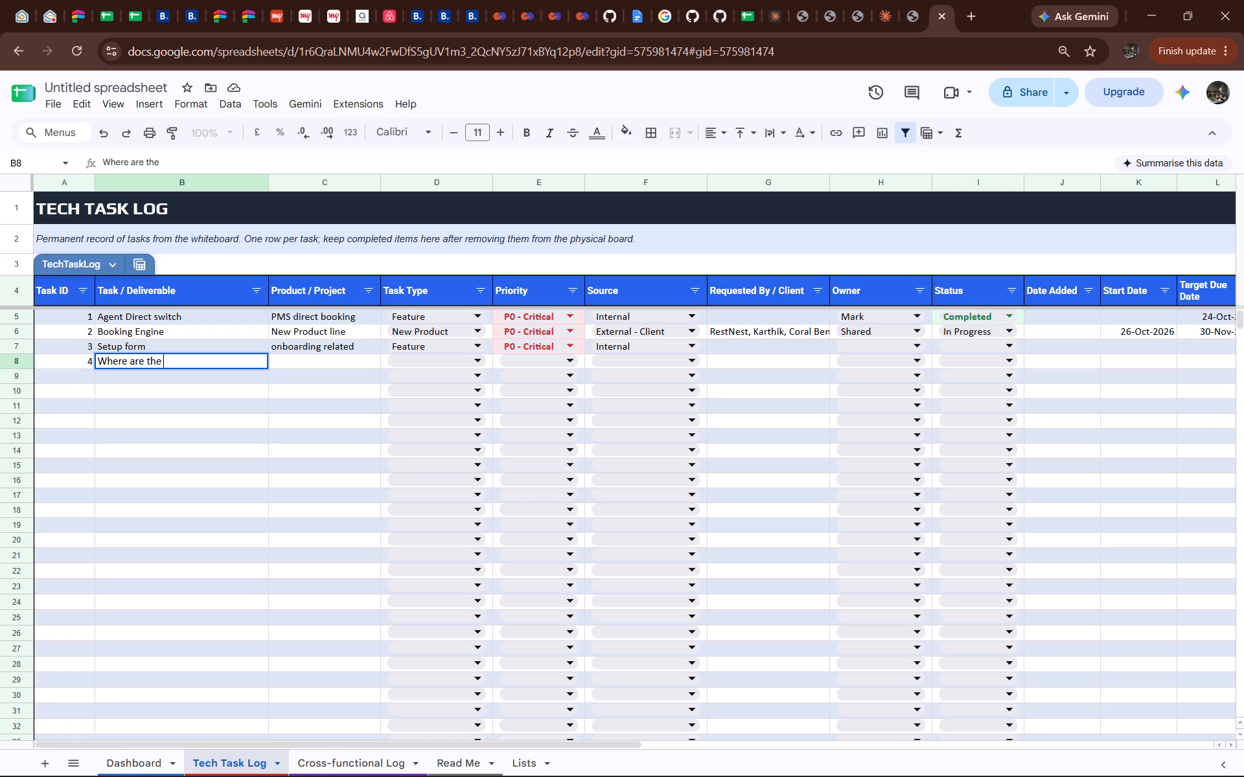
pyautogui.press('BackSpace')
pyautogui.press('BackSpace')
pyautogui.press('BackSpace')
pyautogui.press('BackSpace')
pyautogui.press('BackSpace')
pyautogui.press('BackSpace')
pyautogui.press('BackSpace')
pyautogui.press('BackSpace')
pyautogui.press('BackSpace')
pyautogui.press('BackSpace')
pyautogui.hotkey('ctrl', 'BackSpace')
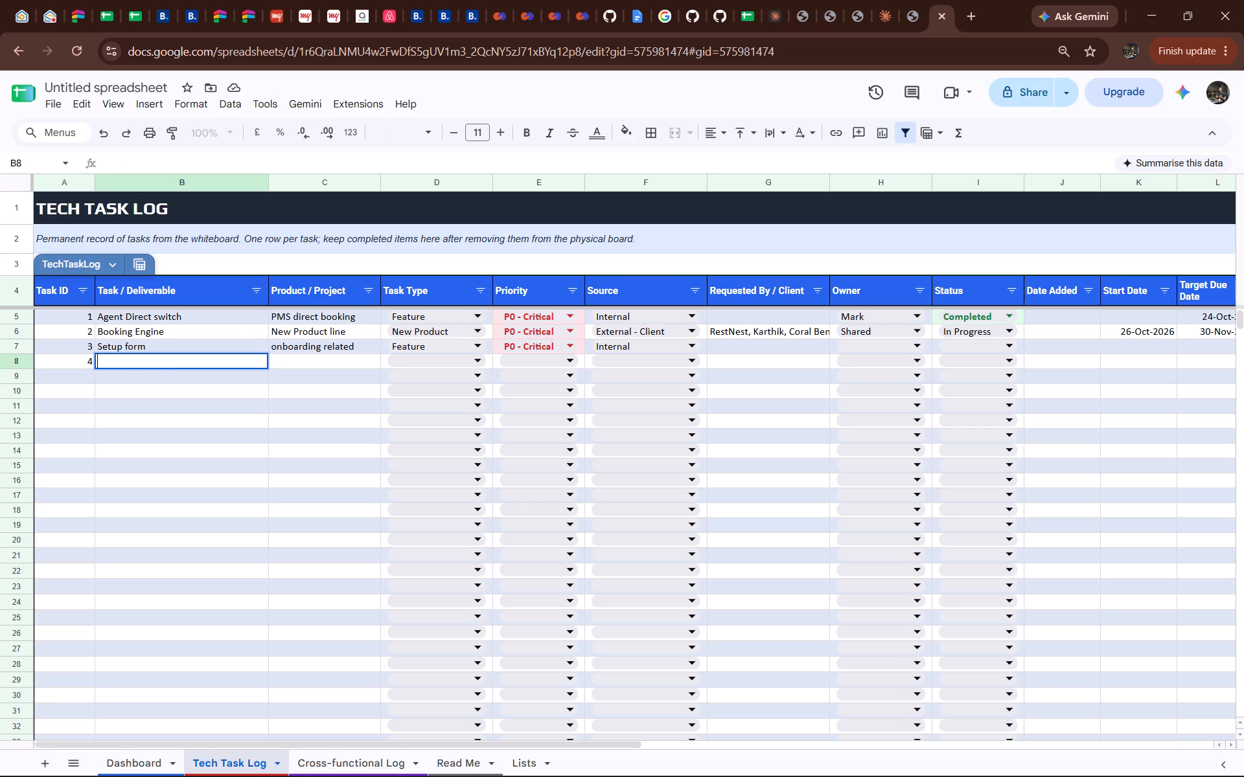
# Name task 4 "Display OTAs connected on PMS".
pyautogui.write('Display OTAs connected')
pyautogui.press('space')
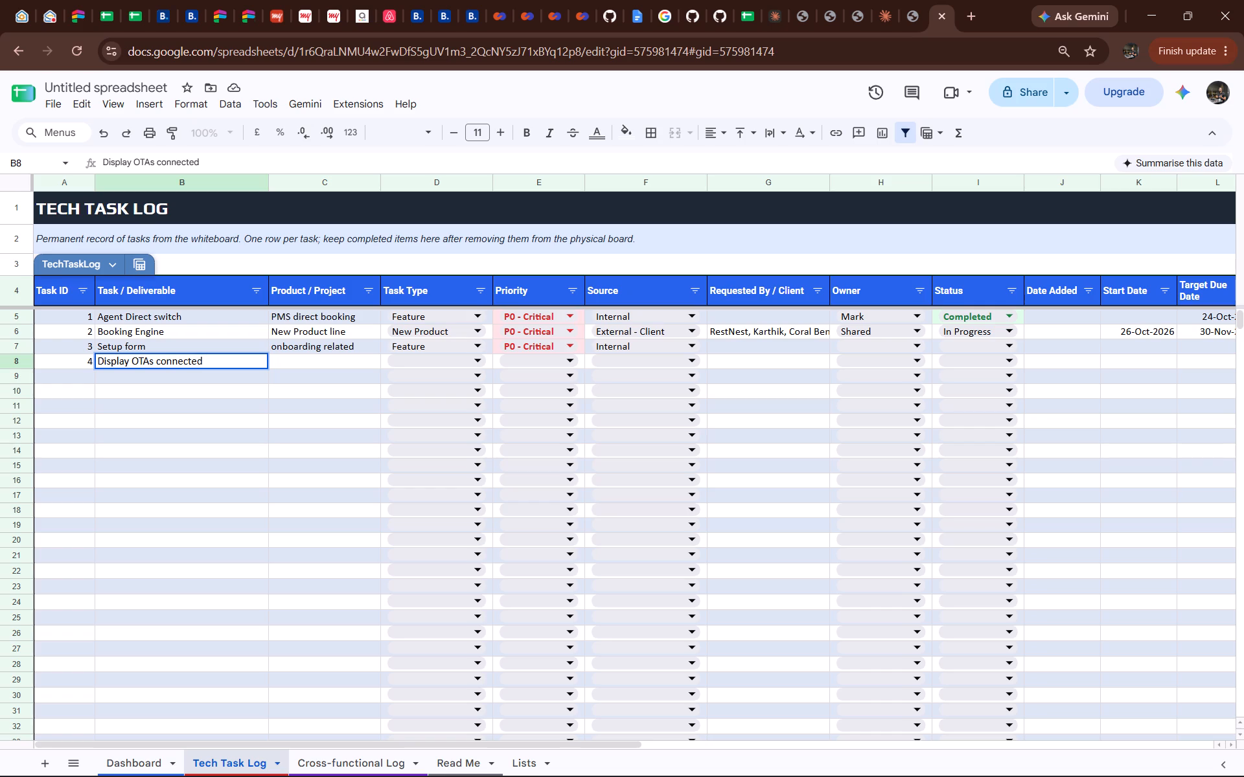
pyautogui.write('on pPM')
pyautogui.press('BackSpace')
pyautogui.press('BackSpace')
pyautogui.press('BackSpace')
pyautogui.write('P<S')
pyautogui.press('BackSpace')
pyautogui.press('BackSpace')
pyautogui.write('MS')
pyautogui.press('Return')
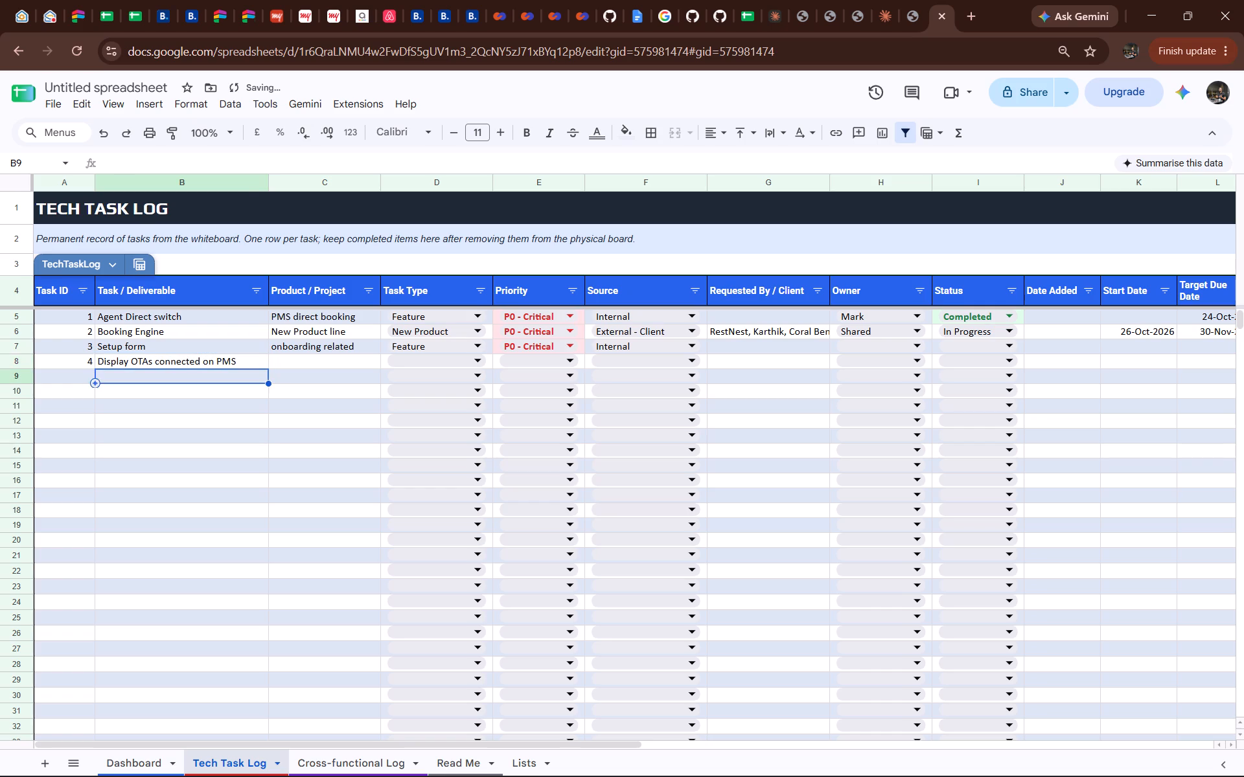
# Capitalize the first letter of the Setup form task's project so it reads "Onboarding related".
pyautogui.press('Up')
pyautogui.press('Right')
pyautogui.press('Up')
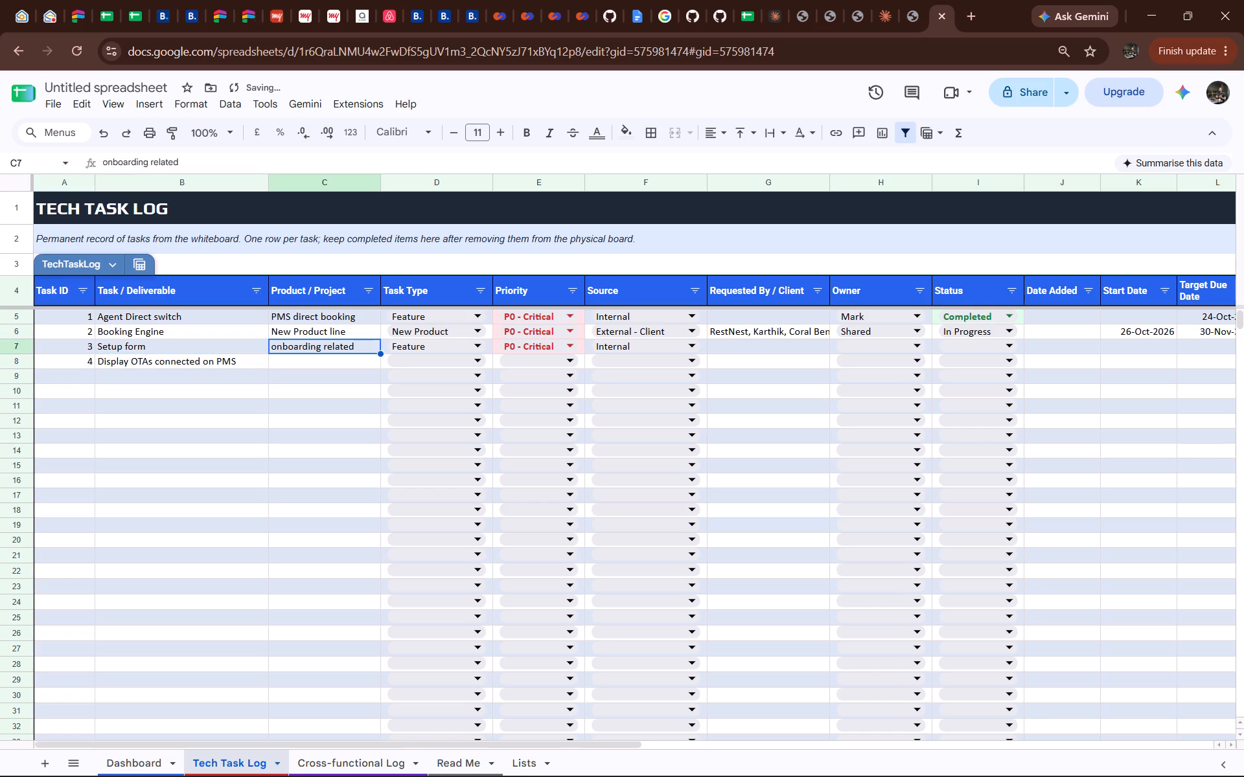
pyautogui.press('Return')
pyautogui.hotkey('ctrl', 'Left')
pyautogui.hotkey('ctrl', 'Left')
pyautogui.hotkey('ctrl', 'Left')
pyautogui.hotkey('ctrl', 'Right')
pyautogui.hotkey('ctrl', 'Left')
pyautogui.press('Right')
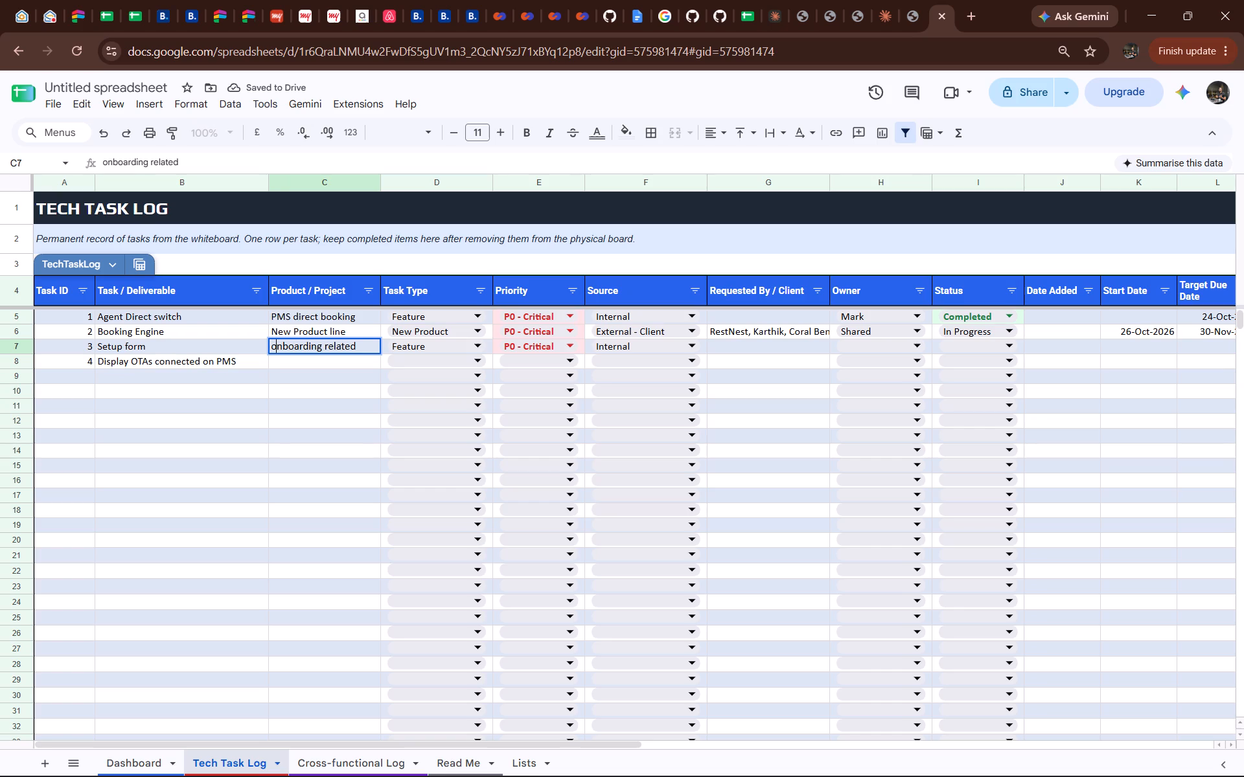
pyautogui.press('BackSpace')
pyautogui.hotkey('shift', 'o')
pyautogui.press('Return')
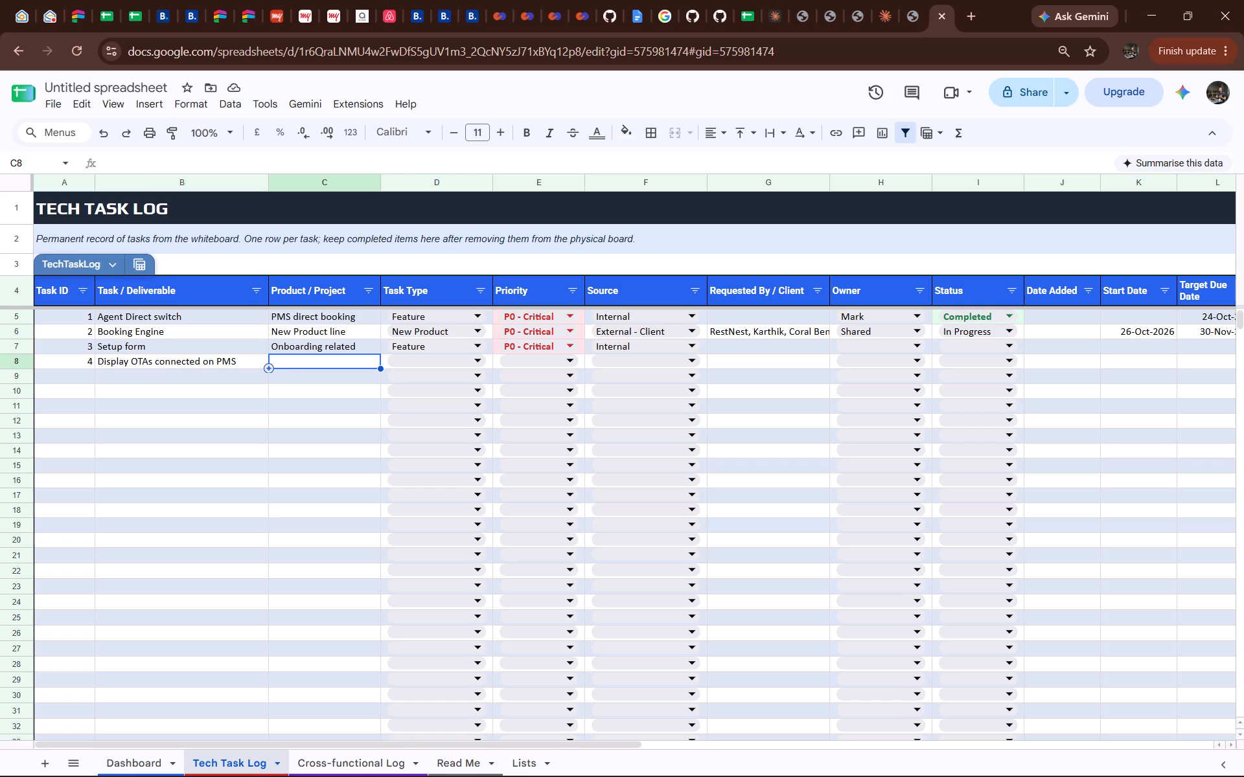
# Set the product/project of task 4, Display OTAs connected on PMS, to "PMS settings".
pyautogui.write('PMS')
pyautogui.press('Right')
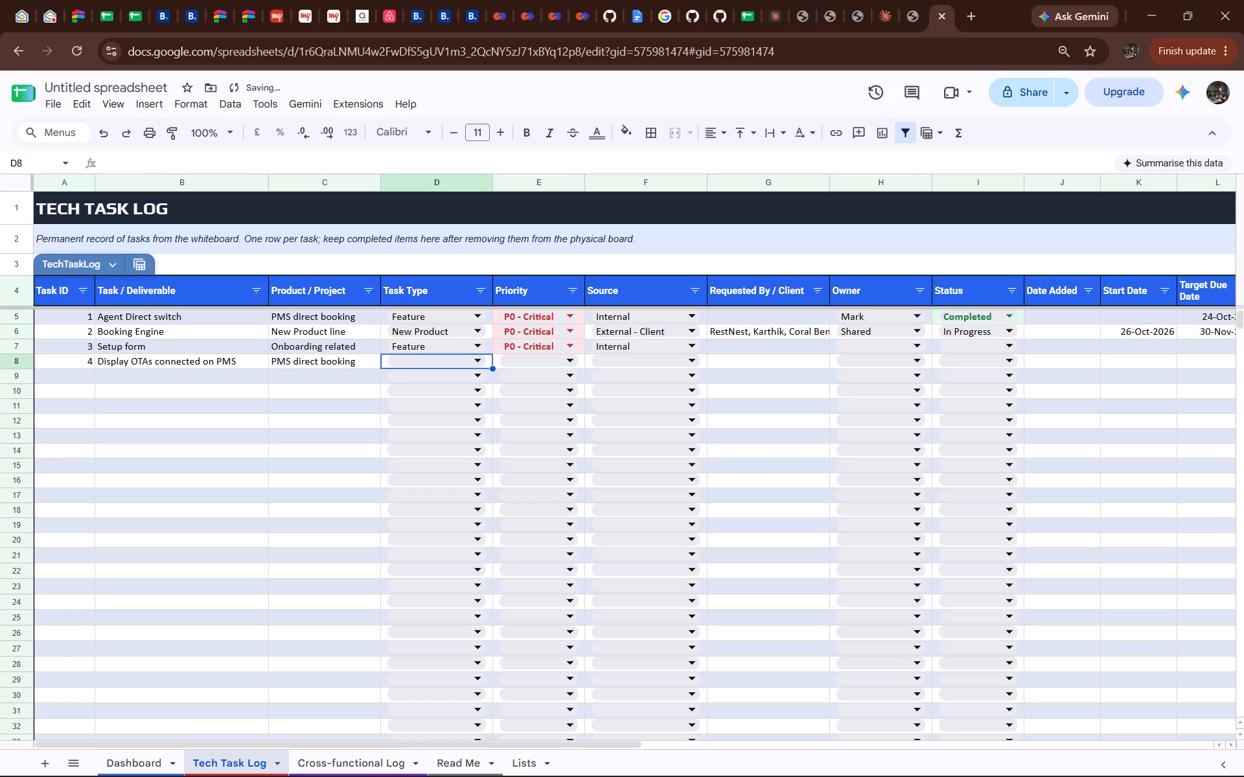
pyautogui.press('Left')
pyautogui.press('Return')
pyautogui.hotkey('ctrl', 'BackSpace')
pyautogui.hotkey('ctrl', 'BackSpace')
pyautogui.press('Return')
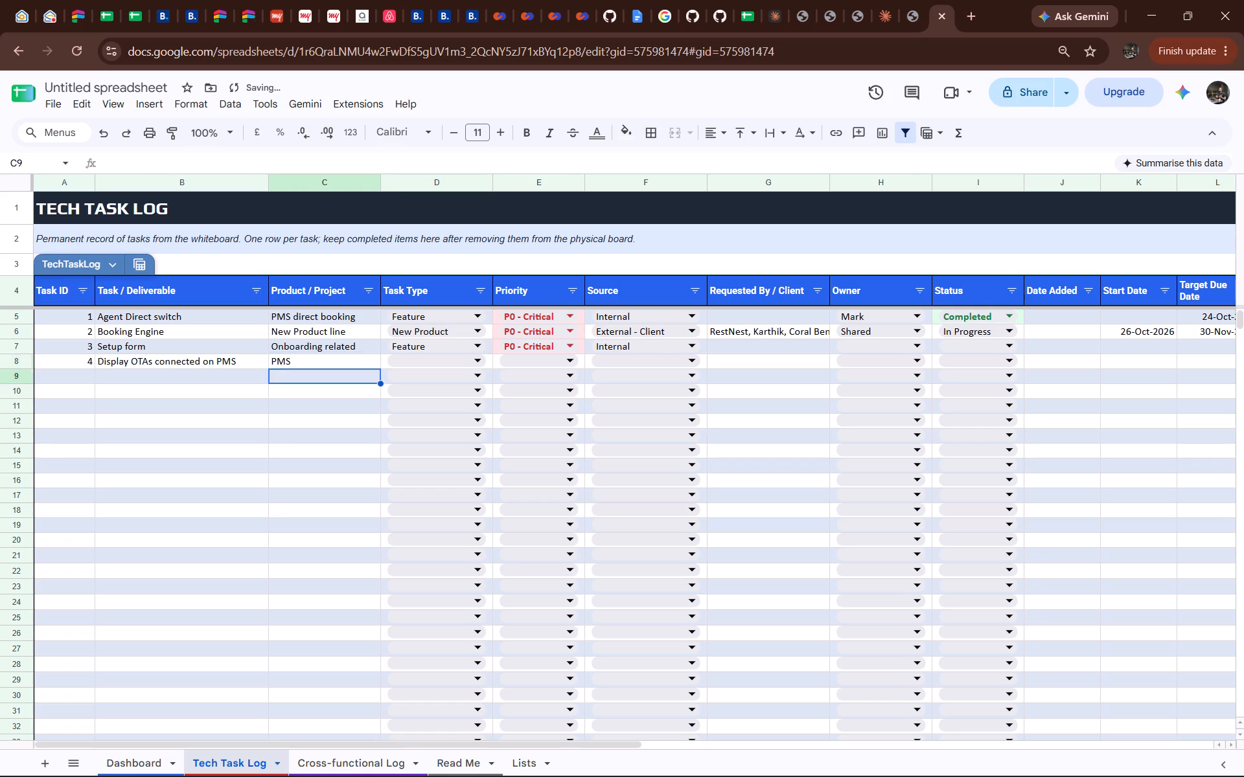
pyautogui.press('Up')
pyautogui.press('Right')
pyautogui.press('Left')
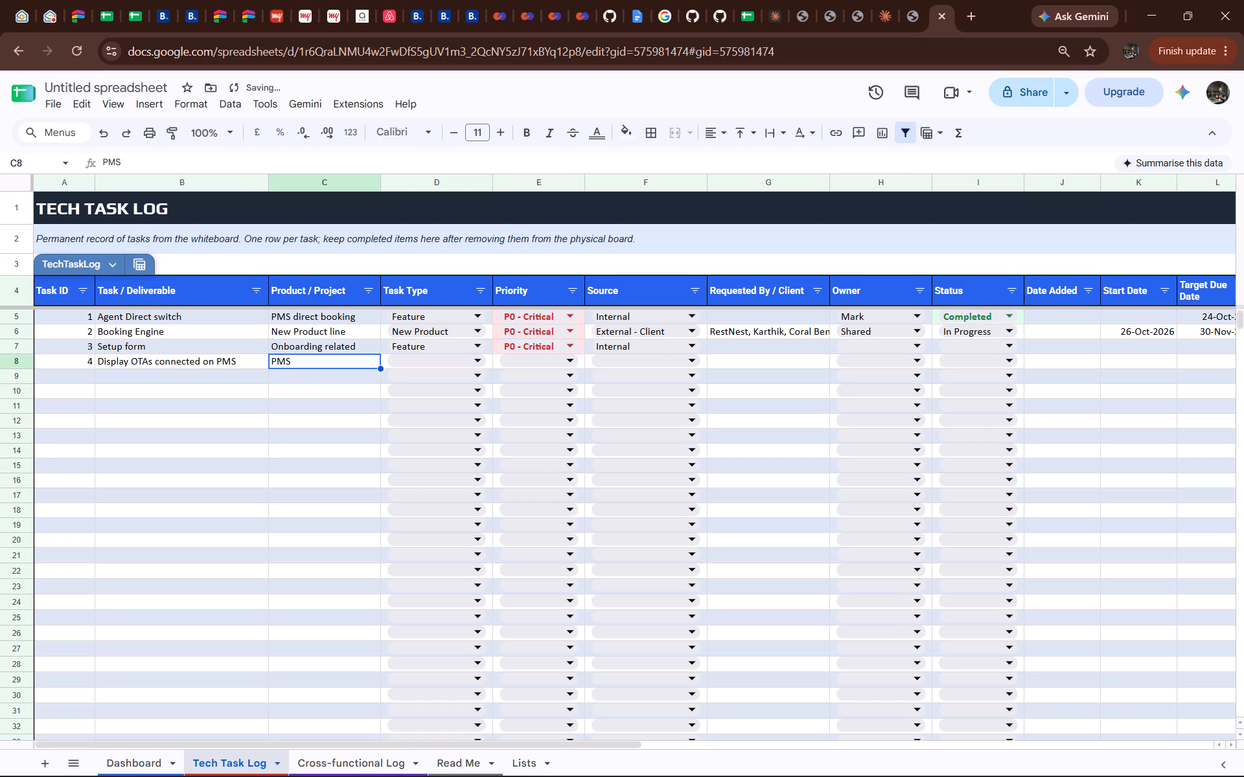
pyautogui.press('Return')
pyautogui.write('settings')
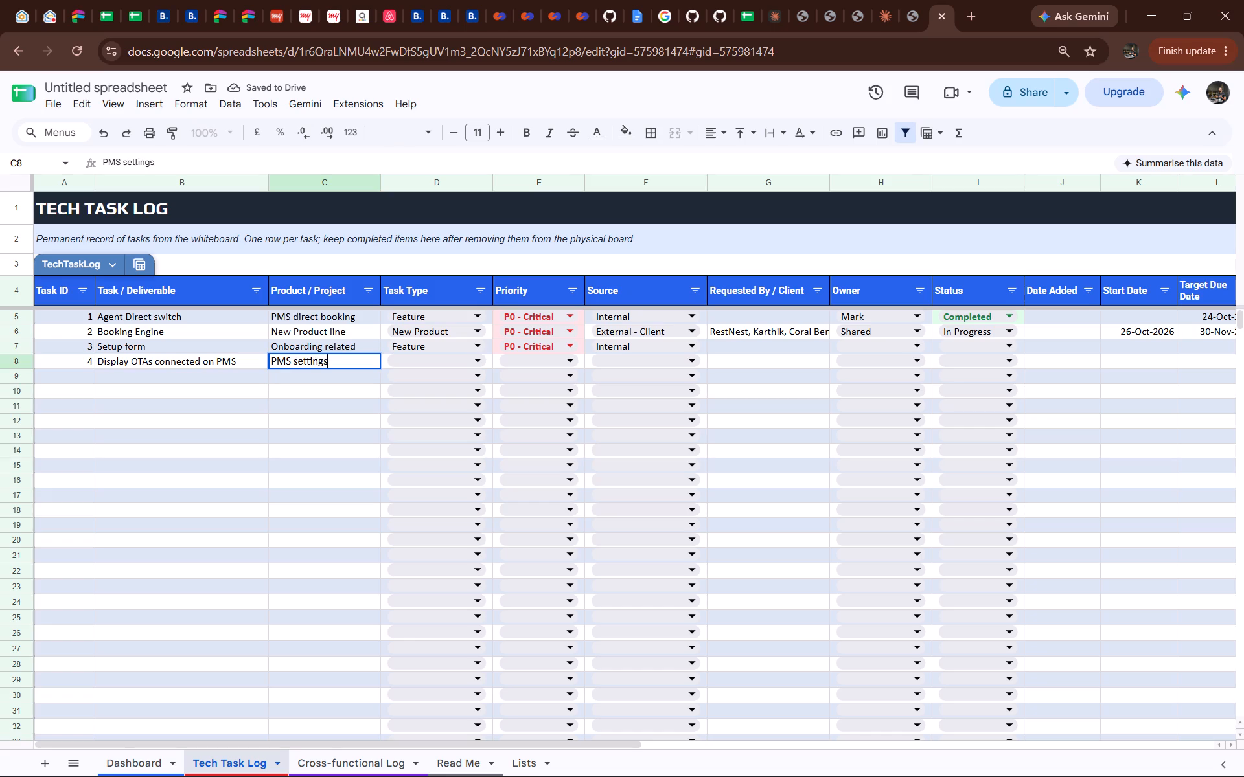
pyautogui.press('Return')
# Open the Task Type choices for task 4 and look through the available options.
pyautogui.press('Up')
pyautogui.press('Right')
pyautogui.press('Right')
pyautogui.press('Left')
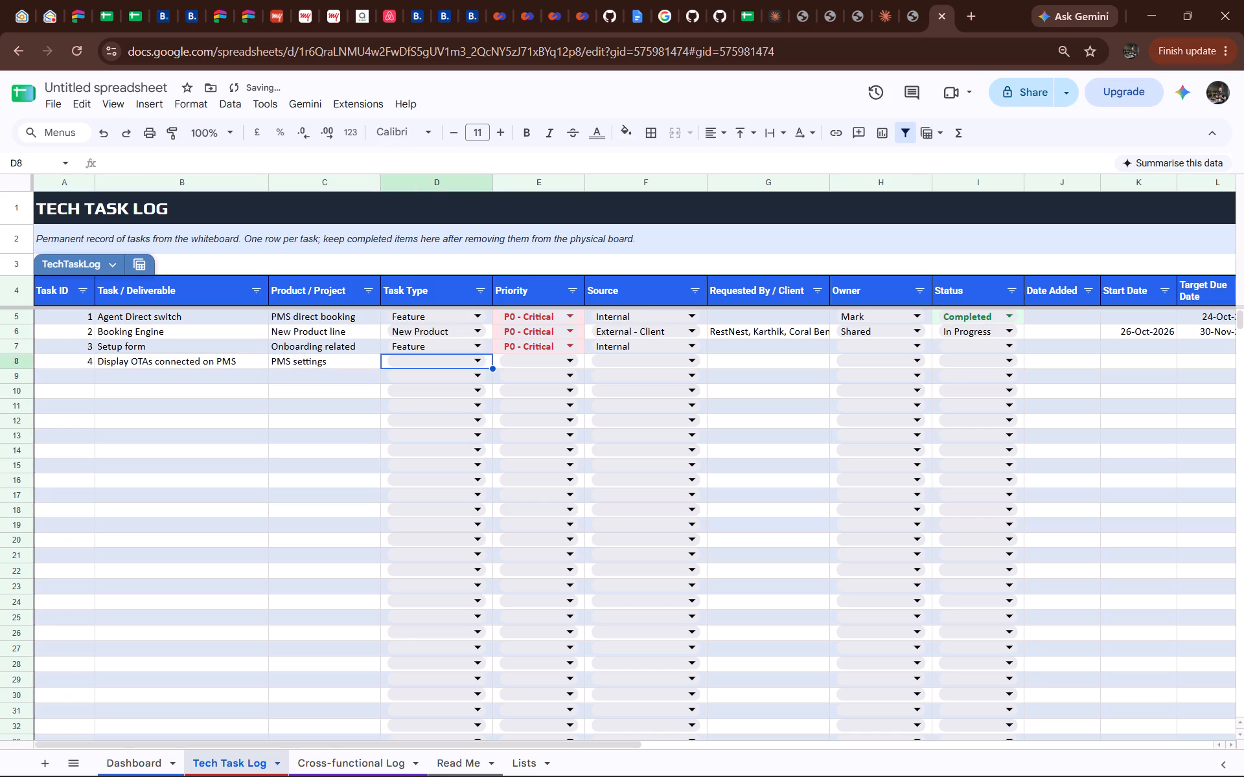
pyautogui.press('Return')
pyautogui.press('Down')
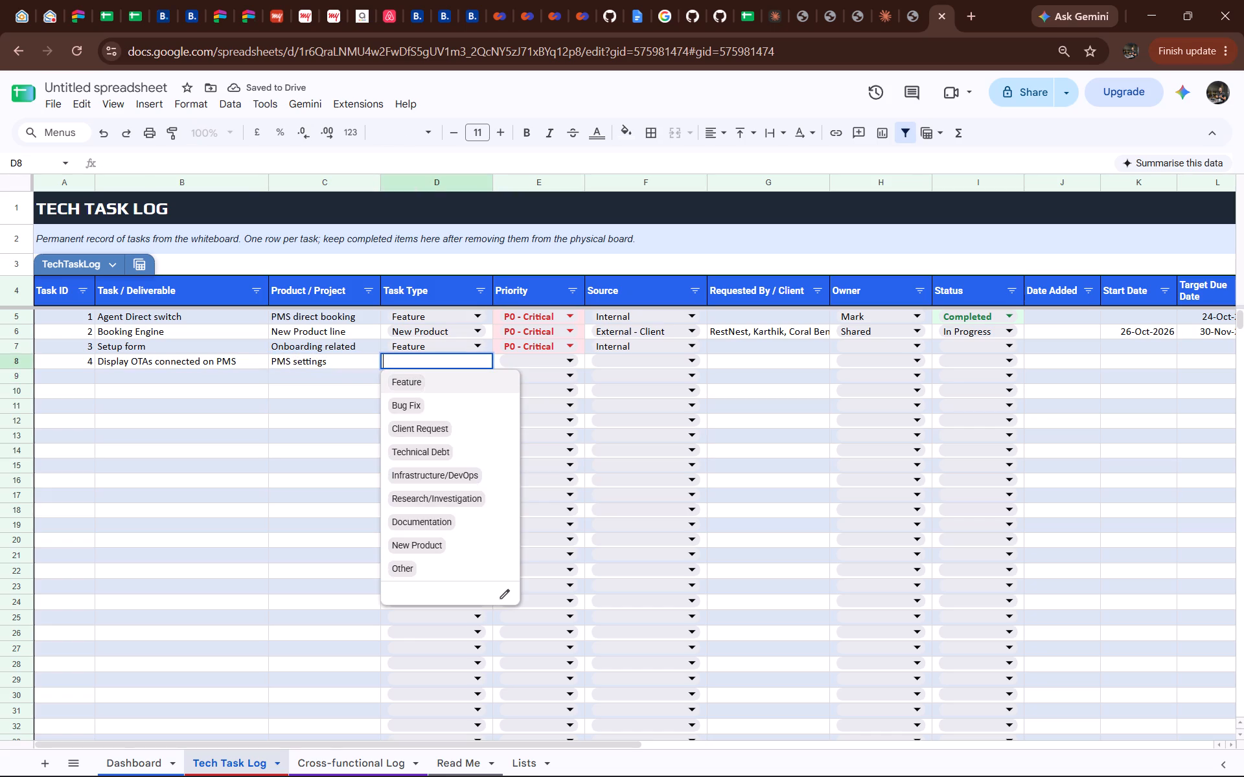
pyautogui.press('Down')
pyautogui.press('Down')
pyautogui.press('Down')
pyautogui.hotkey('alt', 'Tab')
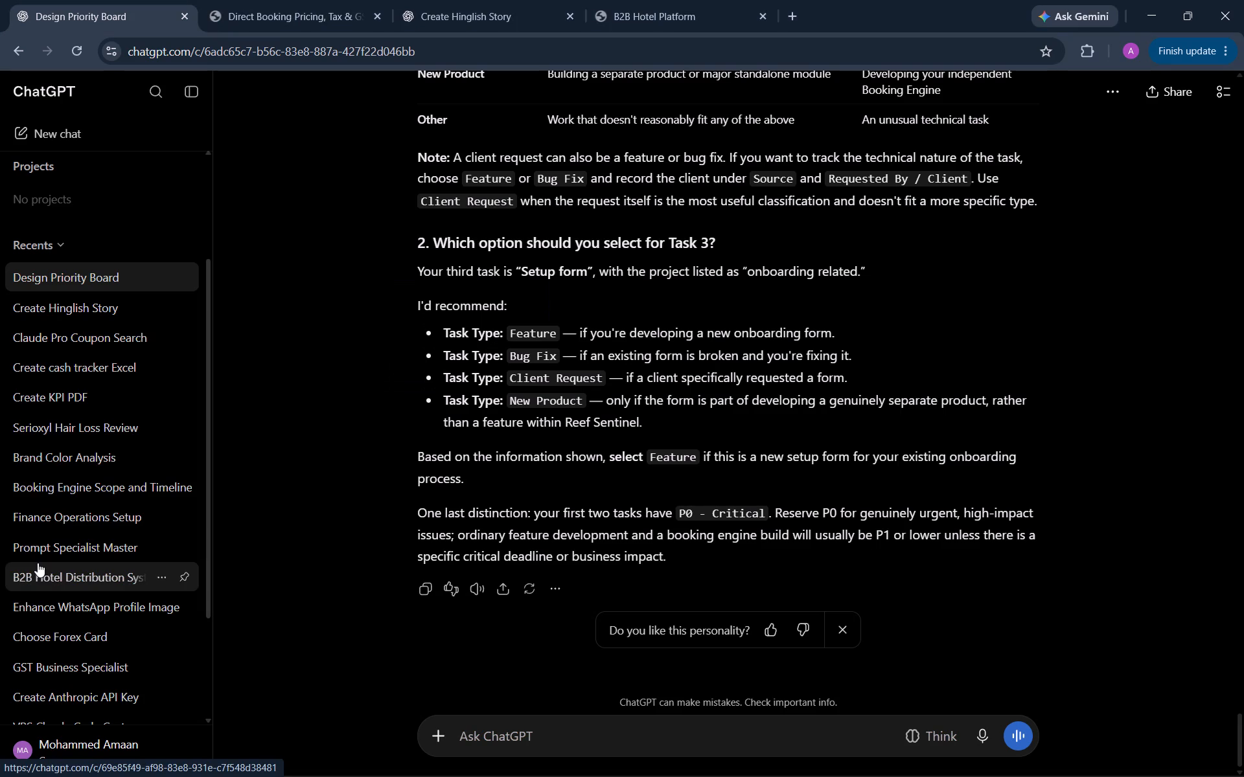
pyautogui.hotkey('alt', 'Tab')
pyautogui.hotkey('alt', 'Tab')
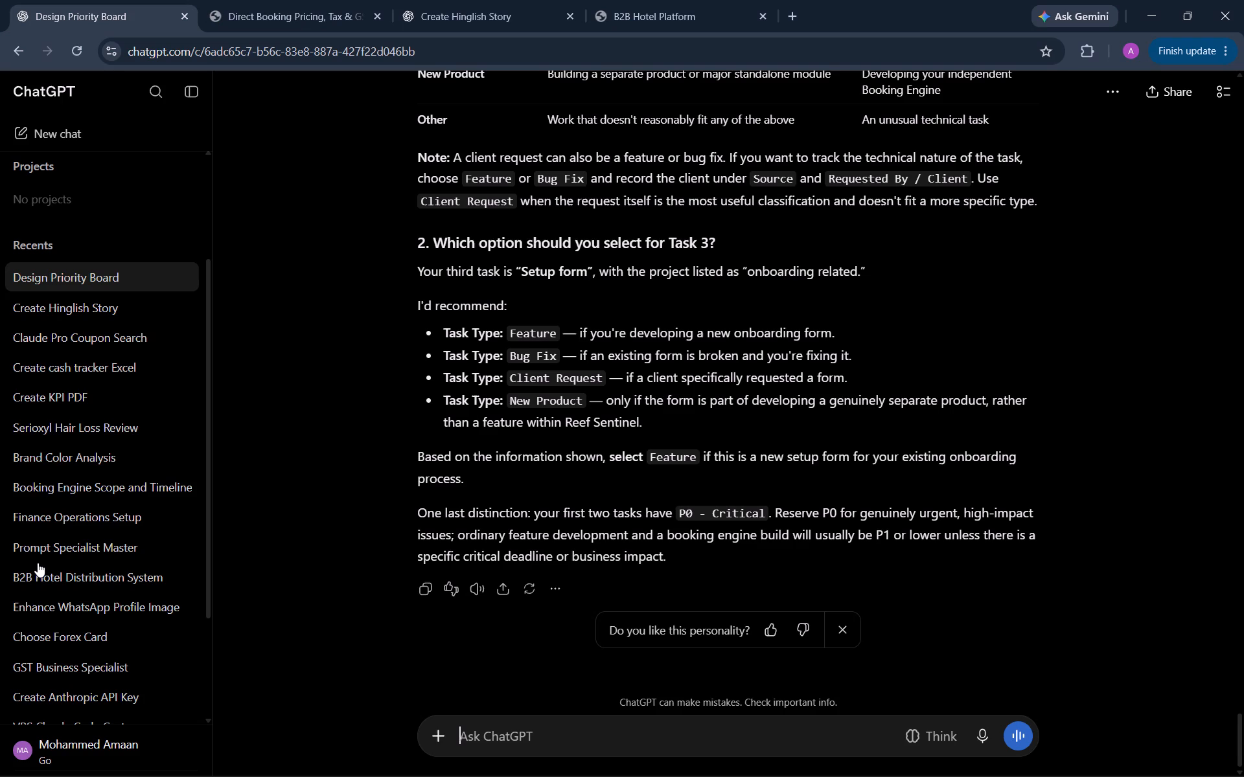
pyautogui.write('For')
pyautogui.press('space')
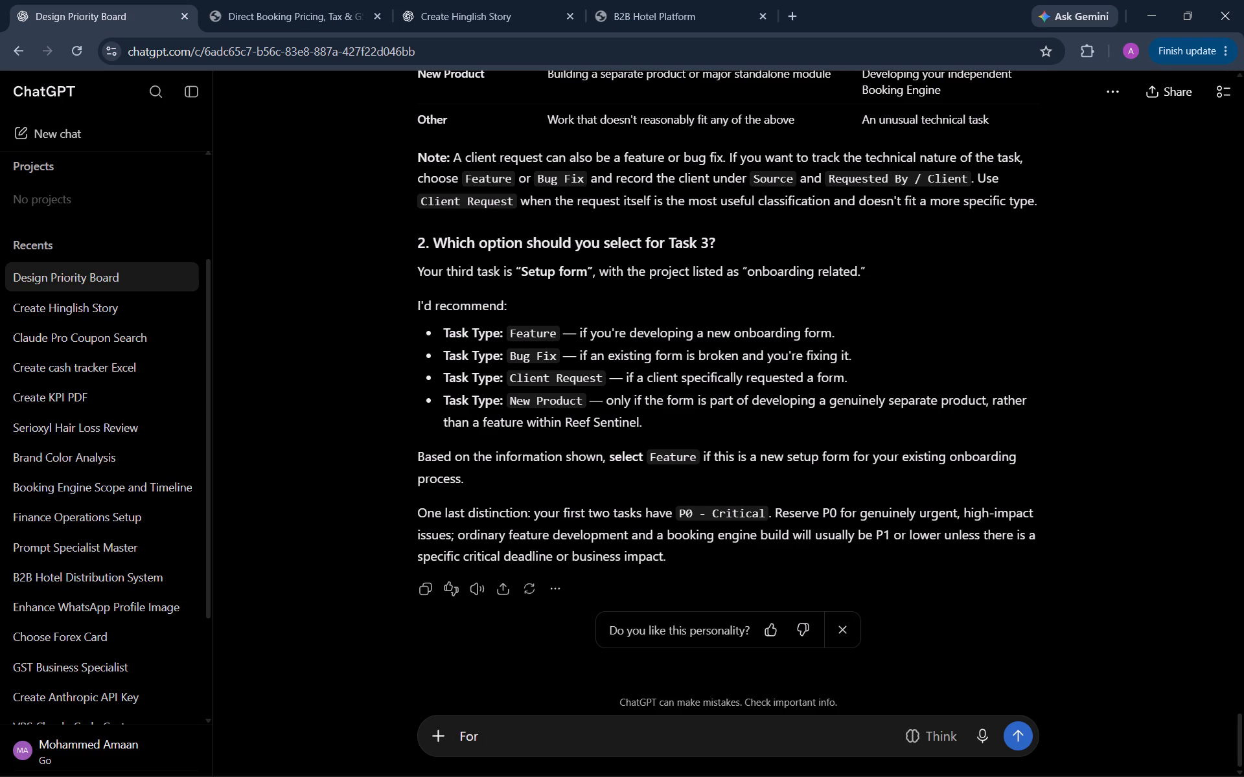
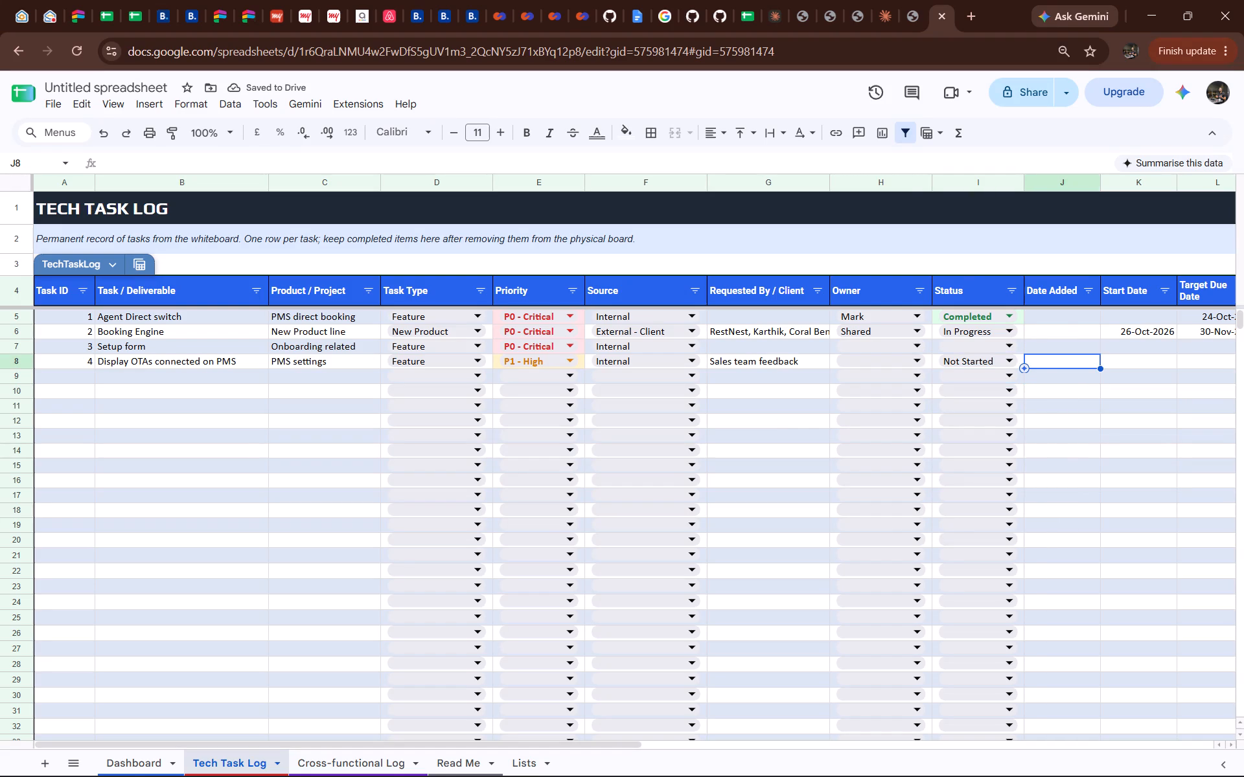
pyautogui.write('26/')
pyautogui.write('10')
pyautogui.press('/')
pyautogui.write('26')
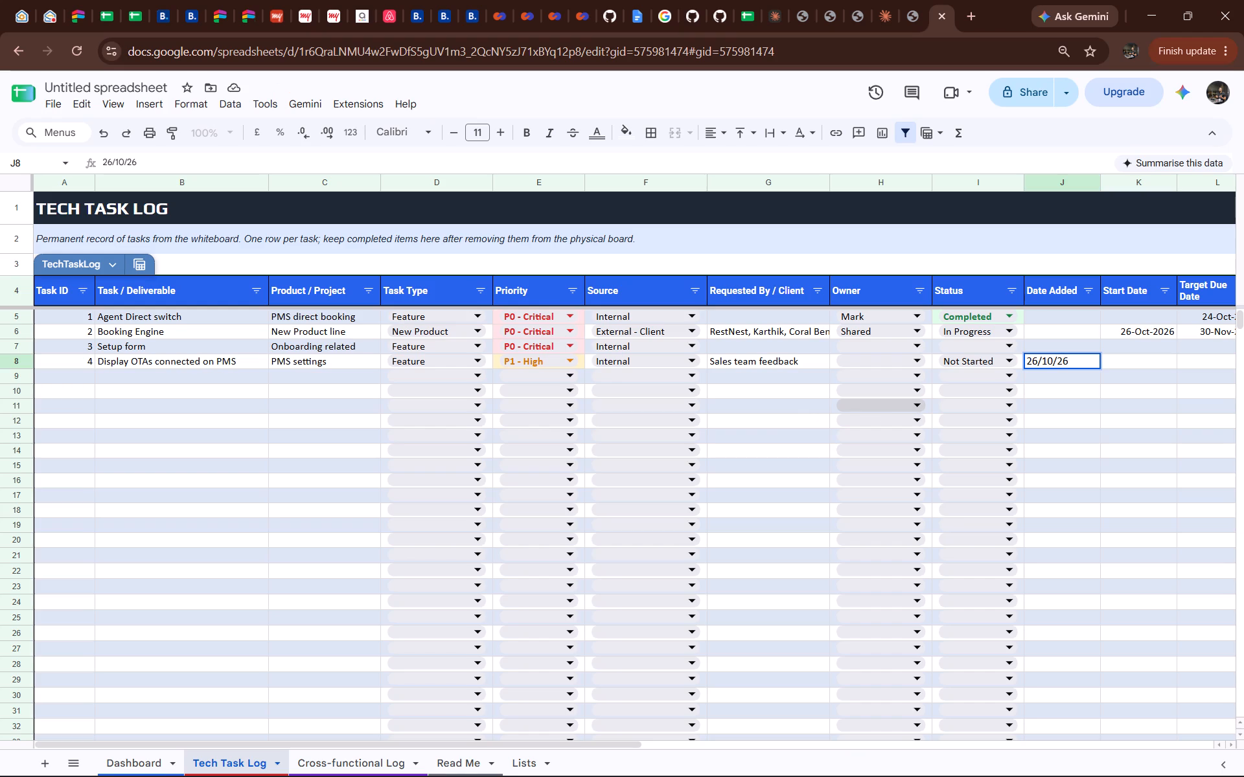
pyautogui.press('Return')
pyautogui.press('Right')
pyautogui.press('Up')
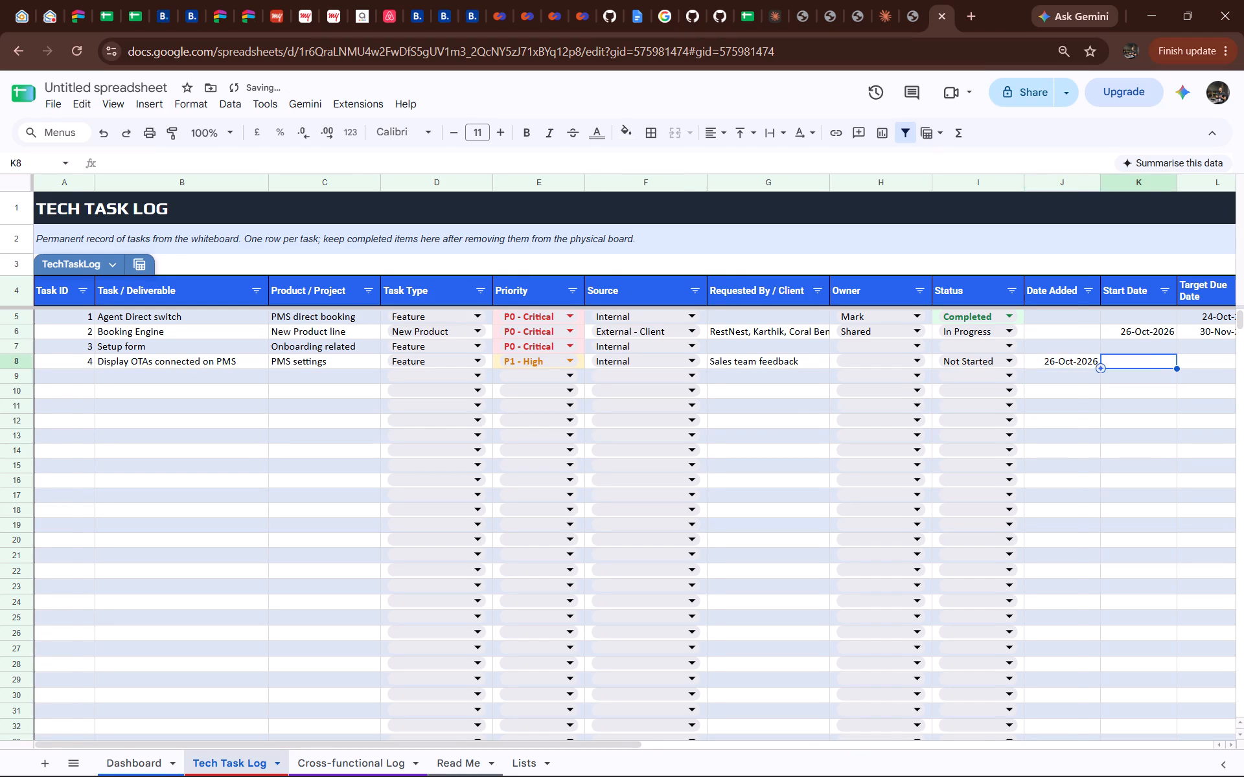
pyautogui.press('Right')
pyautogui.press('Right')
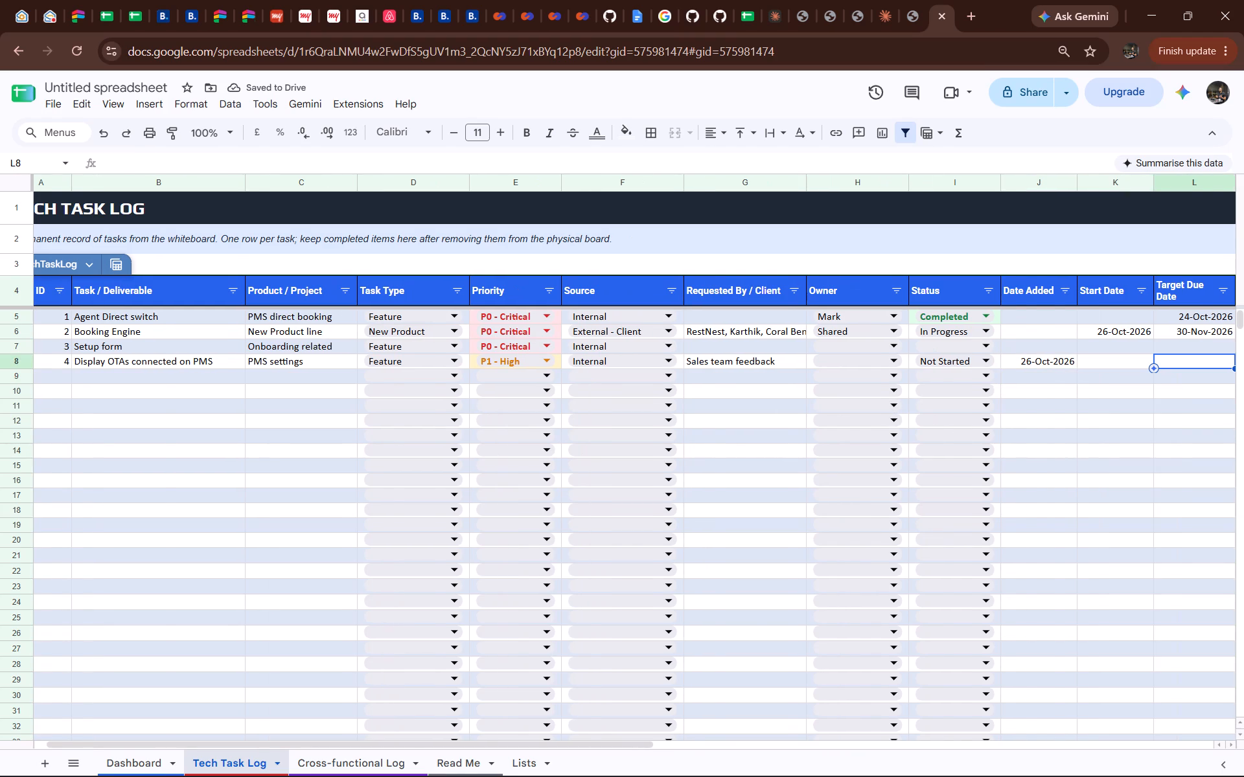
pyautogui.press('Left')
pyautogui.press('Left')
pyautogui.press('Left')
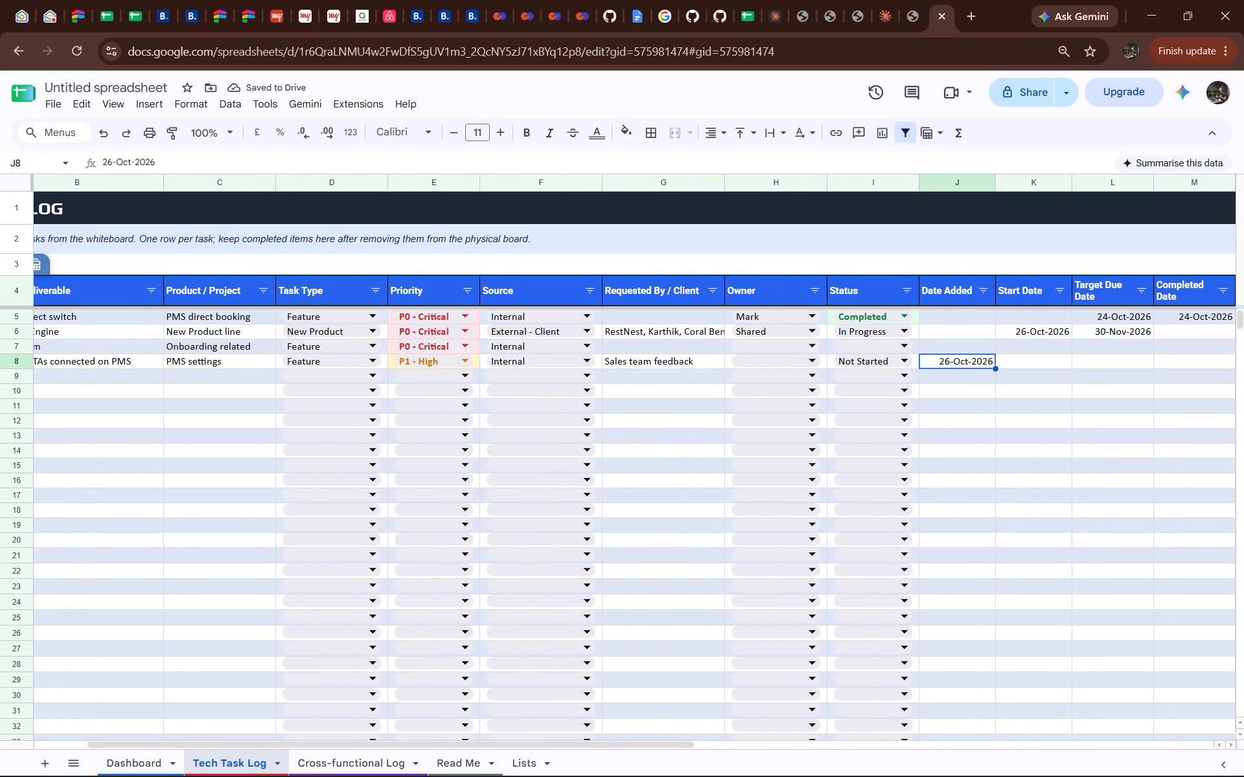
# Start a new row below task 4 in the Tech Task Log with Task ID 5.
pyautogui.press('Down')
pyautogui.press('Left')
pyautogui.press('Left')
pyautogui.press('Left')
pyautogui.press('Left')
pyautogui.press('Left')
pyautogui.press('Left')
pyautogui.press('Left')
pyautogui.press('Left')
pyautogui.press('Left')
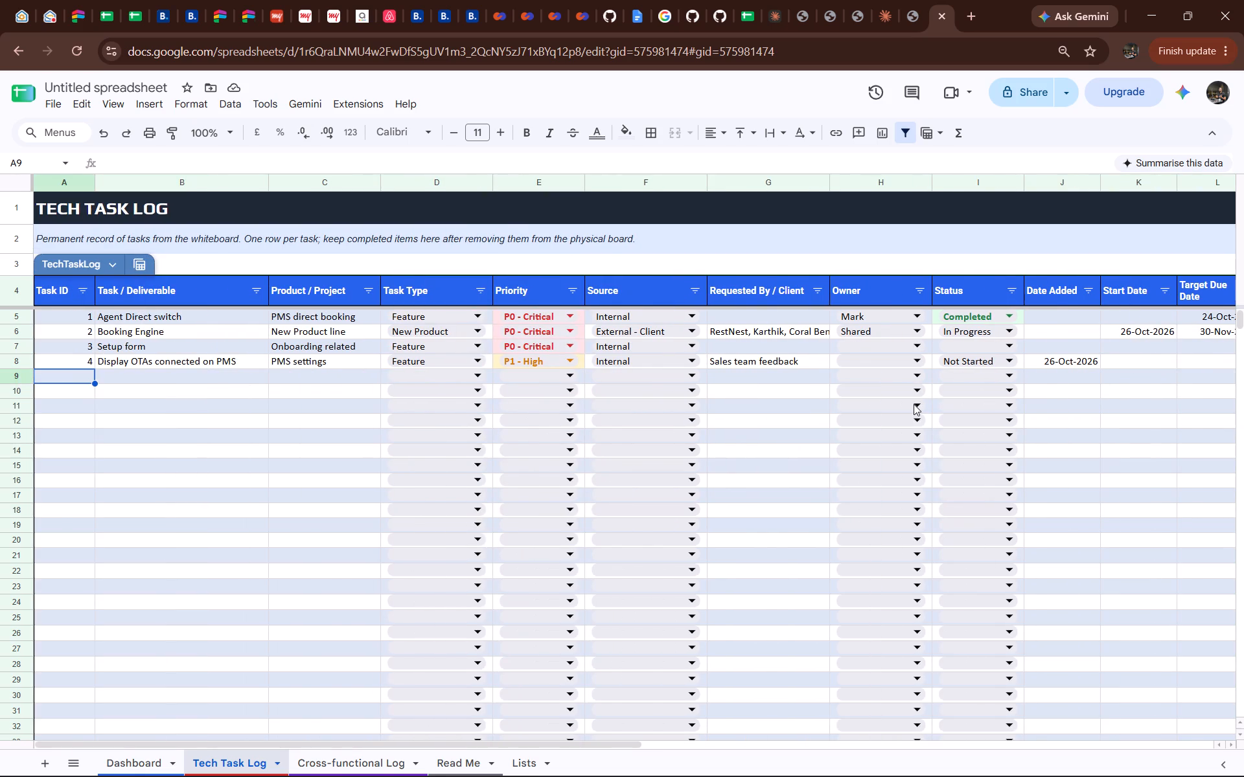
pyautogui.press('4')
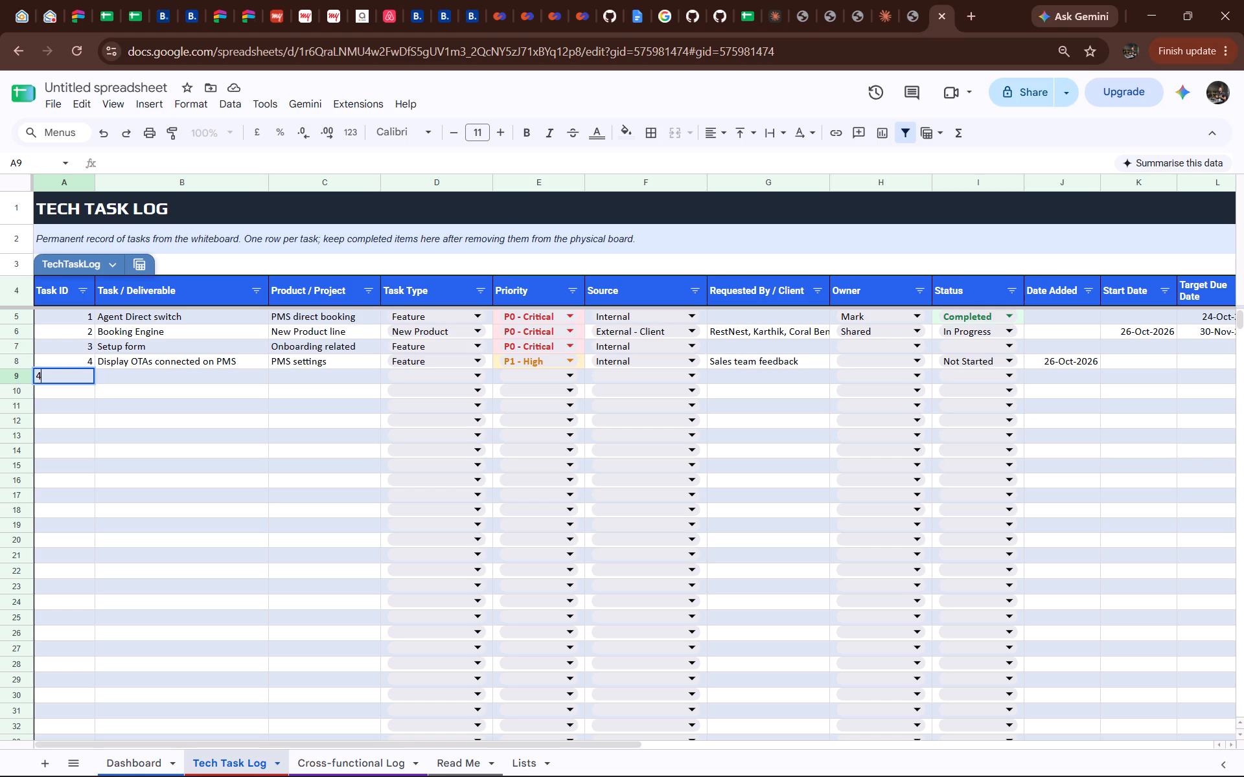
pyautogui.press('BackSpace')
pyautogui.press('5')
pyautogui.press('Right')
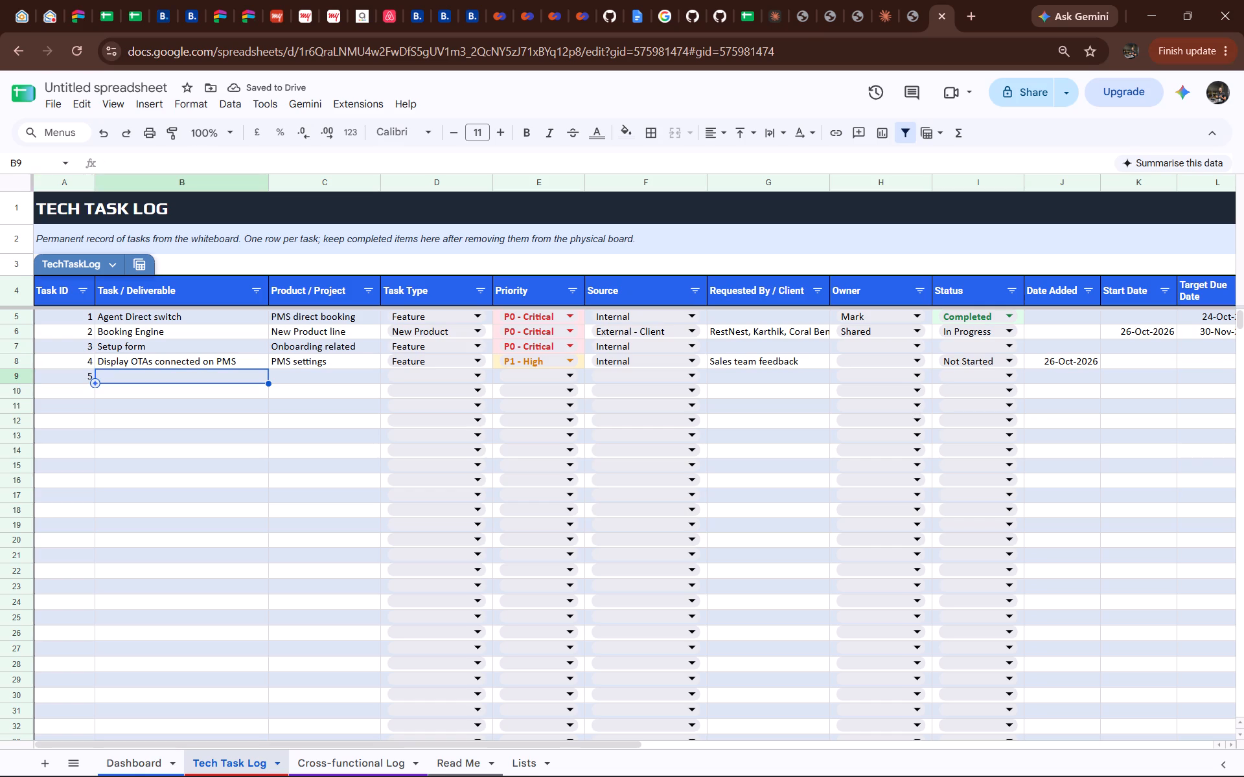
# Enter "Travel Agent OTA removal form main website" as the Task / Deliverable of task 5.
pyautogui.write('Travel Agent OTA')
pyautogui.press('space')
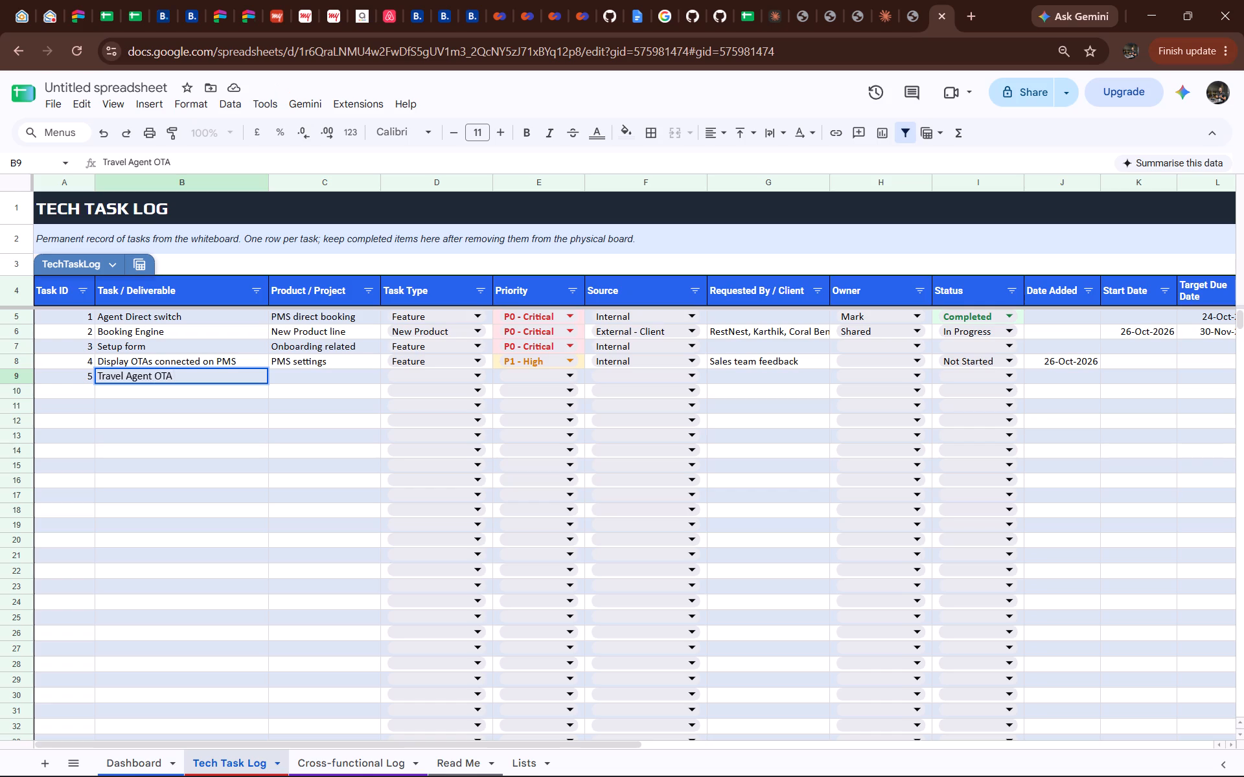
pyautogui.write('remove')
pyautogui.press('BackSpace')
pyautogui.write('al')
pyautogui.press('space')
pyautogui.write('form main website')
pyautogui.press('Return')
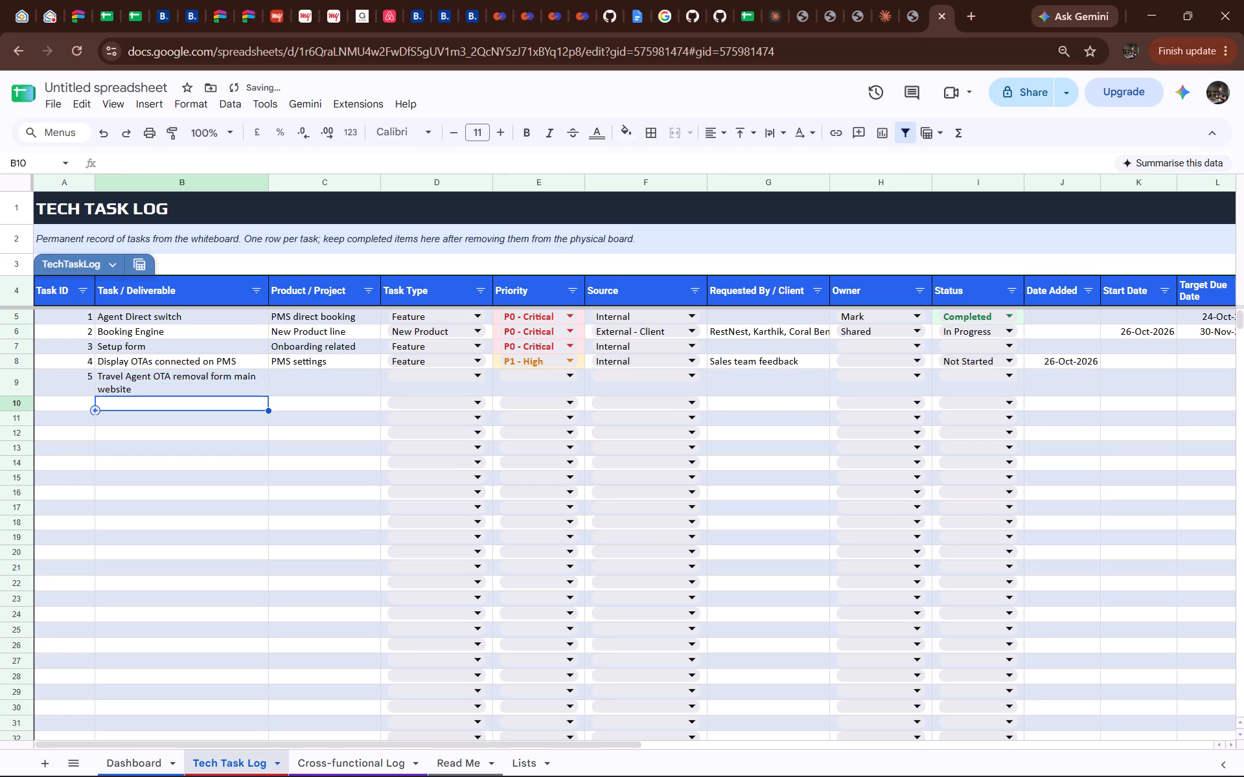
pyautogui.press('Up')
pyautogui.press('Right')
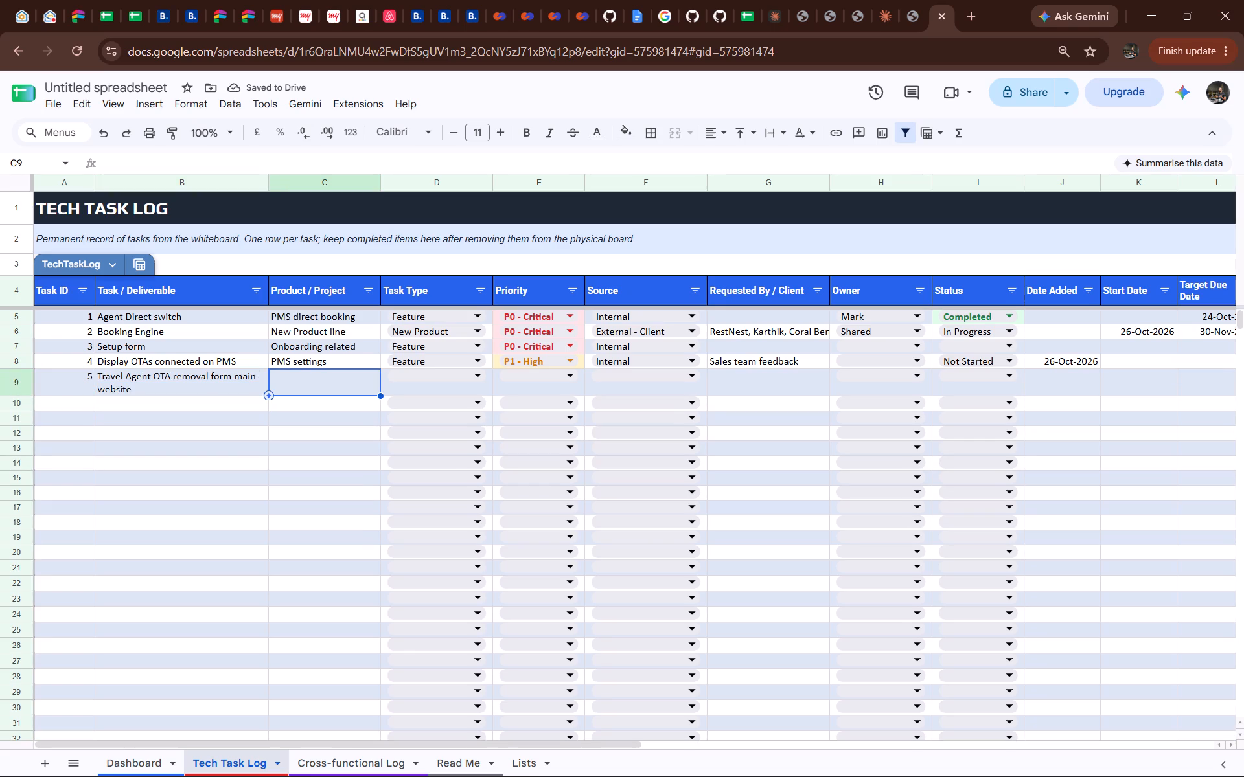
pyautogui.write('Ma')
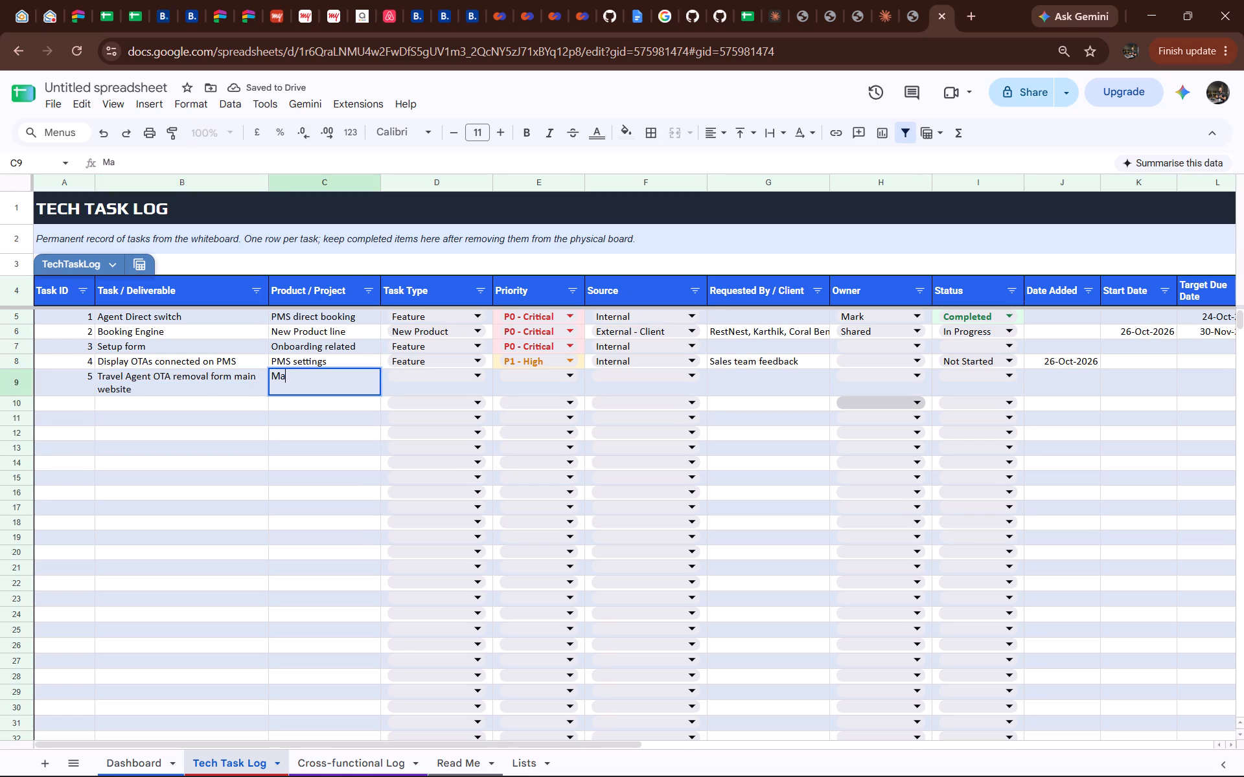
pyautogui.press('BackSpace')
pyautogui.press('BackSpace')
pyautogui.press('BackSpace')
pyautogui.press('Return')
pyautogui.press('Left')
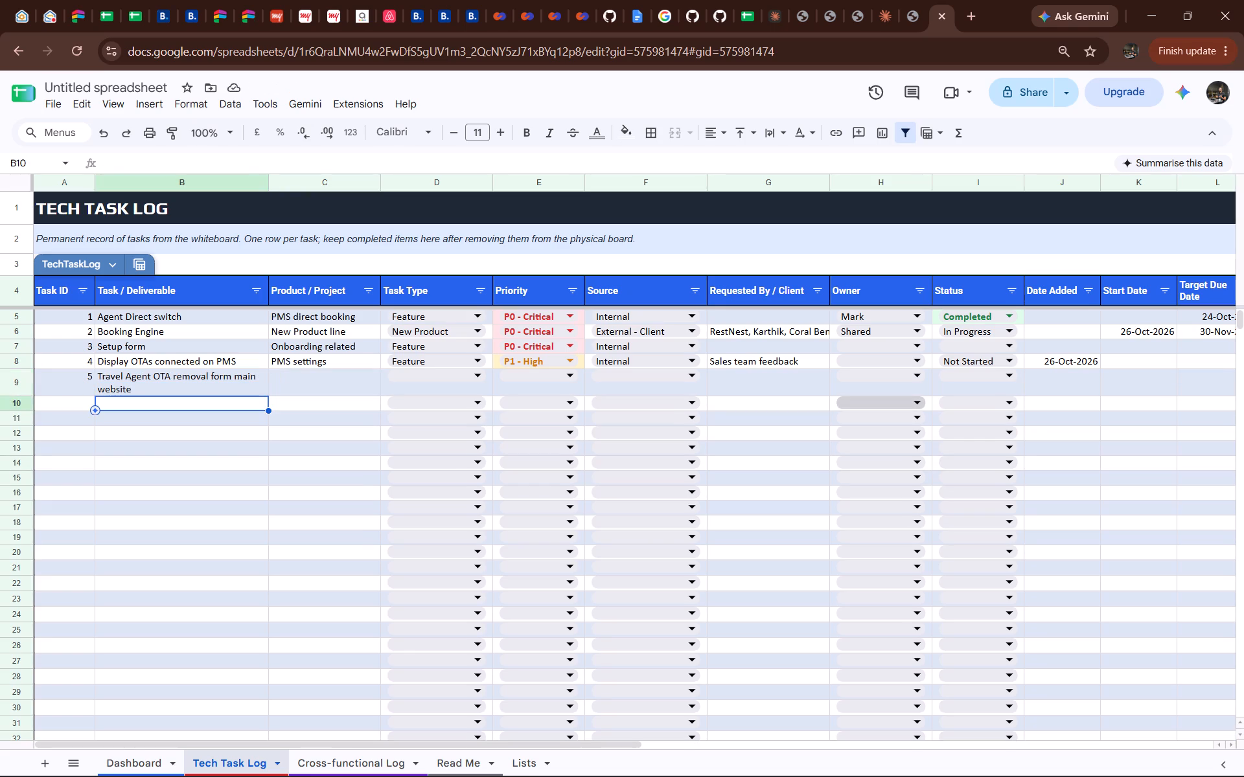
# Shorten the Task / Deliverable text of task 5 to "Travel Agent OTA removal".
pyautogui.press('Up')
pyautogui.press('Return')
pyautogui.hotkey('ctrl', 'BackSpace')
pyautogui.hotkey('ctrl', 'BackSpace')
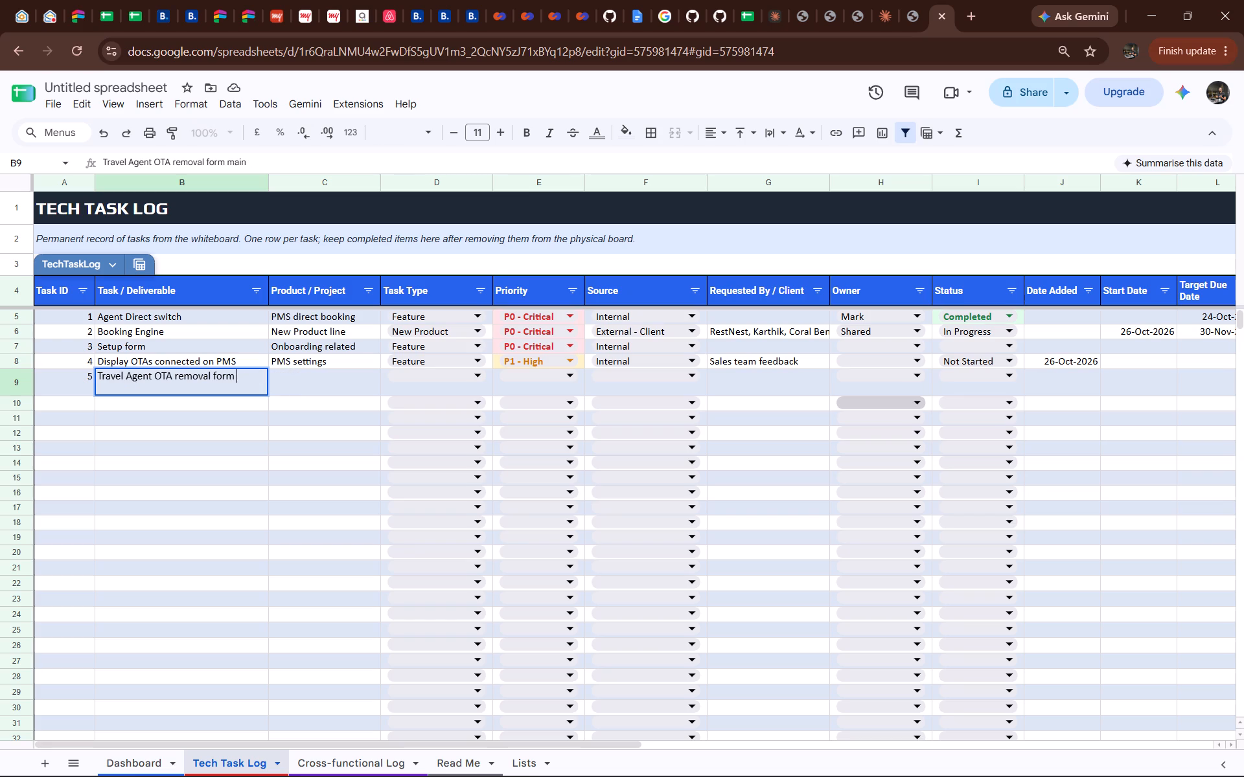
pyautogui.hotkey('ctrl', 'BackSpace')
pyautogui.press('BackSpace')
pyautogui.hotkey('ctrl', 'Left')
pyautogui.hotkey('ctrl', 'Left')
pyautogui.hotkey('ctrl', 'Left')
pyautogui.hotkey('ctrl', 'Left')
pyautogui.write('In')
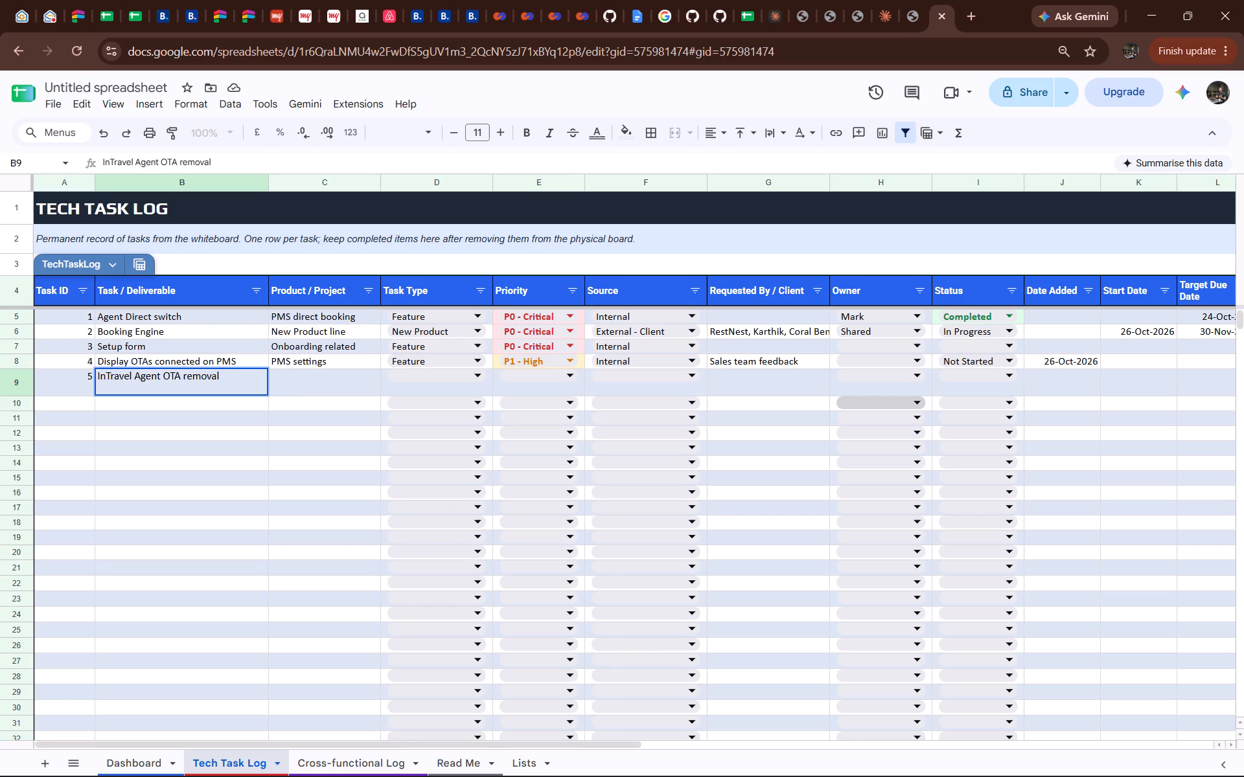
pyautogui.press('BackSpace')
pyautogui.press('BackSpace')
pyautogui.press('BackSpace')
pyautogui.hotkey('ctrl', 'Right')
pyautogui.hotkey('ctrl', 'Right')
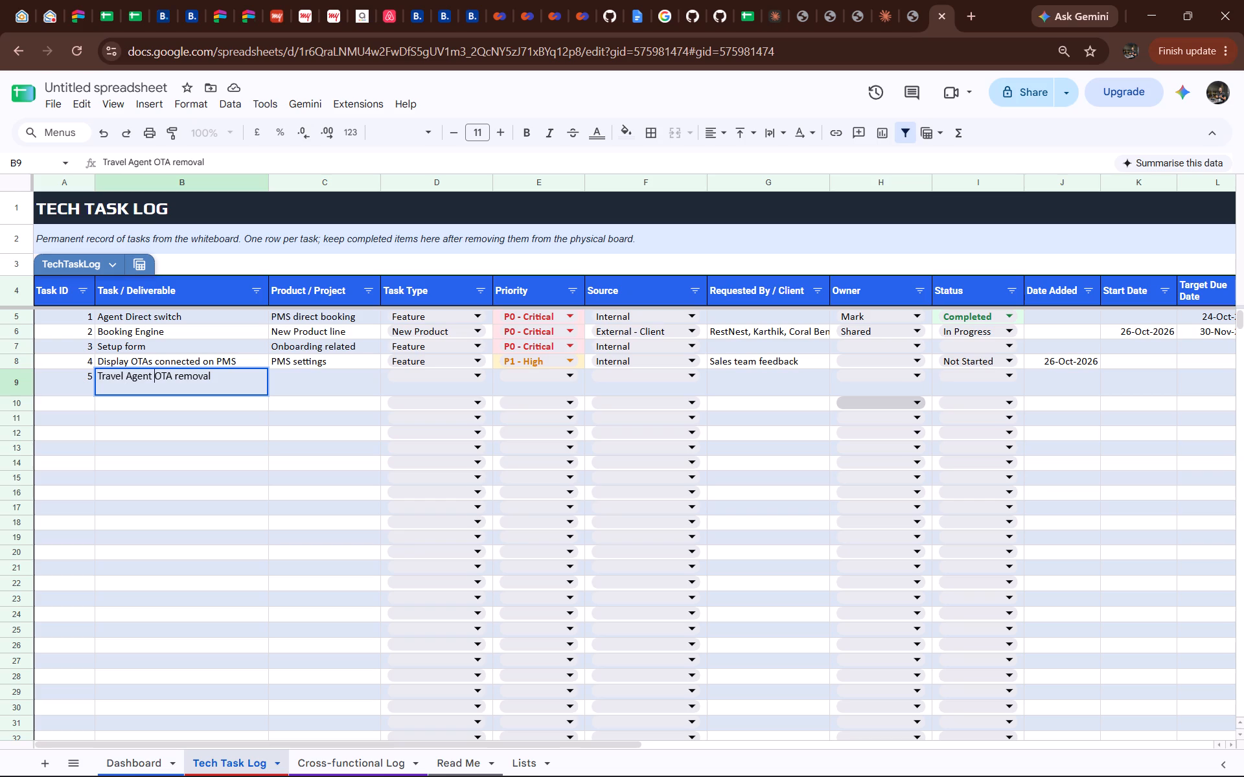
# Add "Intelligently" at the start of task 5's Task / Deliverable text so it reads "Intelligently Travel Agent OTA removal".
pyautogui.hotkey('ctrl', 'Left')
pyautogui.hotkey('ctrl', 'Left')
pyautogui.write('Ine')
pyautogui.press('BackSpace')
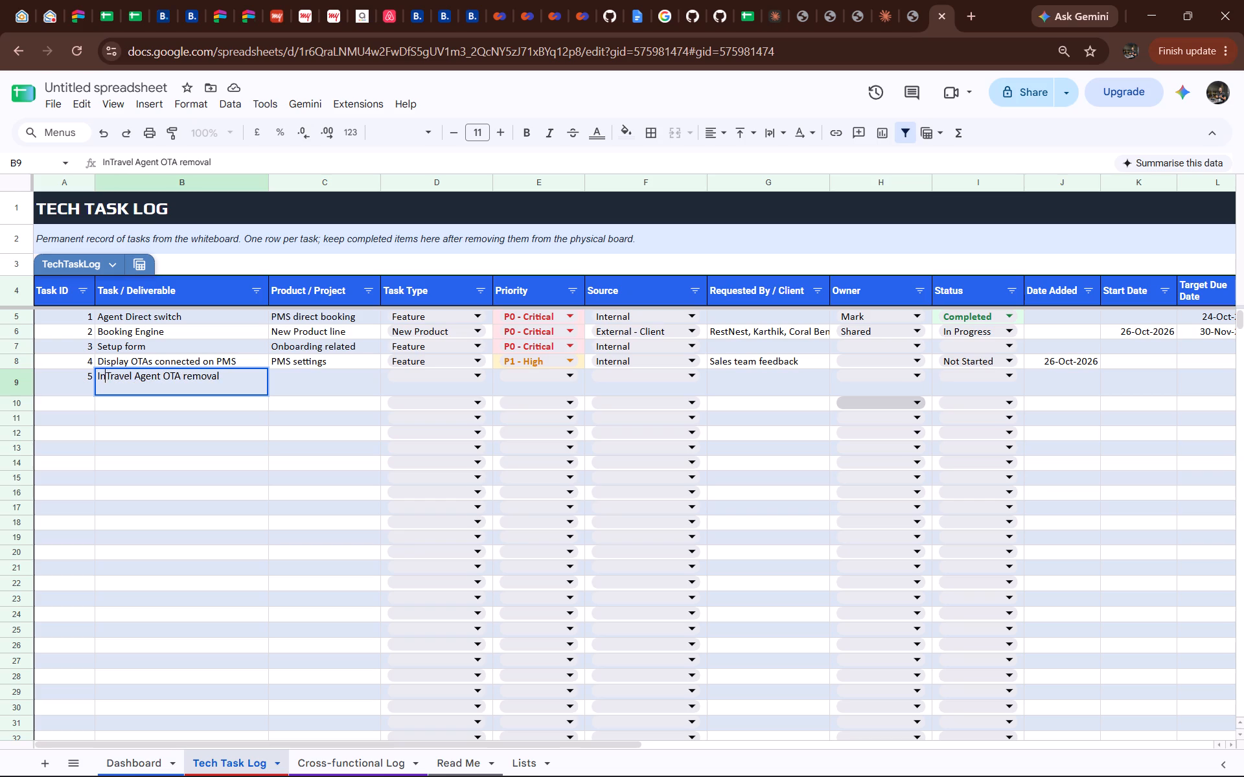
pyautogui.write('tellin')
pyautogui.press('BackSpace')
pyautogui.write('gently')
pyautogui.press('space')
pyautogui.hotkey('ctrl', 'Right')
pyautogui.hotkey('ctrl', 'Right')
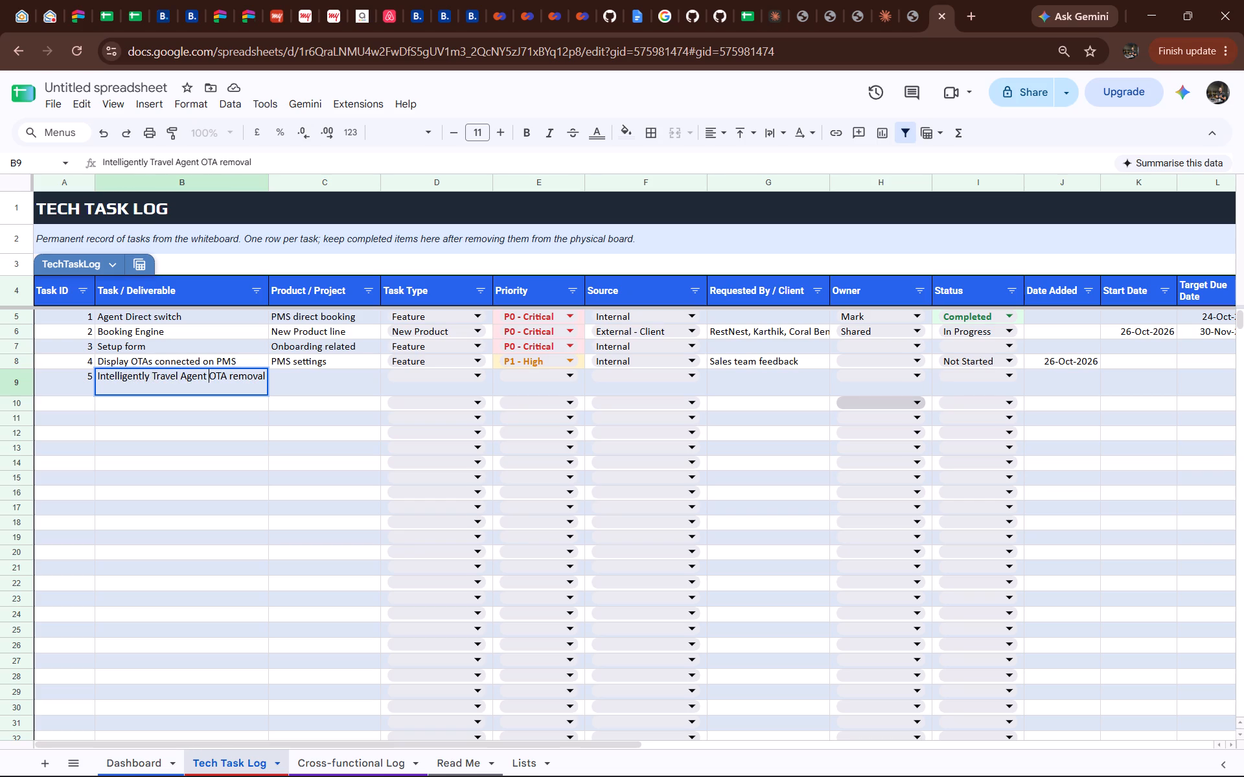
pyautogui.hotkey('ctrl', 'Right')
pyautogui.hotkey('ctrl', 'Right')
pyautogui.hotkey('ctrl', 'Right')
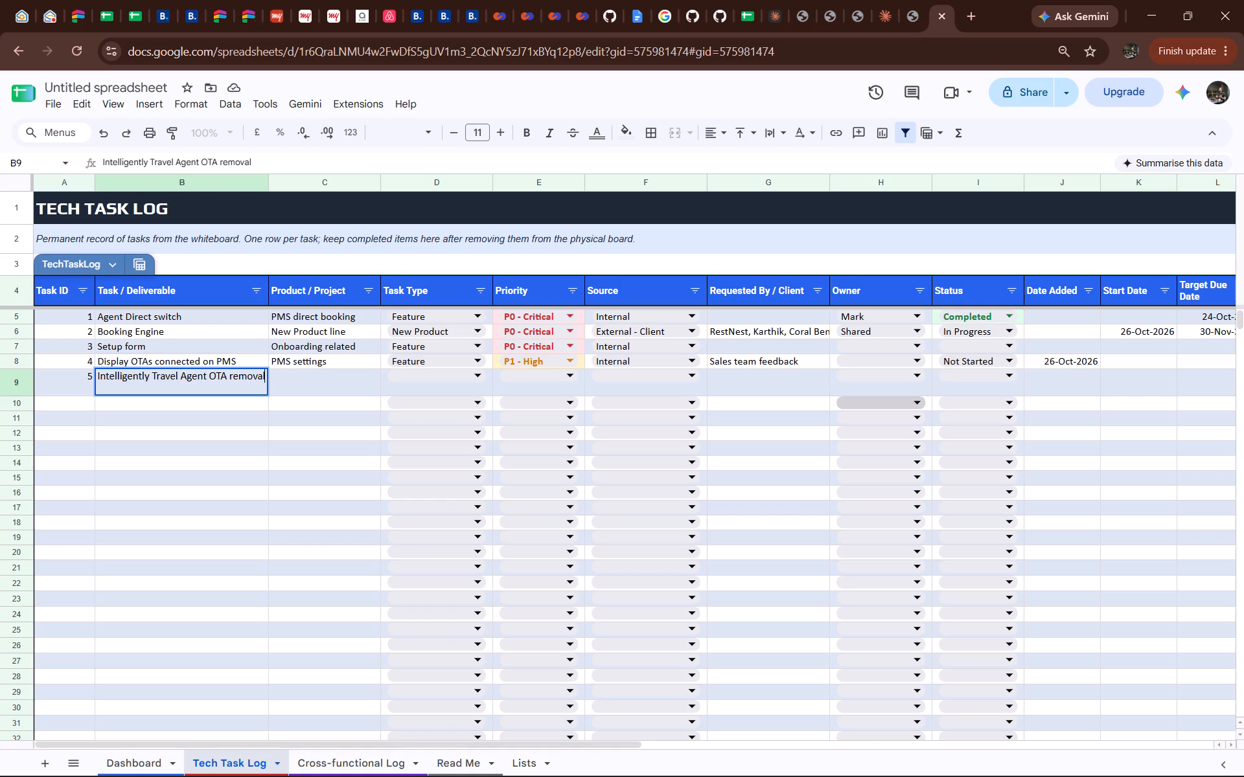
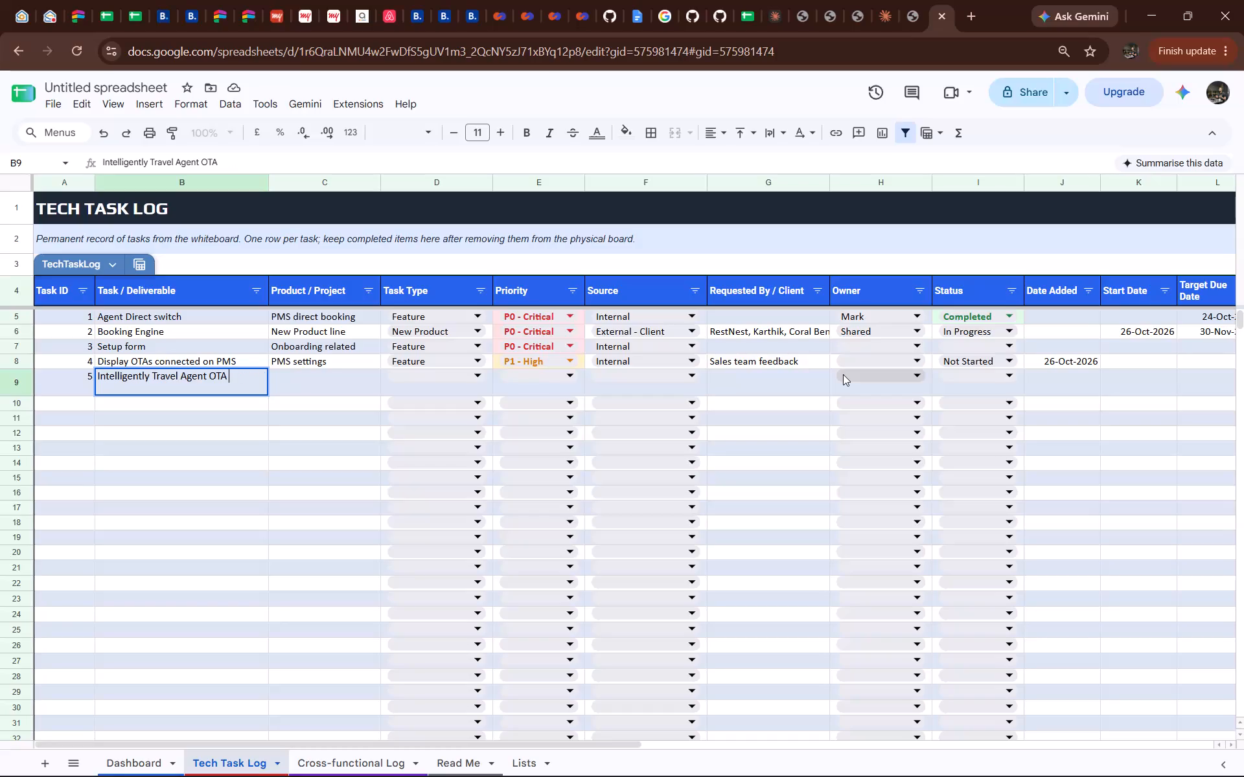
# Reword task 5's Task / Deliverable text to "Intelligently remove Travel Agent OTA part".
pyautogui.press('BackSpace')
pyautogui.hotkey('ctrl', 'Left')
pyautogui.hotkey('ctrl', 'Left')
pyautogui.hotkey('ctrl', 'Left')
pyautogui.write('remove')
pyautogui.press('space')
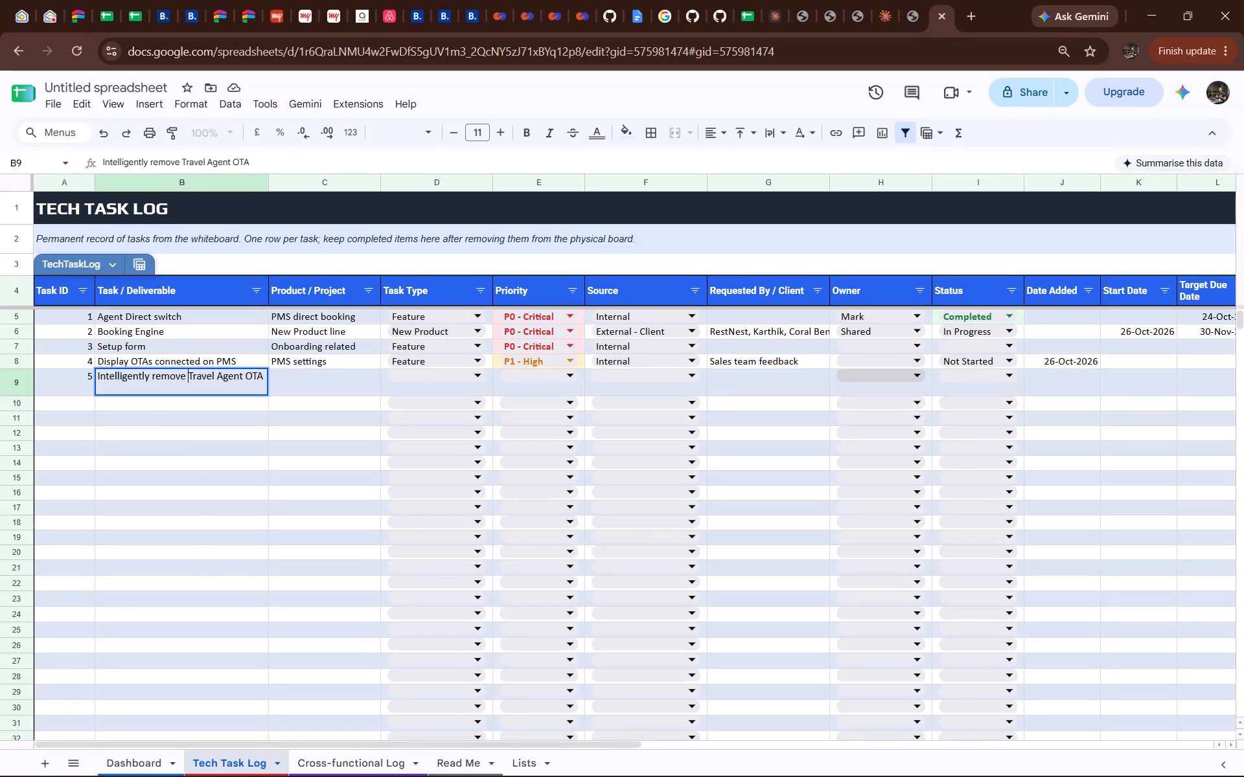
pyautogui.hotkey('ctrl', 'Right')
pyautogui.hotkey('ctrl', 'Right')
pyautogui.hotkey('ctrl', 'Right')
pyautogui.press('space')
pyautogui.write('part')
pyautogui.press('space')
pyautogui.press('BackSpace')
pyautogui.press('Return')
# Enter "Main website" as the Product / Project of task 5.
pyautogui.press('Up')
pyautogui.press('Right')
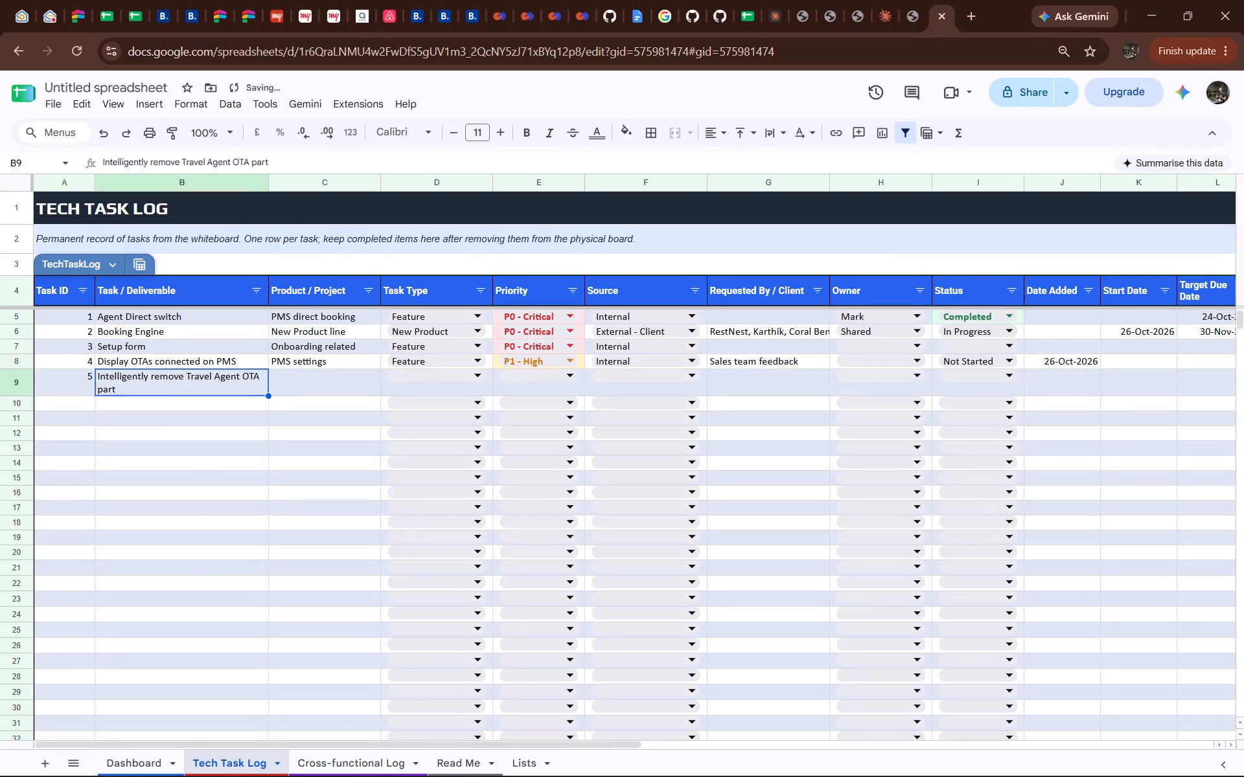
pyautogui.write('Main website')
pyautogui.press('Return')
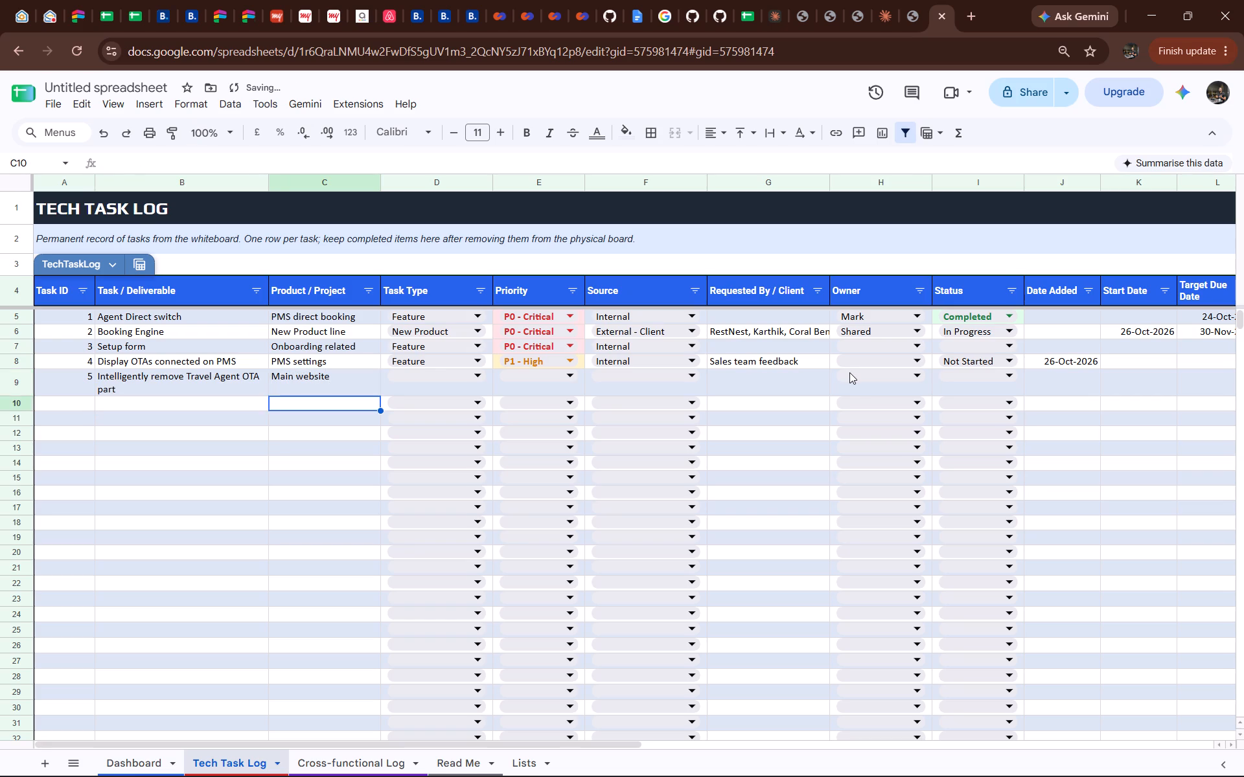
# Select the Task Type cell of task 5.
pyautogui.press('Up')
pyautogui.press('Right')
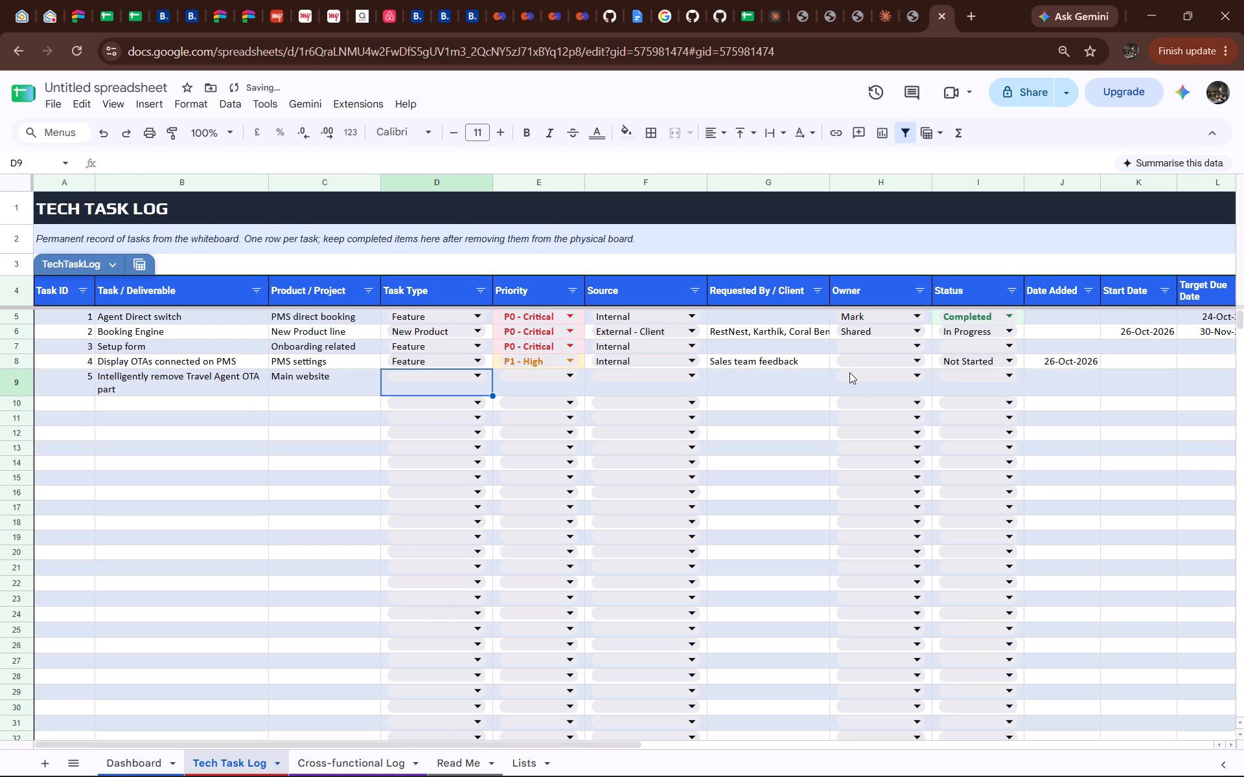
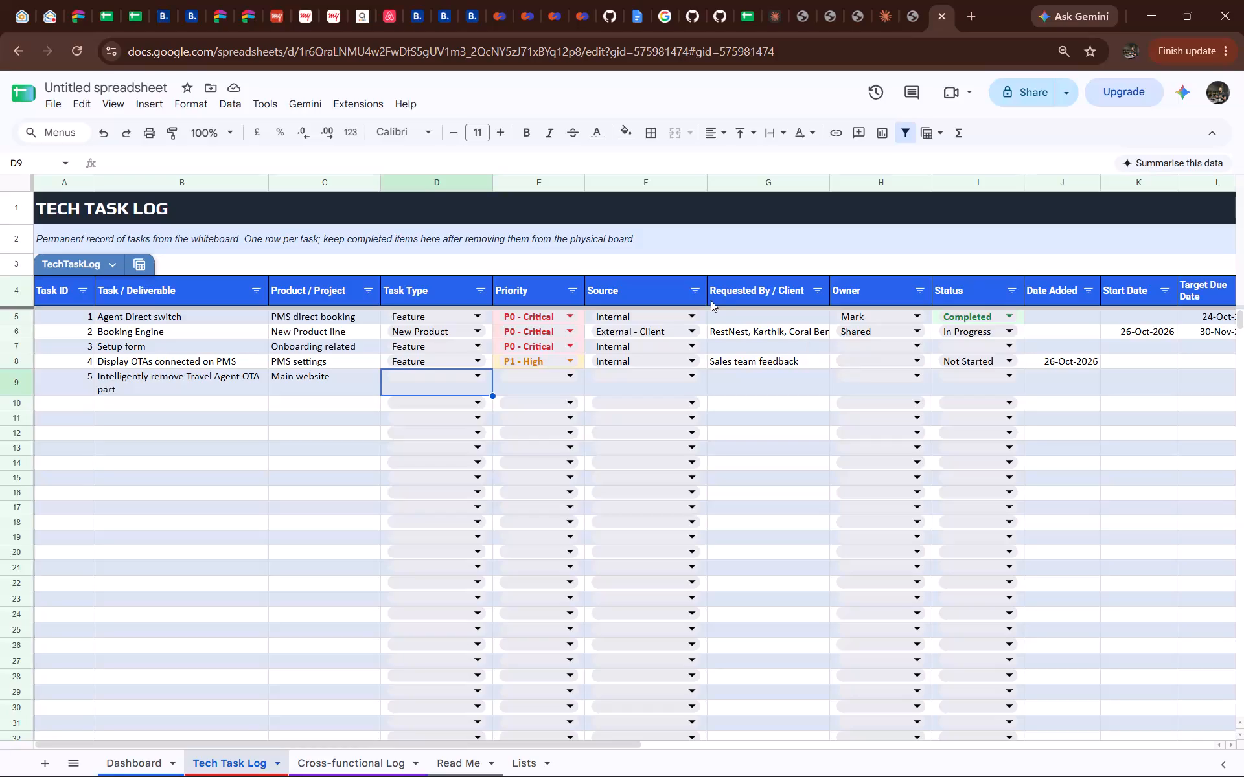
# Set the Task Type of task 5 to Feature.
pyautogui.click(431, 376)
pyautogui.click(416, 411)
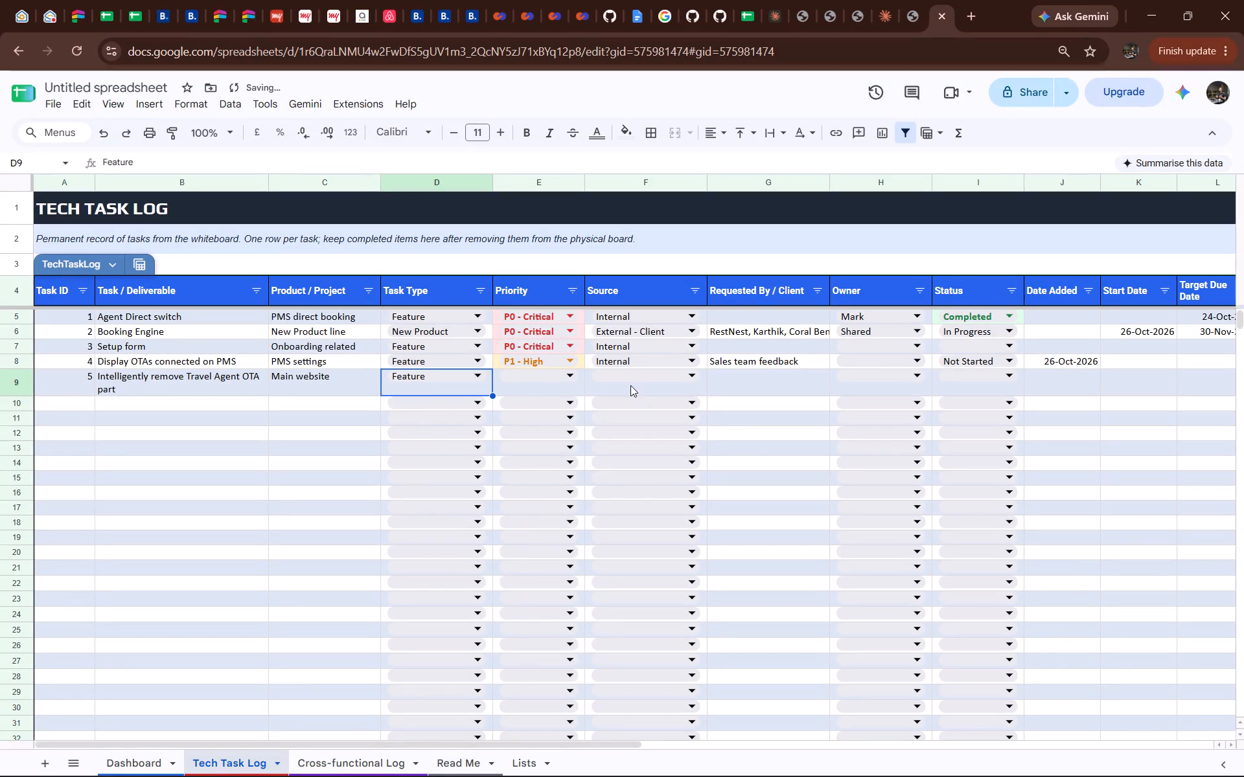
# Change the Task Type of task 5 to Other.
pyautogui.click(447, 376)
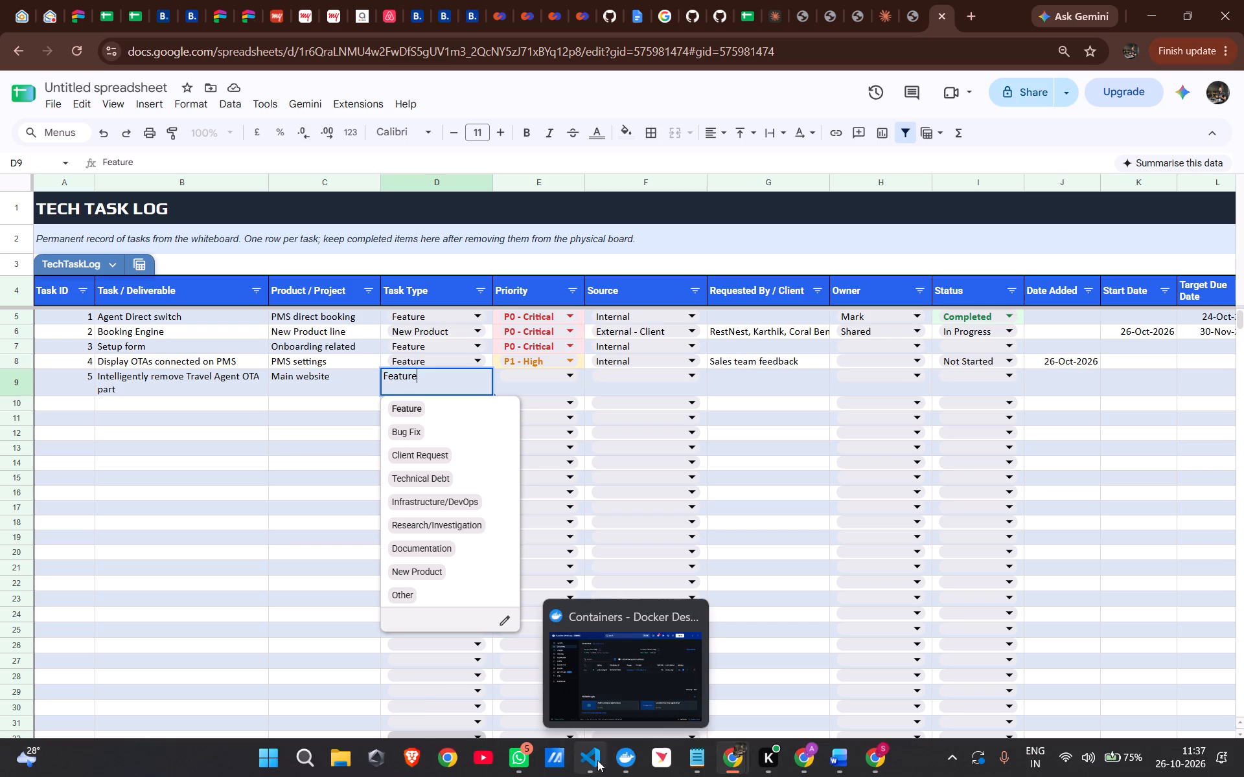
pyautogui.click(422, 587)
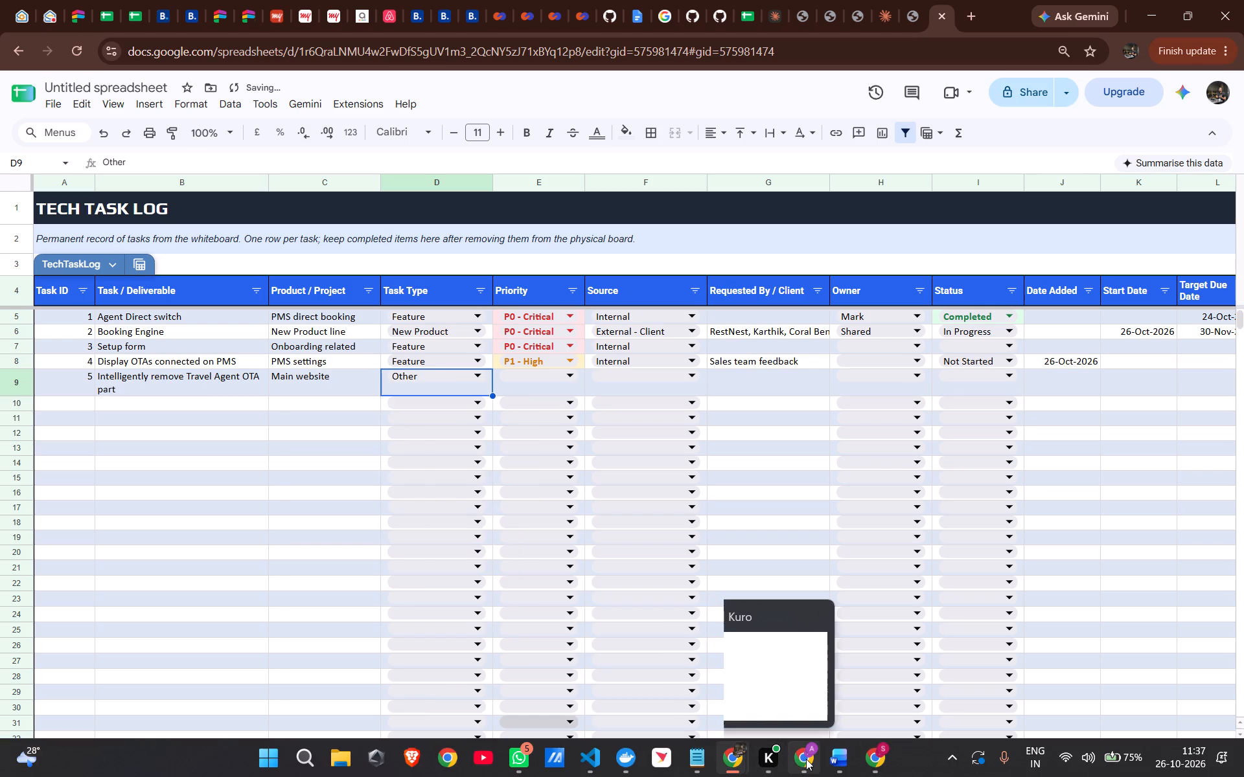
pyautogui.click(806, 759)
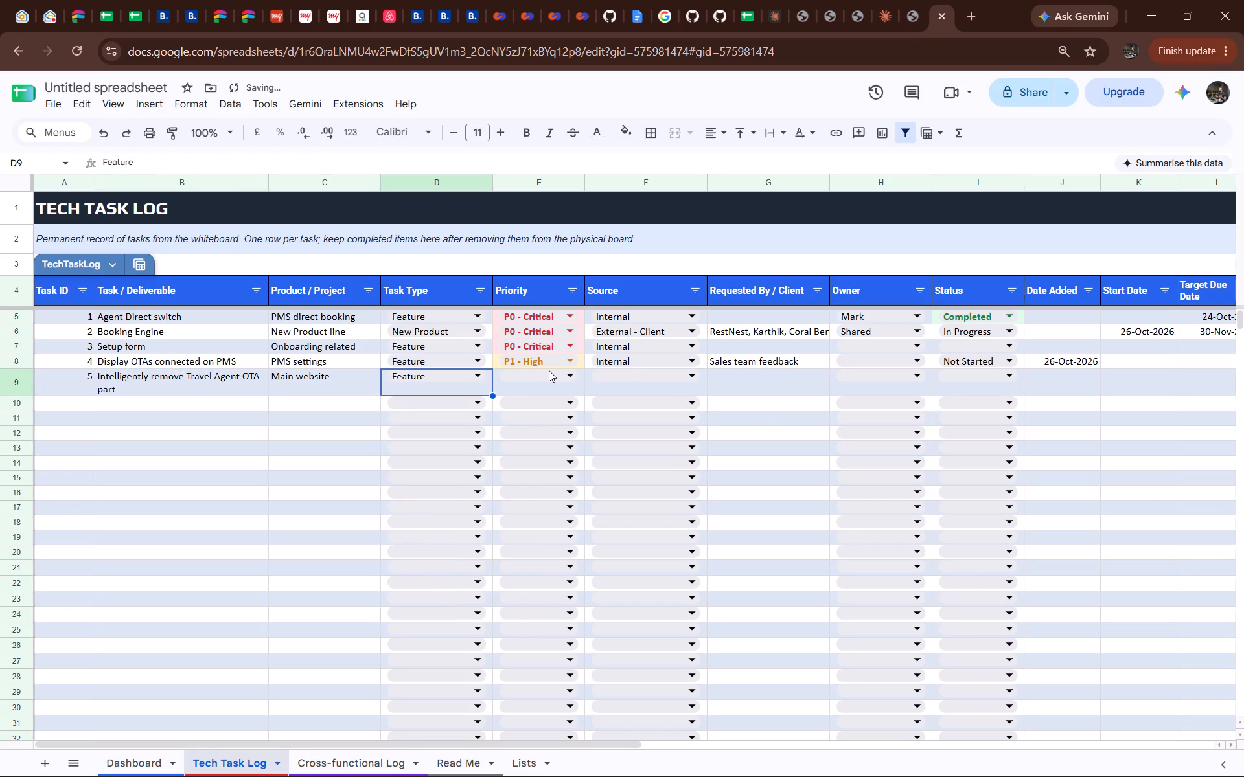
# Set the Priority of task 5 to P0 - Critical.
pyautogui.click(547, 373)
pyautogui.click(540, 405)
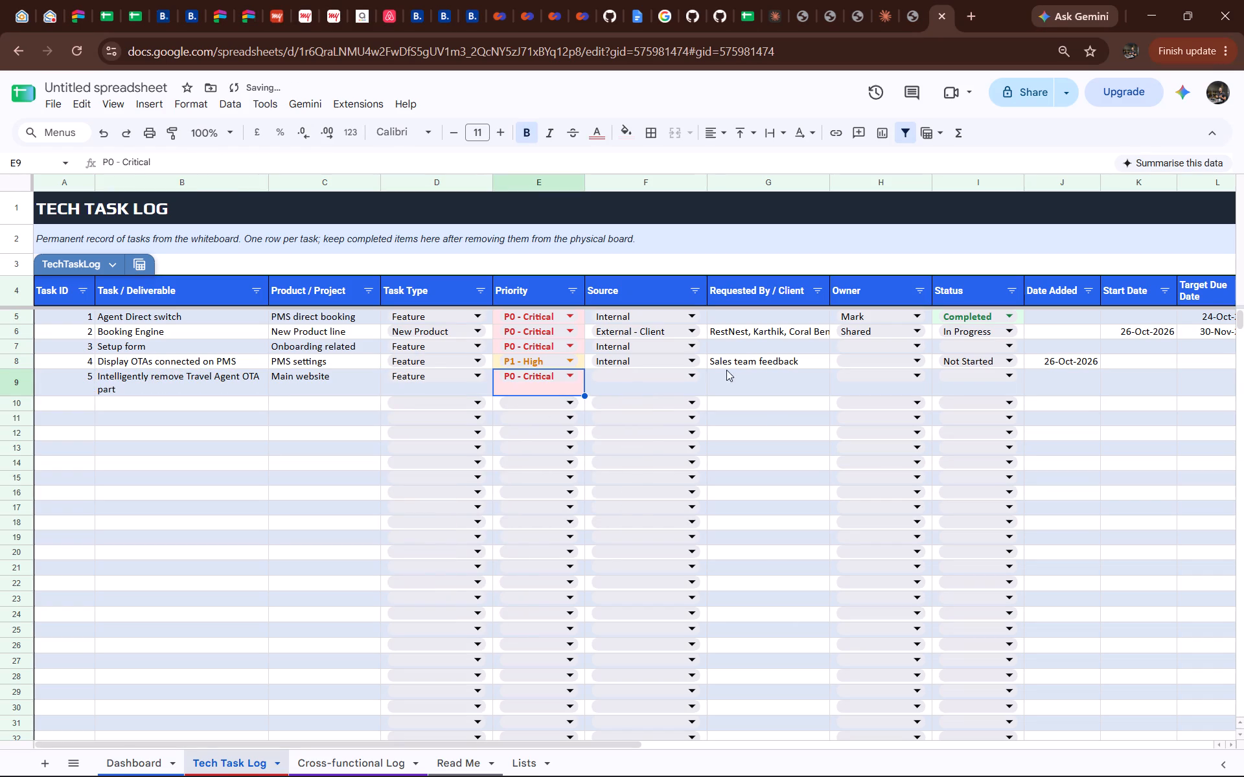
# Set task 5's Source to Internal and enter Internal as its Requested By / Client.
pyautogui.click(651, 374)
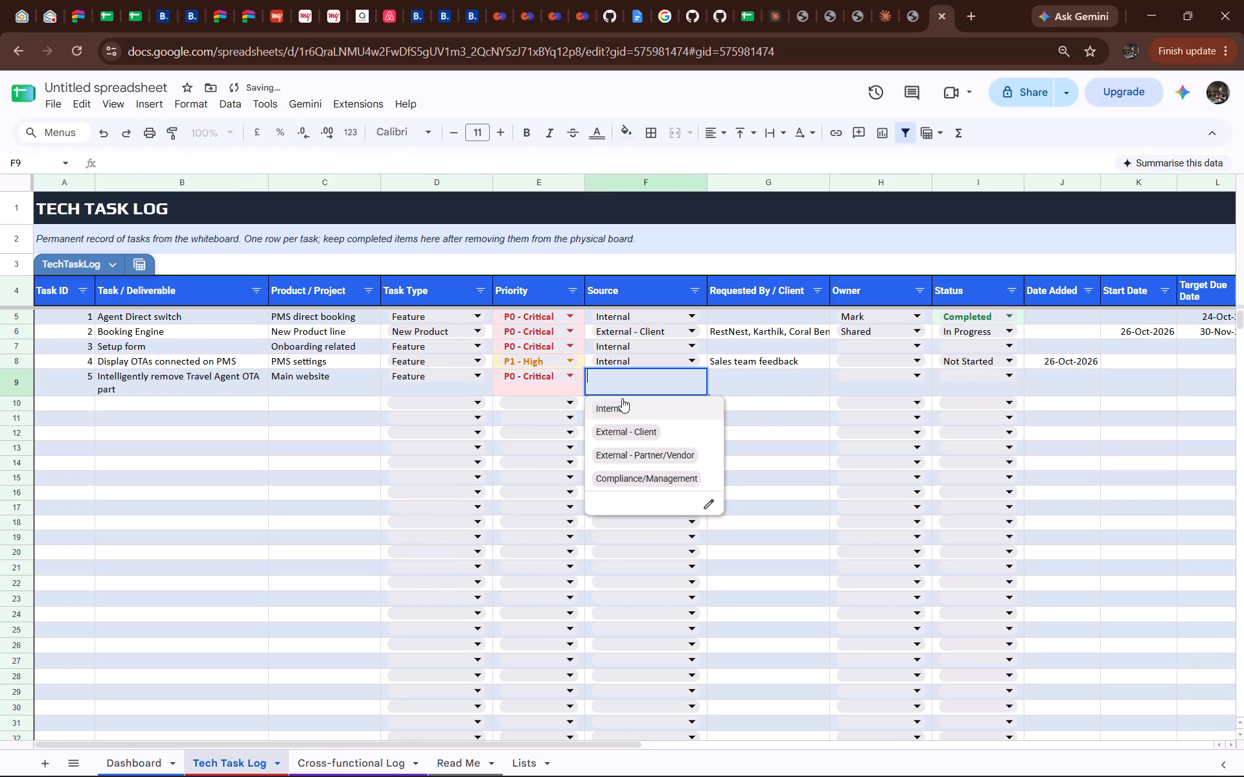
pyautogui.click(622, 398)
pyautogui.click(793, 383)
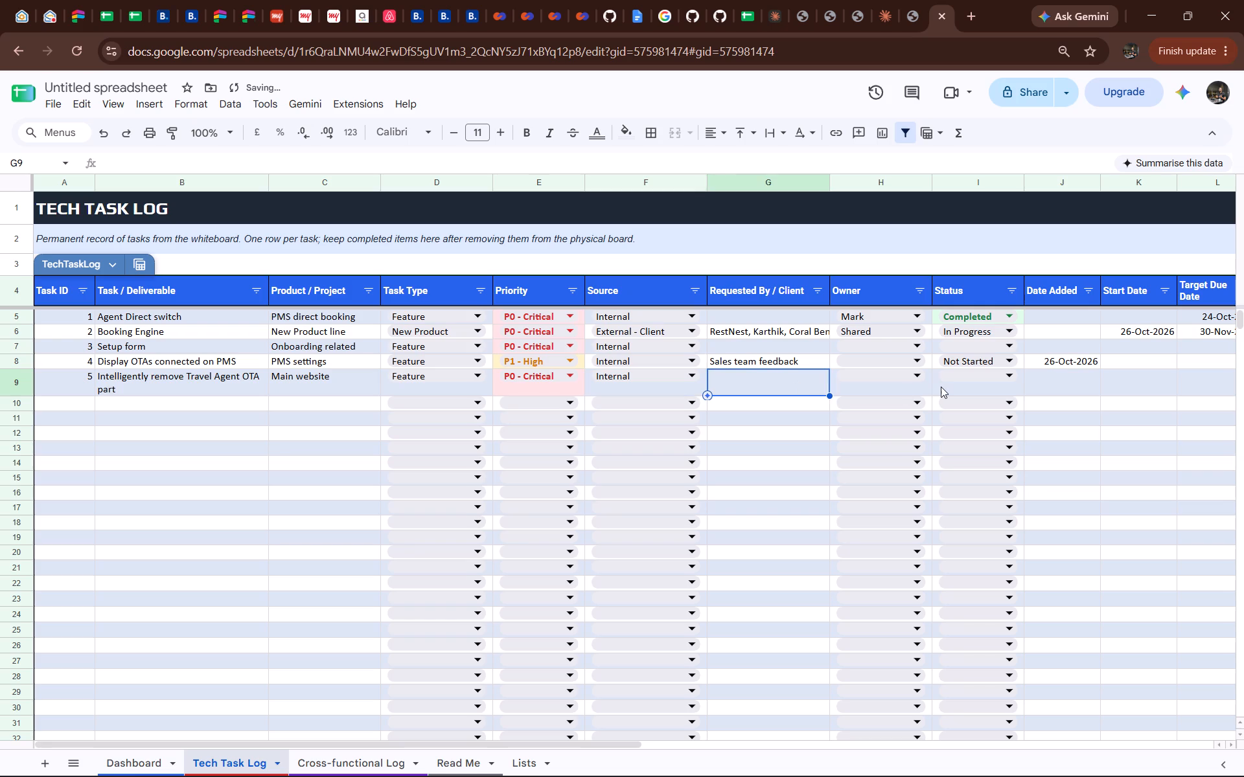
pyautogui.write('Internal')
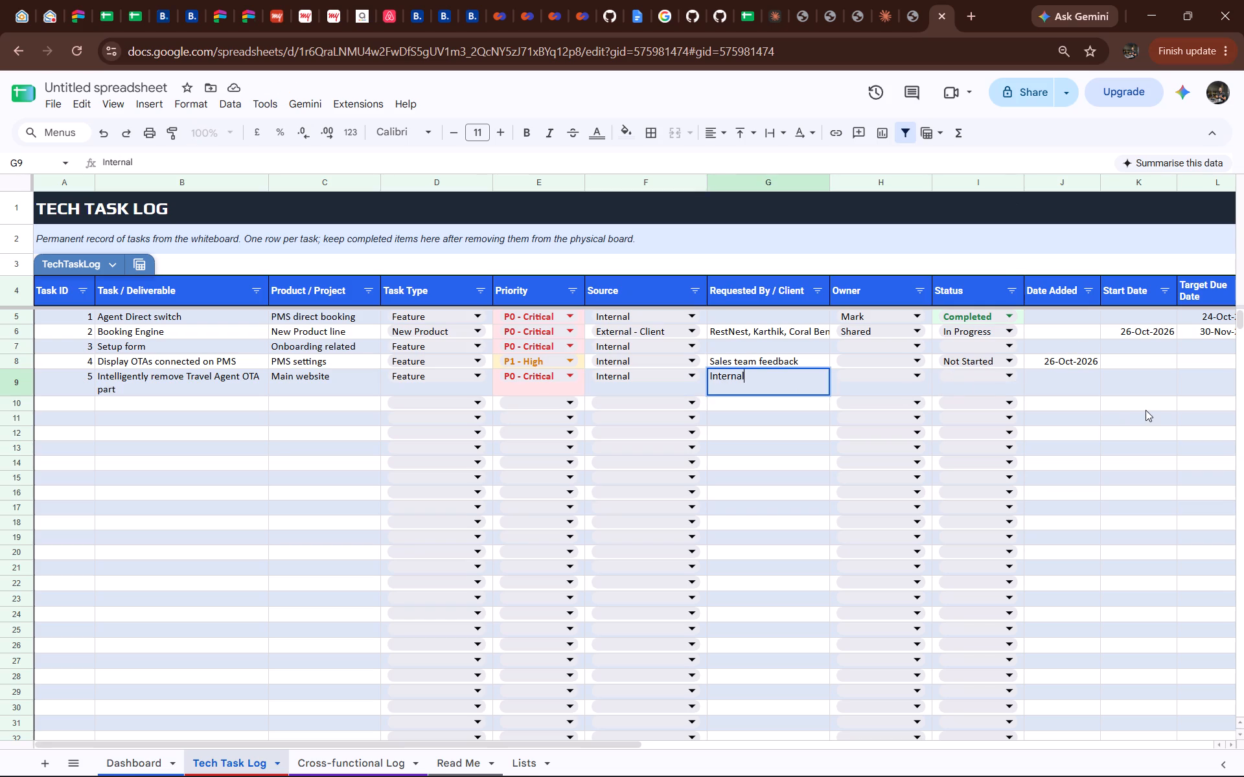
pyautogui.click(897, 373)
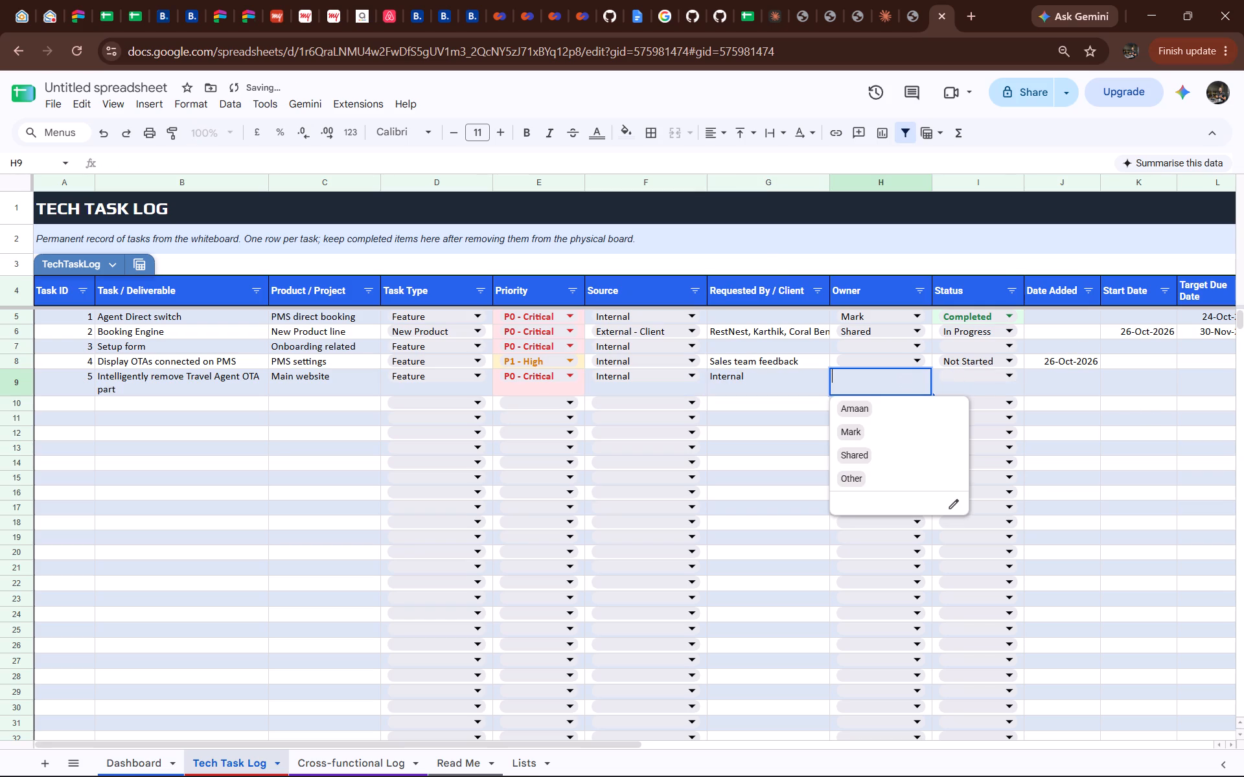
pyautogui.click(898, 369)
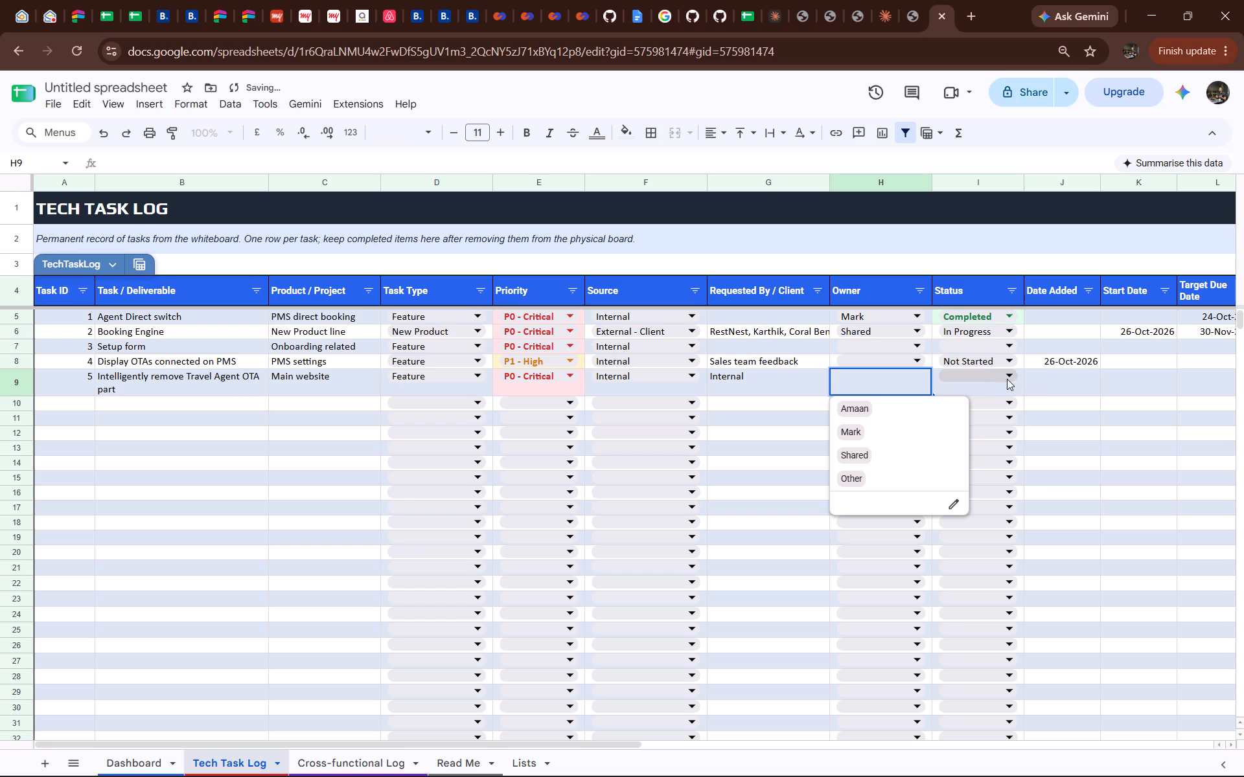
# Enter 26/10/26 as the Target Due Date of task 5.
pyautogui.click(1031, 380)
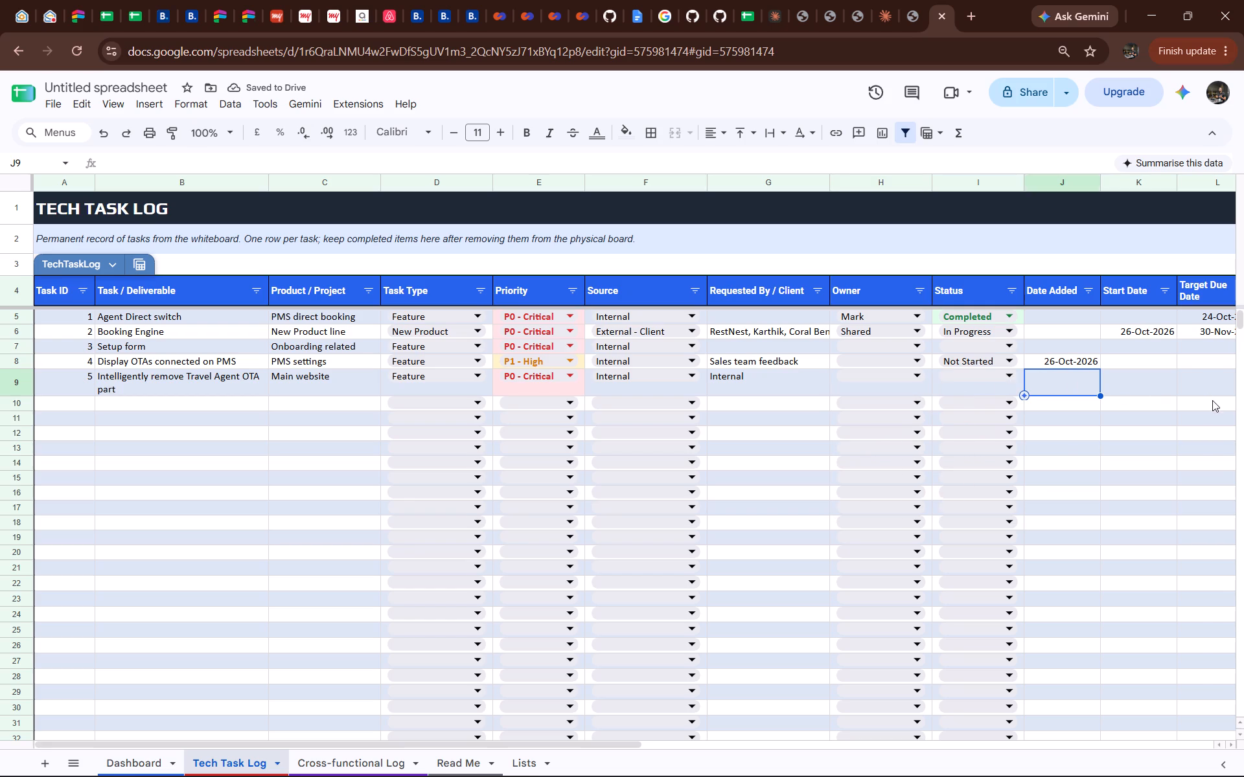
pyautogui.click(1153, 391)
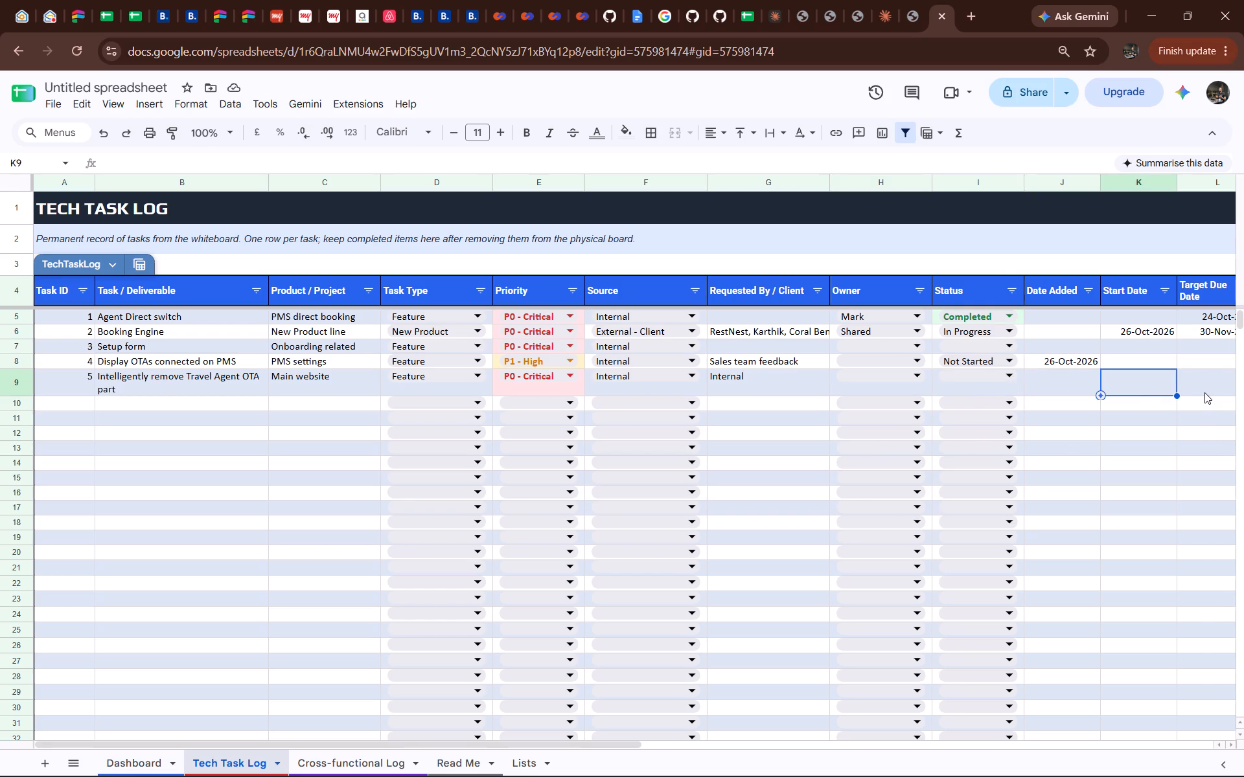
pyautogui.click(1203, 387)
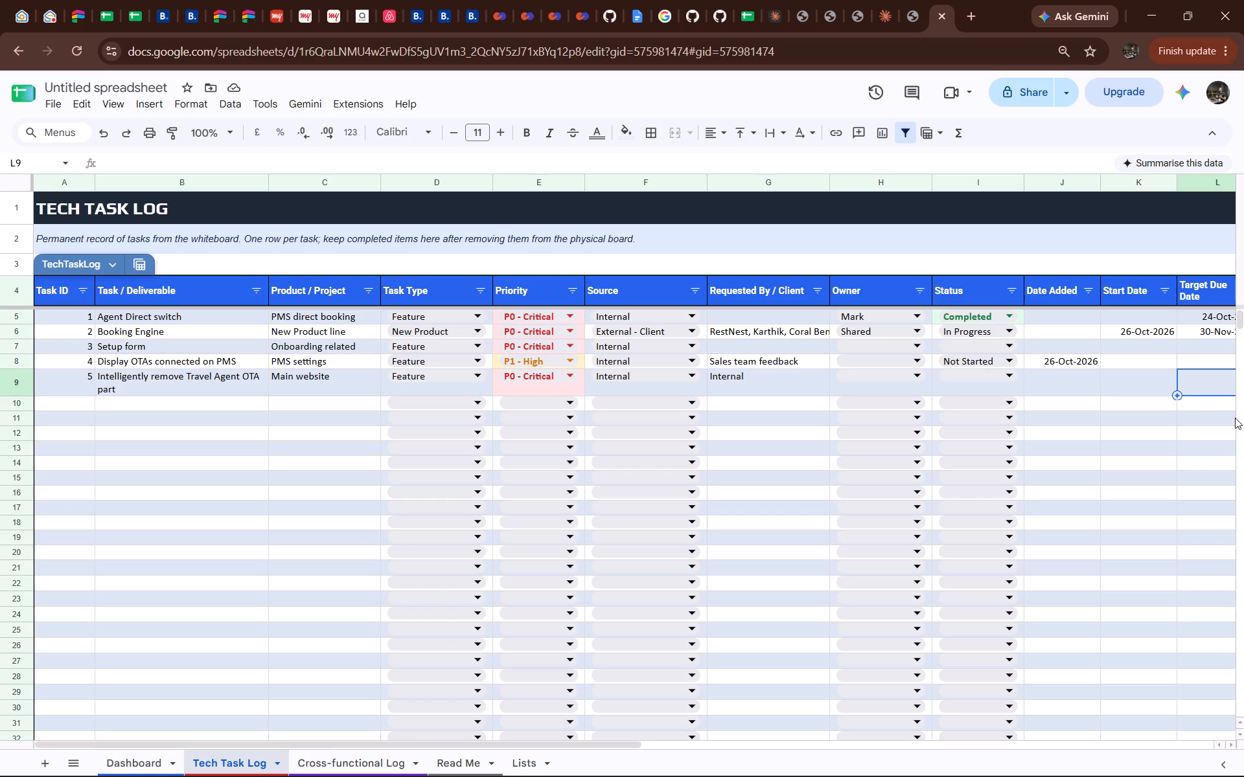
pyautogui.write('26')
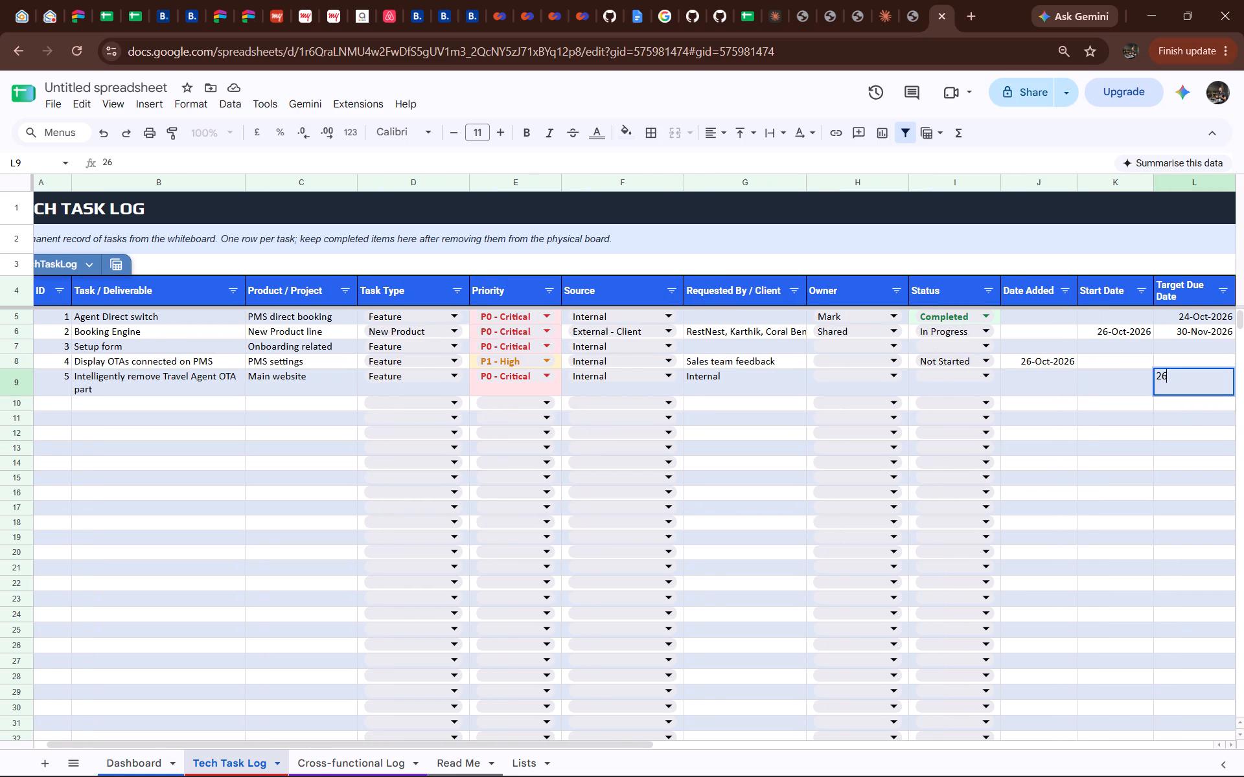
pyautogui.write('/40')
pyautogui.press('BackSpace')
pyautogui.press('BackSpace')
pyautogui.write('10/26')
pyautogui.press('Return')
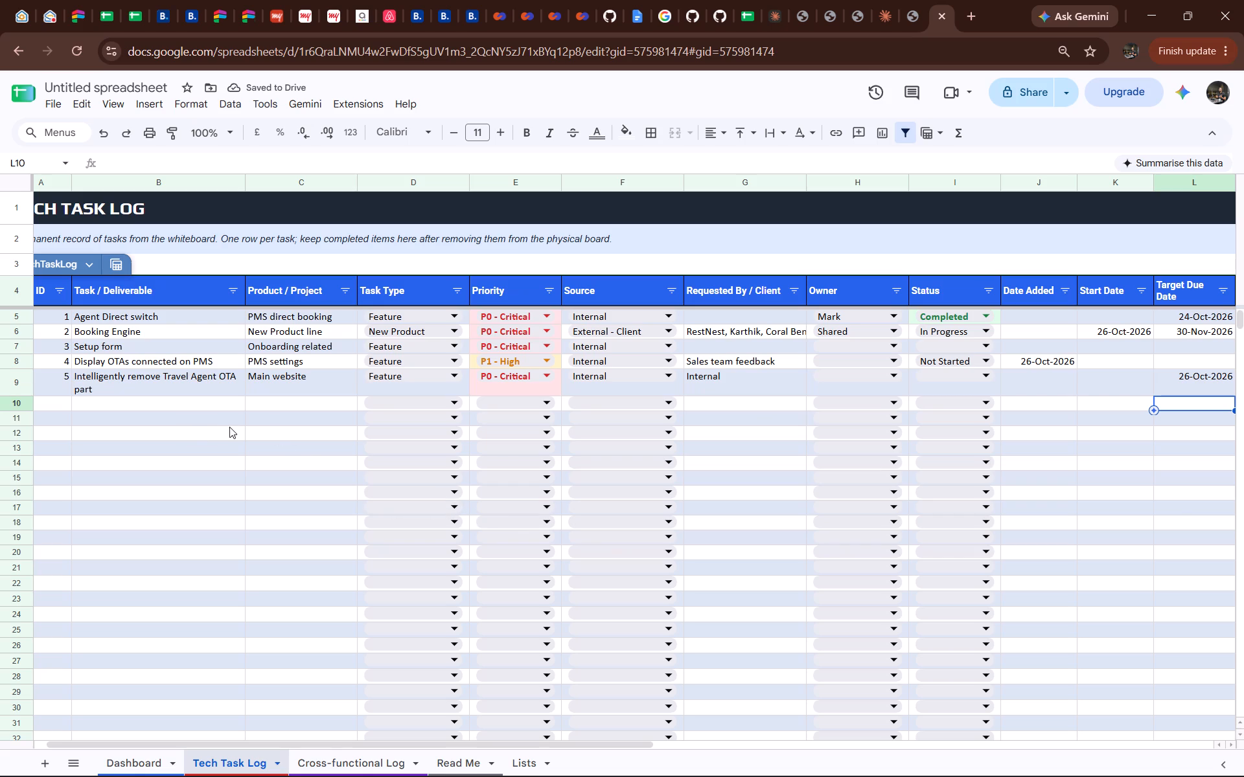
# Add a new row with Task ID 6 and the Task / Deliverable "SEO management".
pyautogui.click(54, 404)
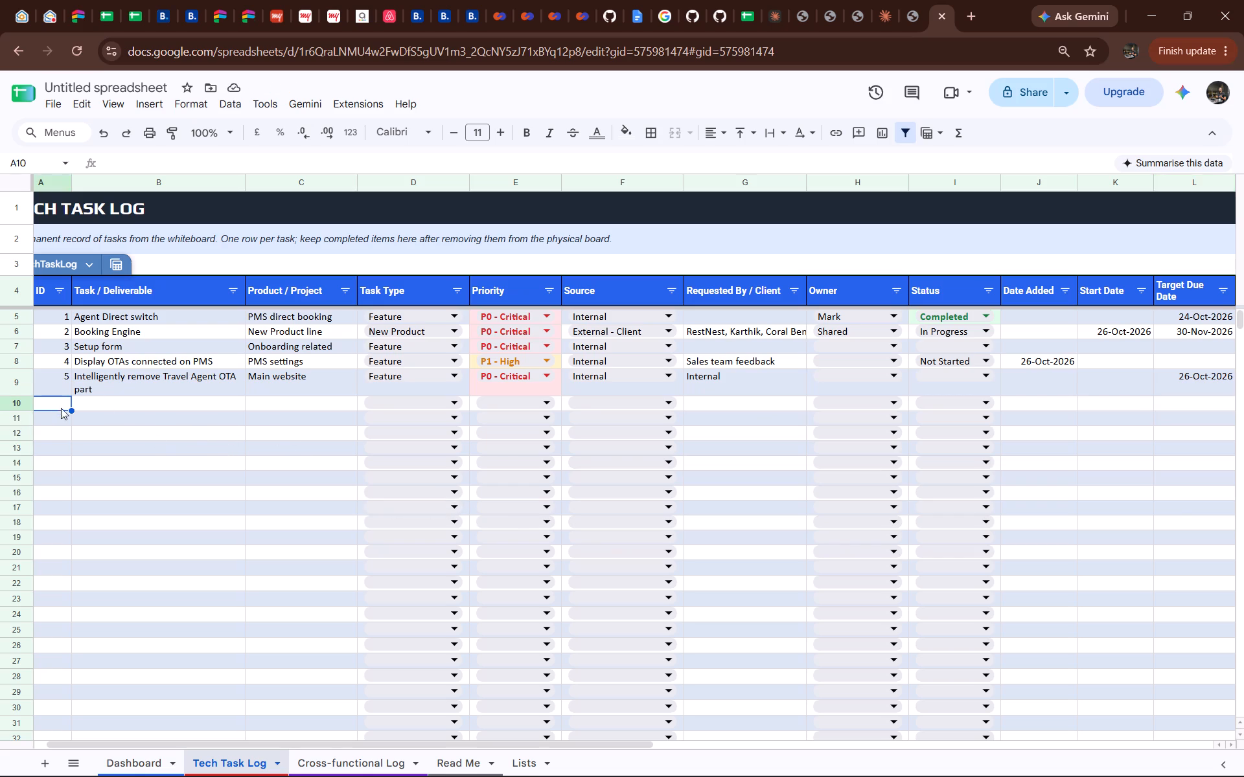
pyautogui.press('6')
pyautogui.press('Right')
pyautogui.write('Sei')
pyautogui.press('BackSpace')
pyautogui.press('BackSpace')
pyautogui.hotkey('shift', 's')
pyautogui.hotkey('shift', 'BackSpace')
pyautogui.write('EO managem')
pyautogui.write('ent')
pyautogui.press('space')
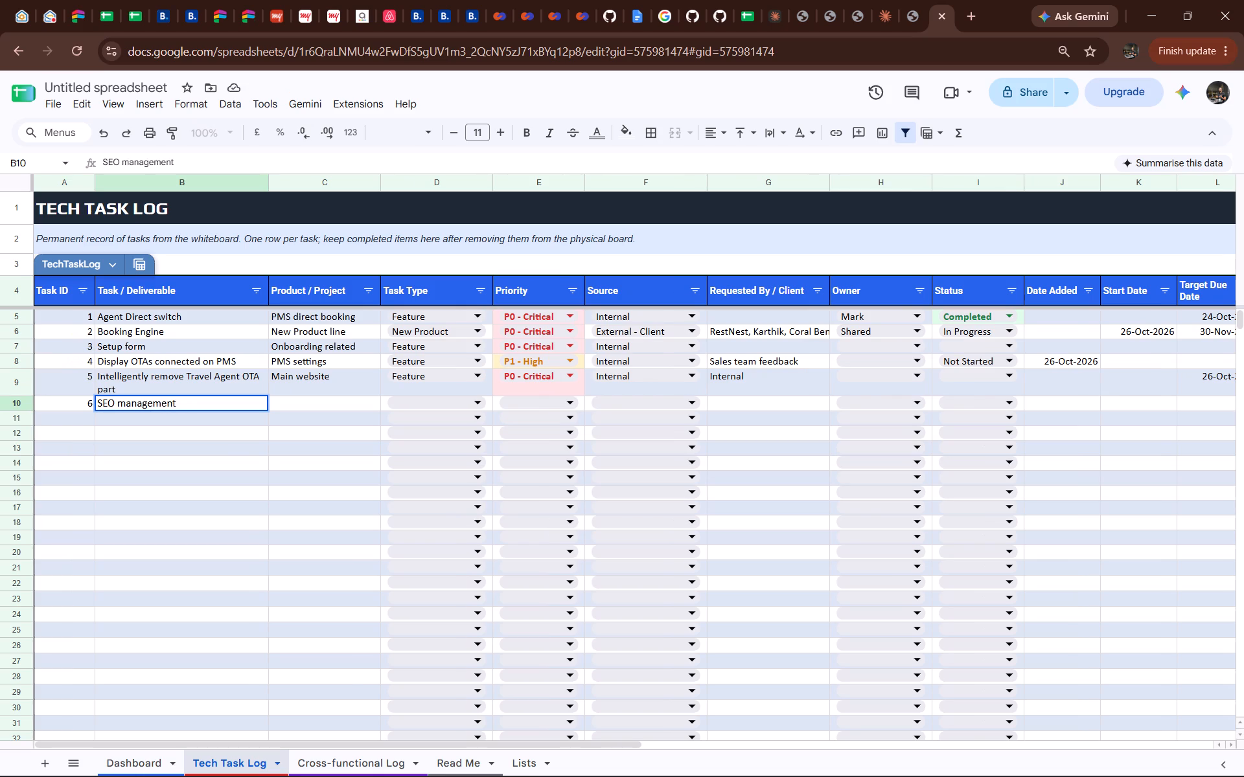
# Set the Product / Project of task 6 to Main website.
pyautogui.press('Right')
pyautogui.press('Return')
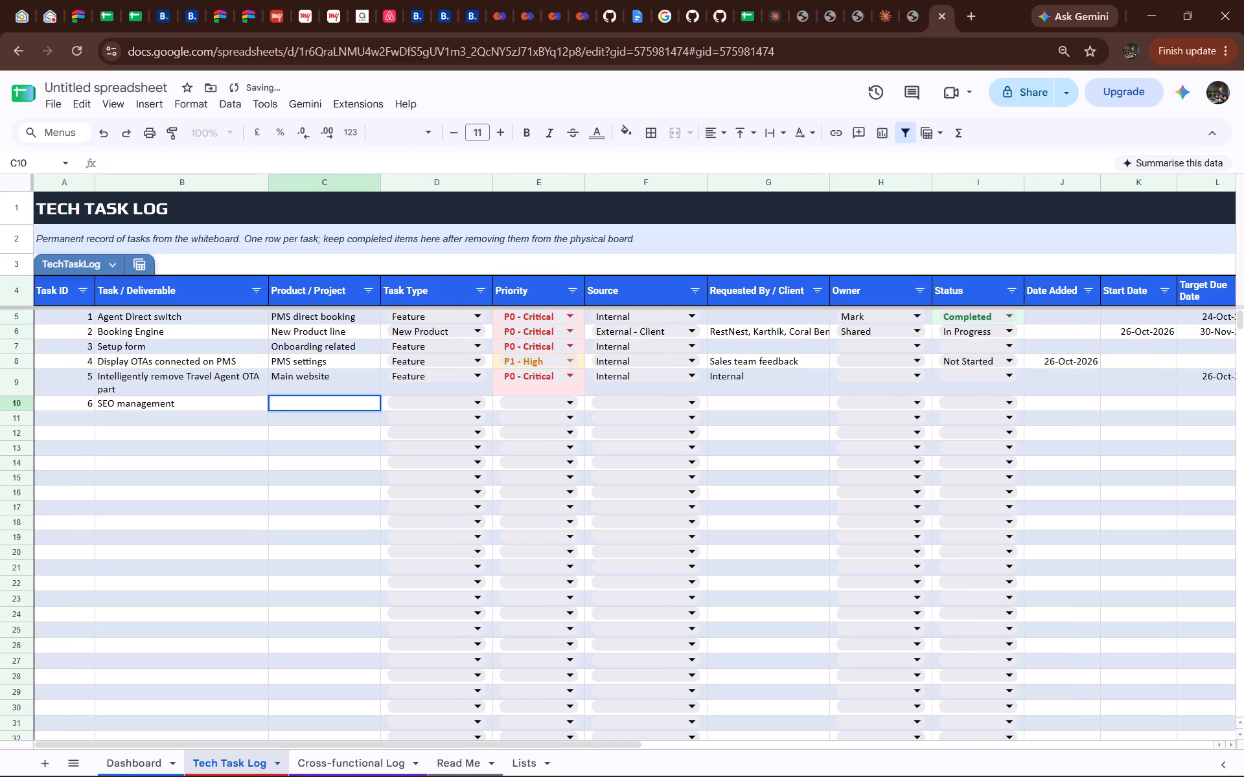
pyautogui.write('Main')
pyautogui.press('space')
pyautogui.press('Return')
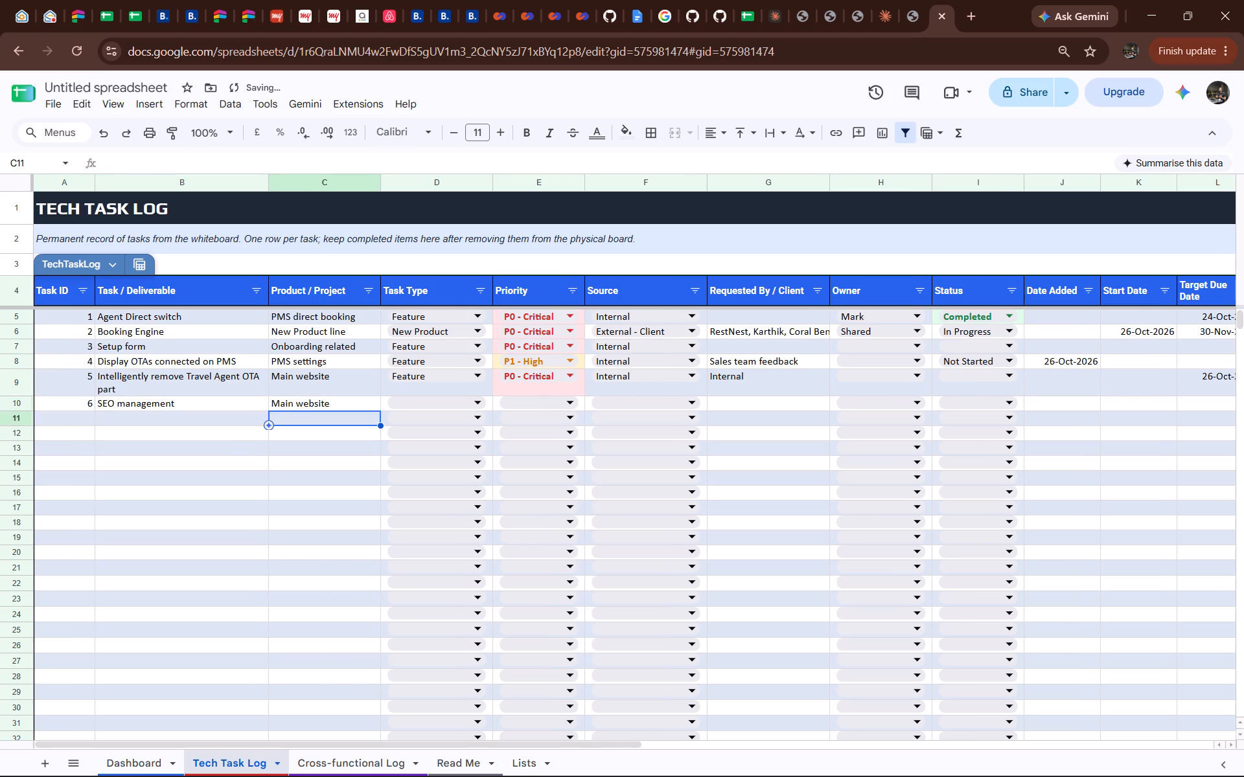
# Append "(not showing up first on search)" to task 6's SEO management deliverable.
pyautogui.press('Up')
pyautogui.press('Left')
pyautogui.press('Return')
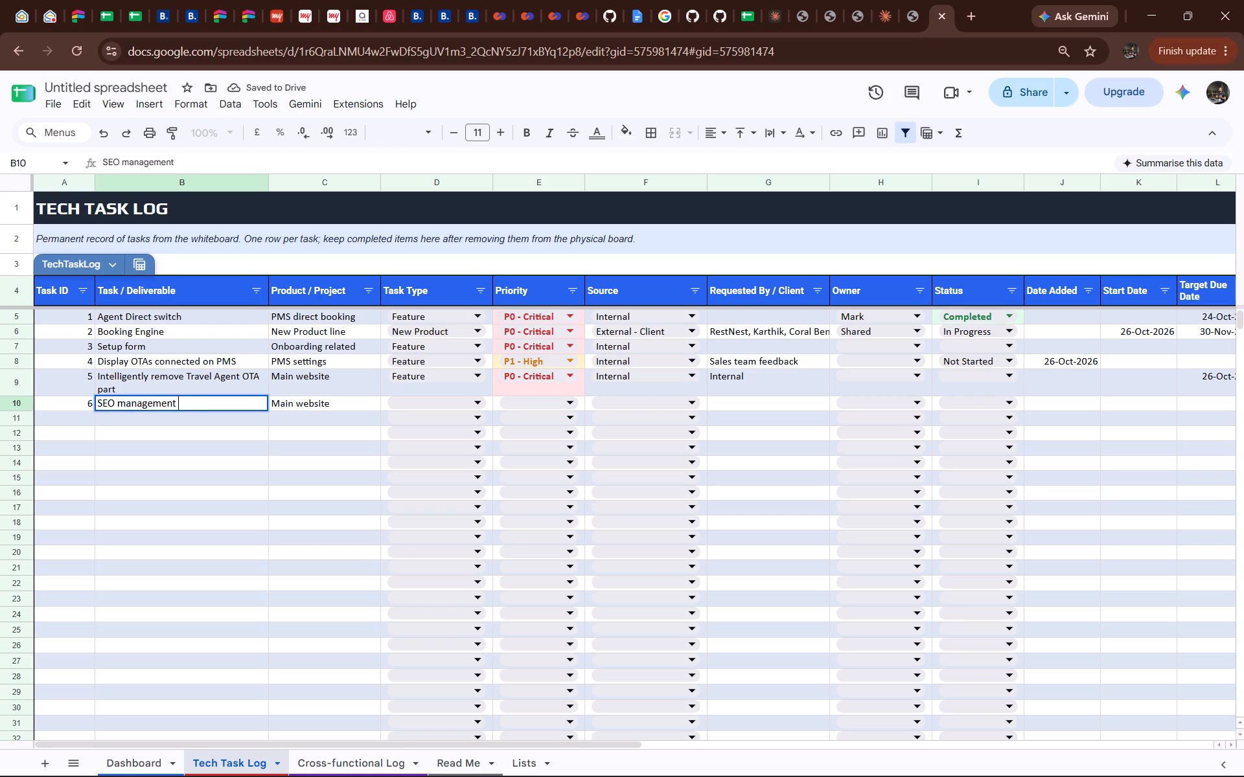
pyautogui.write('()')
pyautogui.press('Left')
pyautogui.write('not shown')
pyautogui.press('BackSpace')
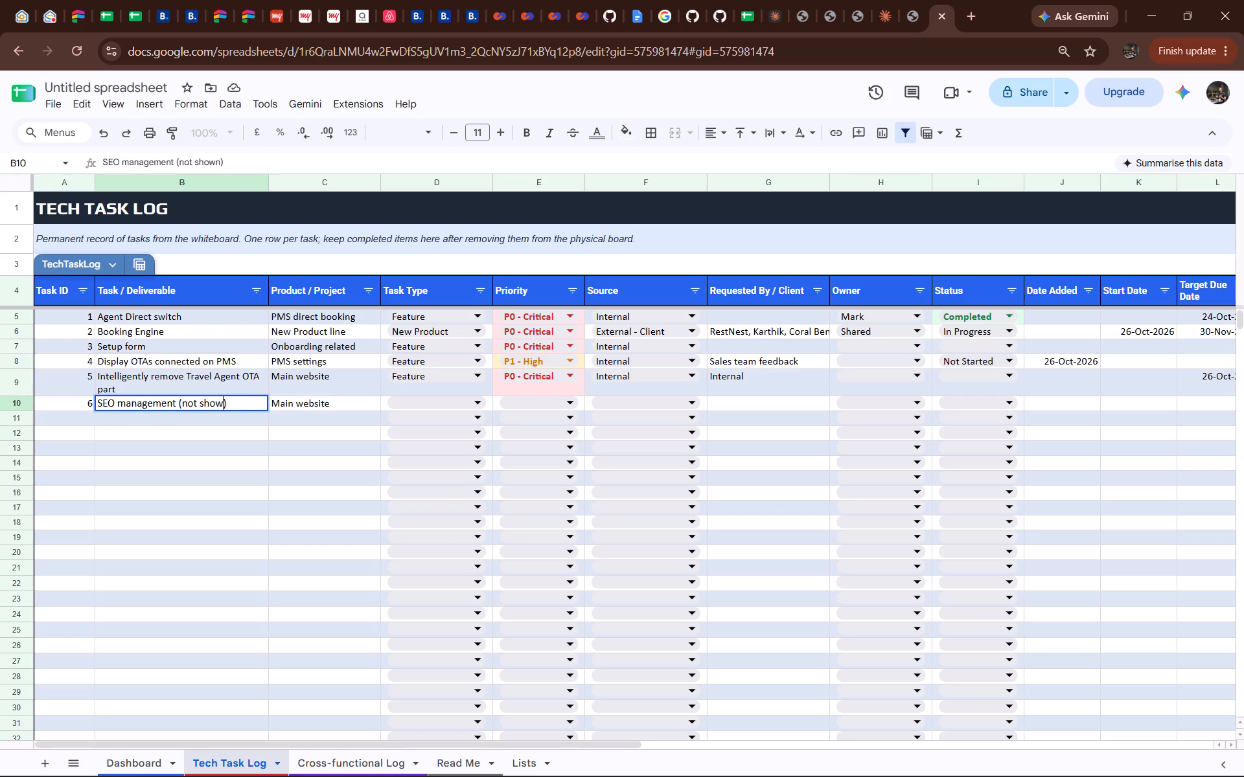
pyautogui.write('ing uo')
pyautogui.press('space')
pyautogui.press('BackSpace')
pyautogui.press('BackSpace')
pyautogui.write('p first')
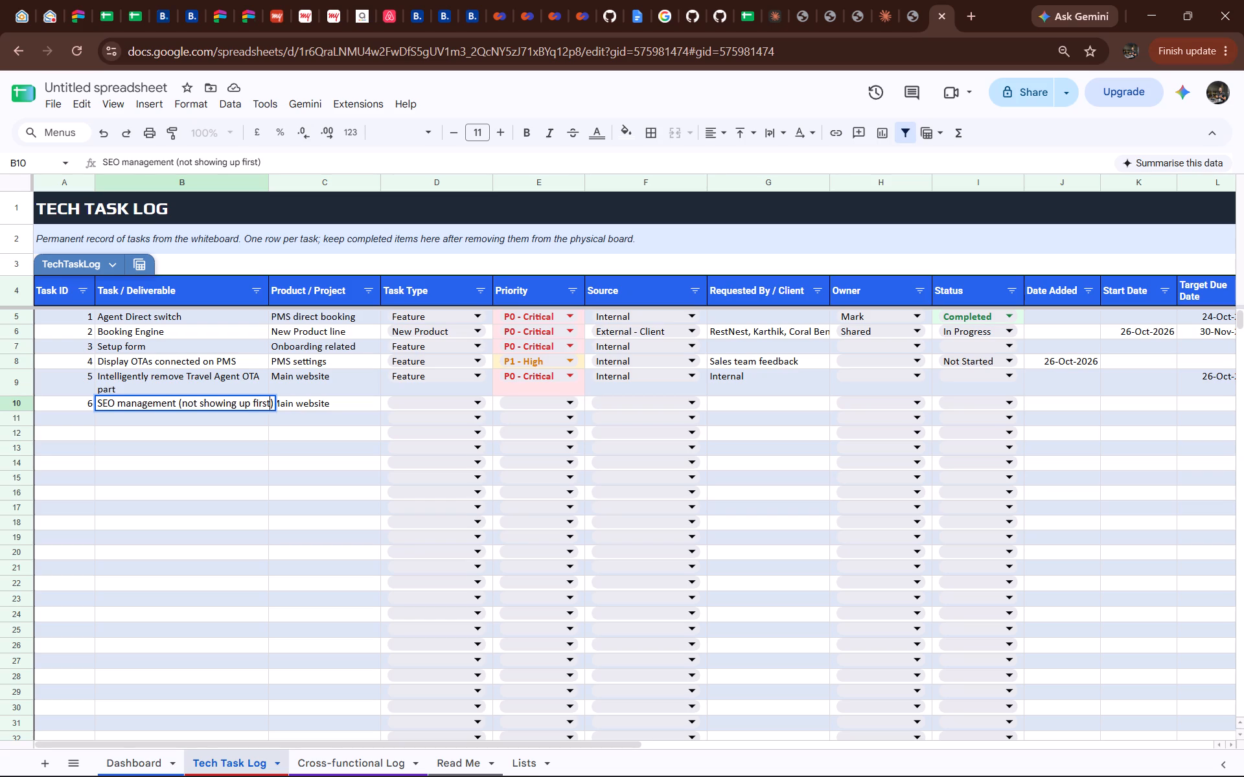
pyautogui.press('space')
pyautogui.write('ons ear')
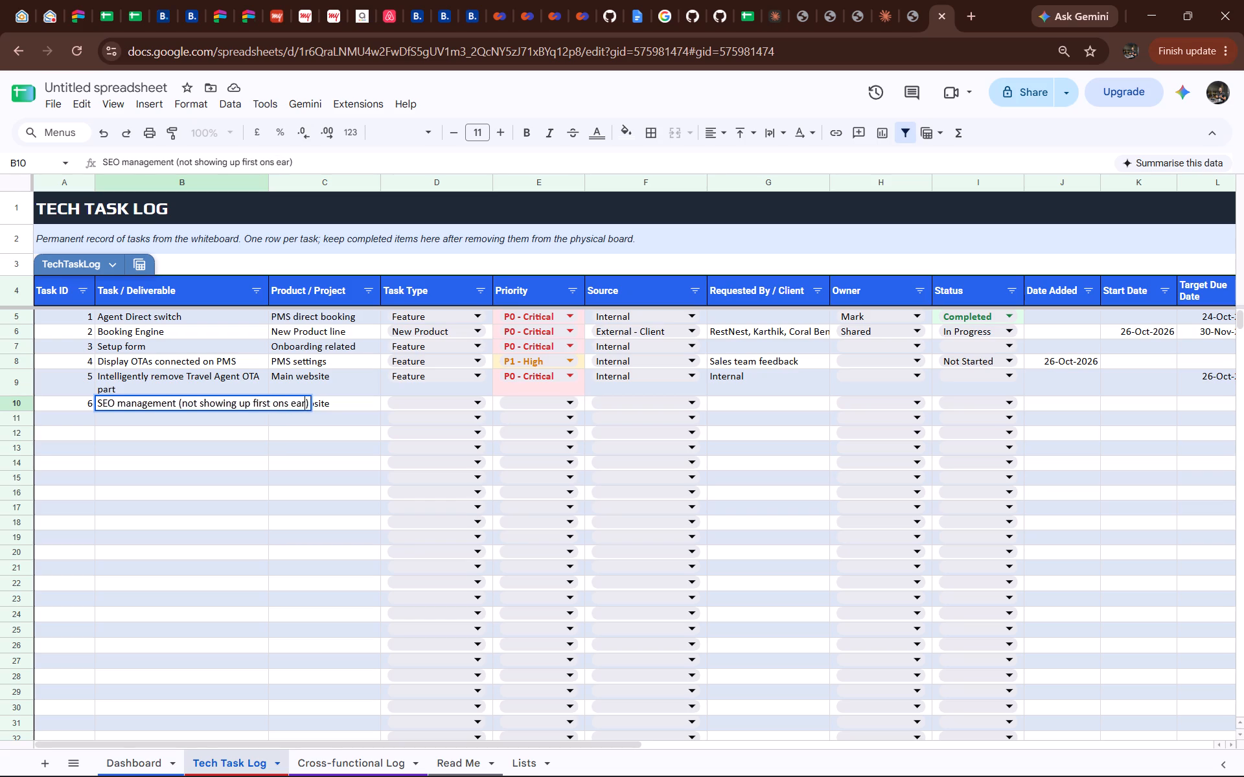
pyautogui.press('BackSpace')
pyautogui.press('BackSpace')
pyautogui.press('BackSpace')
pyautogui.press('BackSpace')
pyautogui.press('BackSpace')
pyautogui.press('space')
pyautogui.write('searrch')
pyautogui.press('BackSpace')
pyautogui.press('BackSpace')
pyautogui.press('BackSpace')
pyautogui.write('ch')
pyautogui.press('Return')
# Set the Task Type of task 6 to Infrastructure/DevOps.
pyautogui.press('Right')
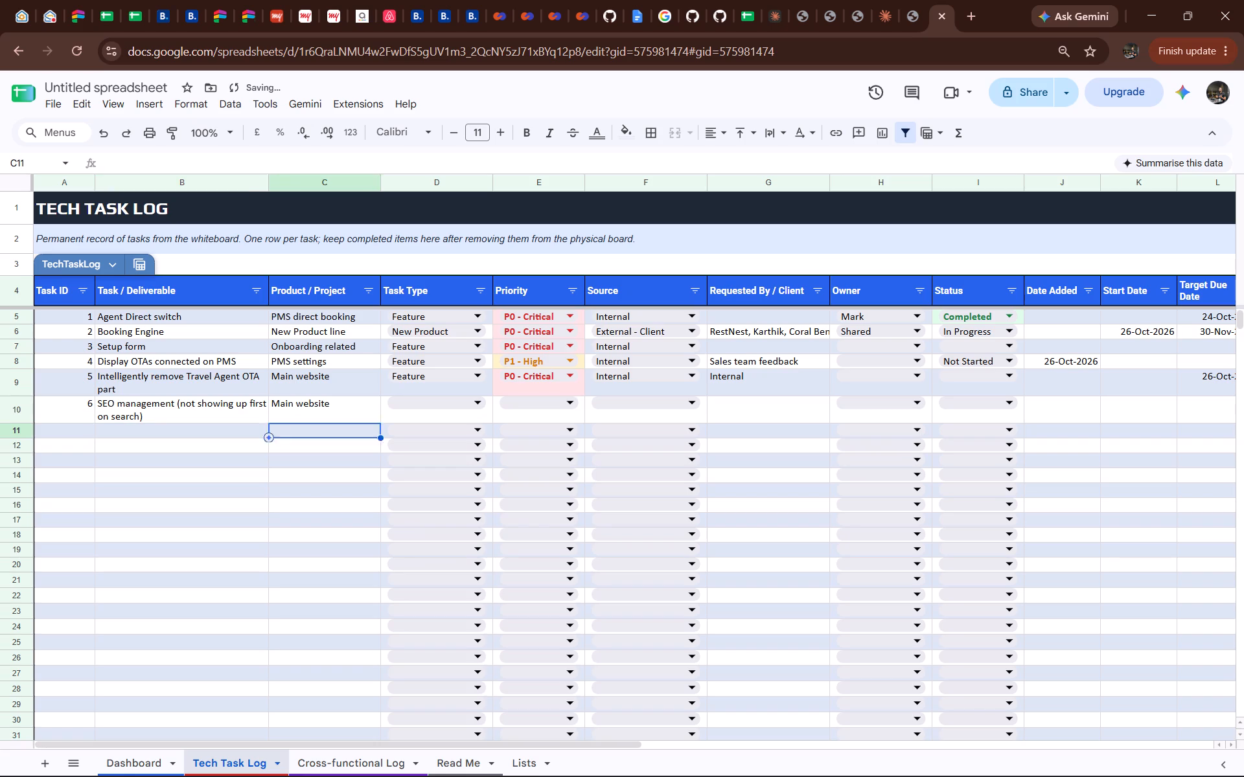
pyautogui.press('Up')
pyautogui.press('Right')
pyautogui.press('Return')
pyautogui.press('Down')
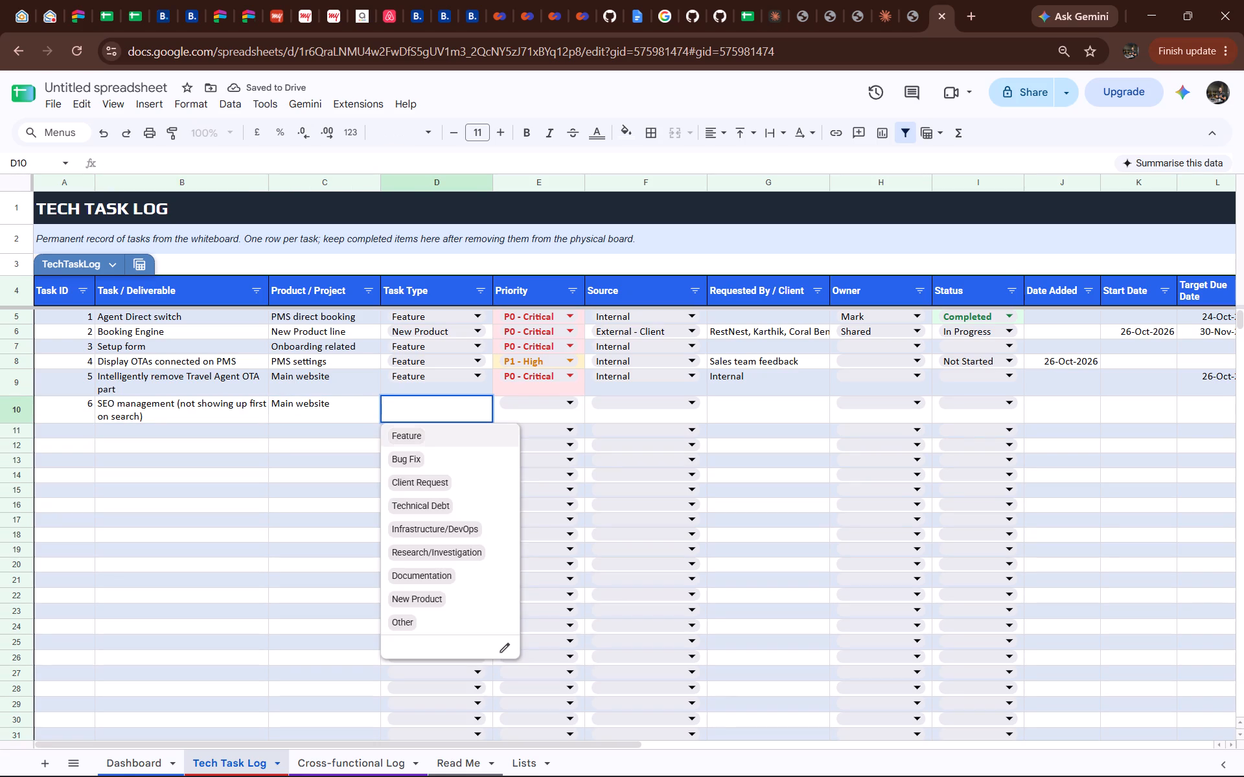
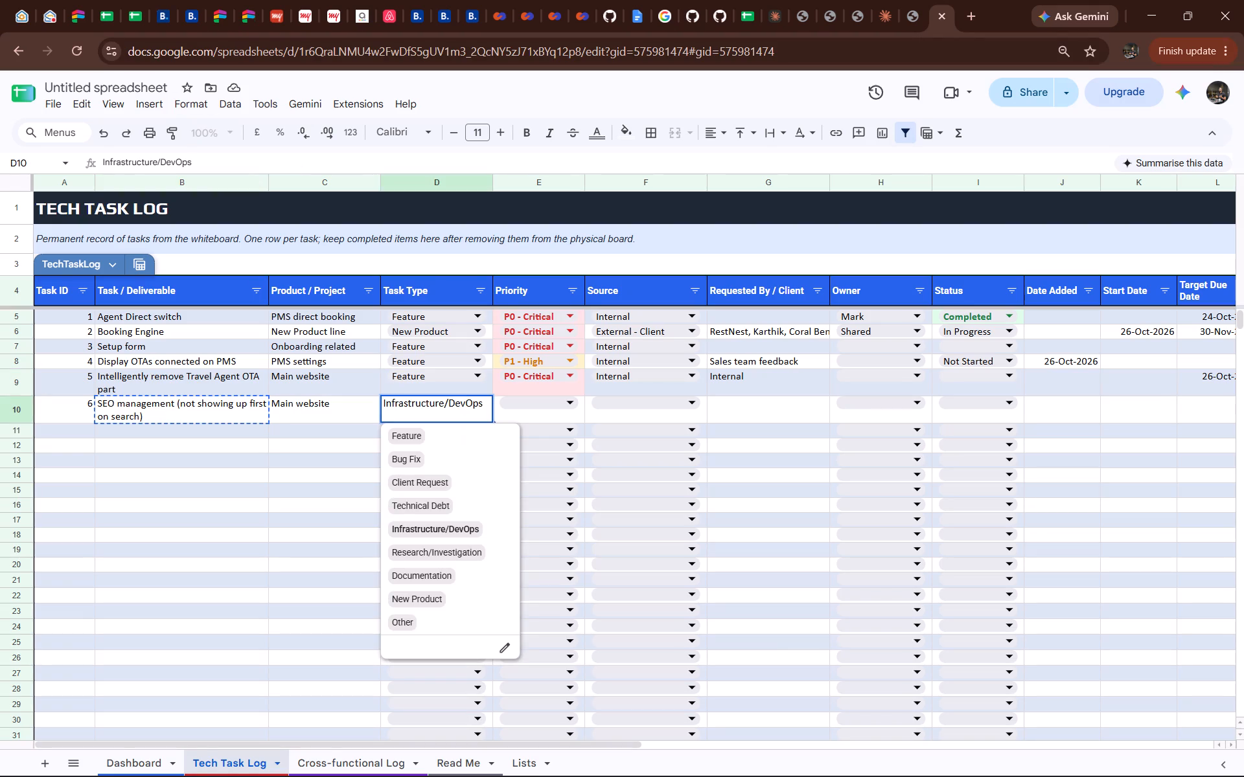
pyautogui.click(505, 756)
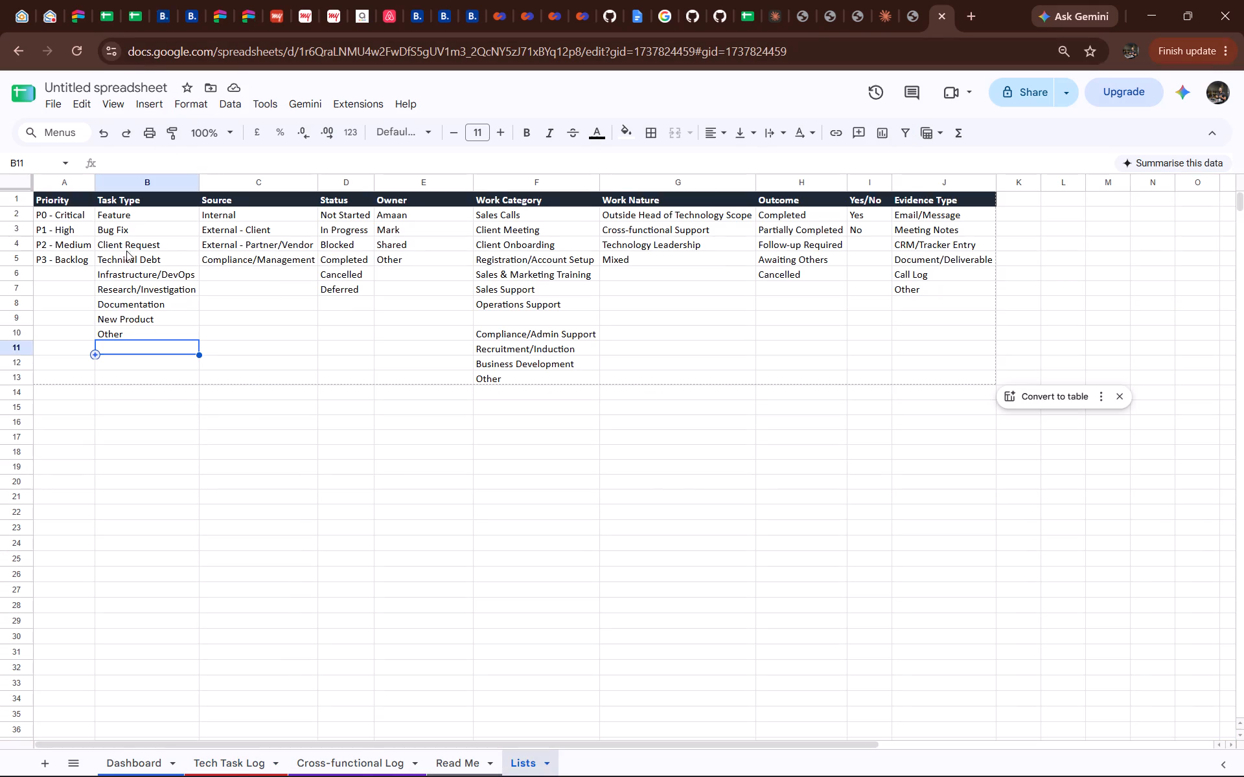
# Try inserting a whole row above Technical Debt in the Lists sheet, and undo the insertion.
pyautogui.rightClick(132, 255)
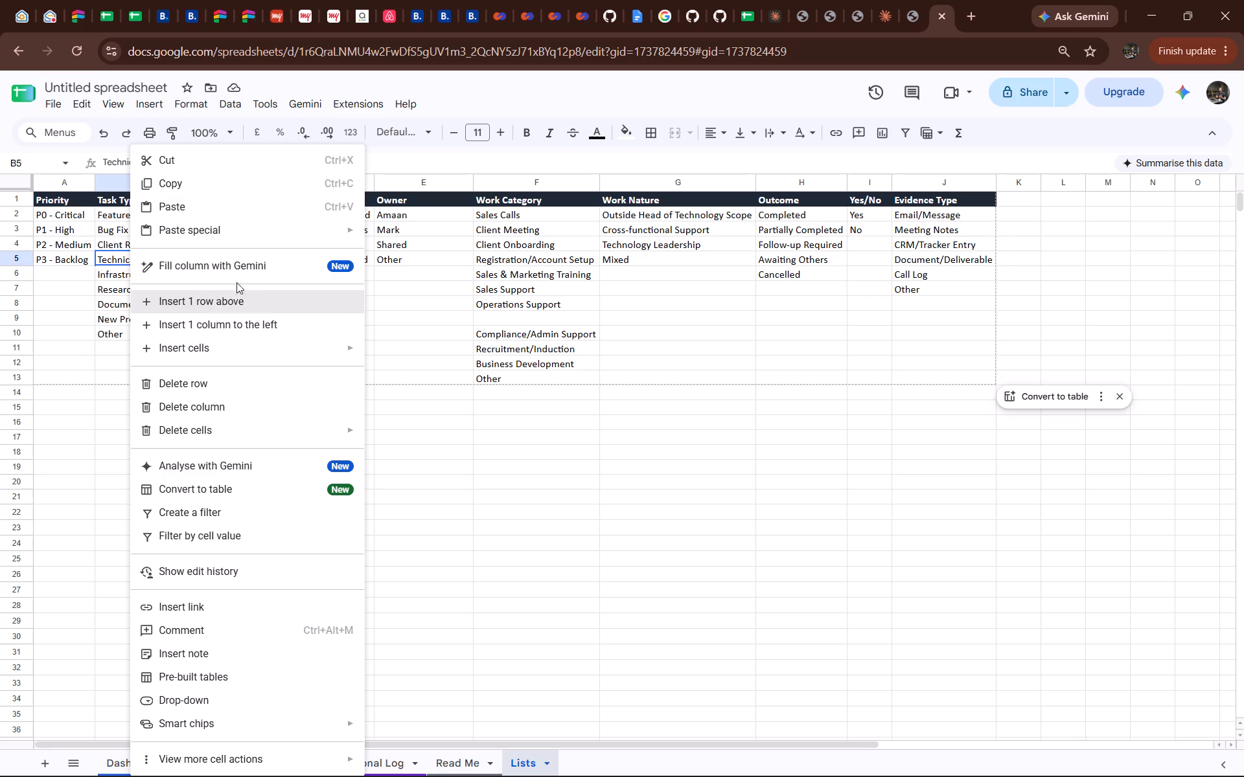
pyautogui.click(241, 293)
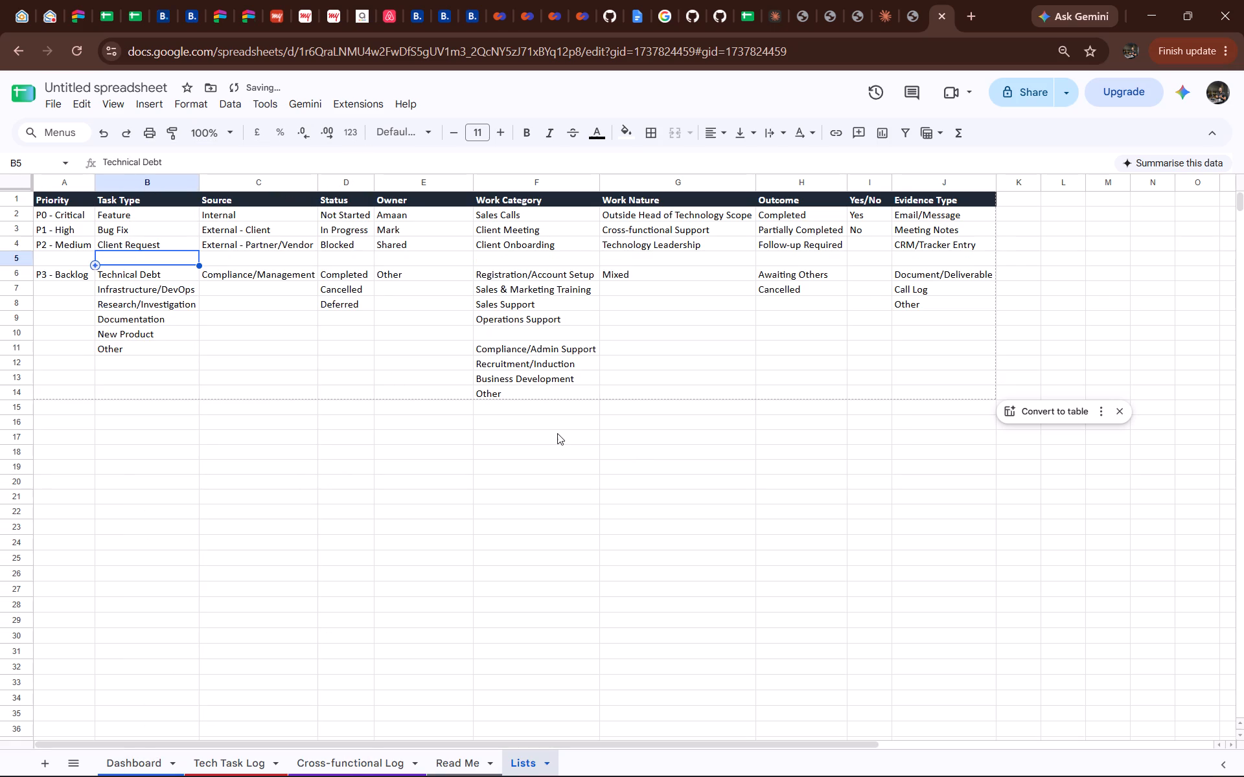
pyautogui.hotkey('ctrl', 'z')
# Delete the empty cell below Operations Support in the Work Category list and shift the cells up.
pyautogui.rightClick(501, 314)
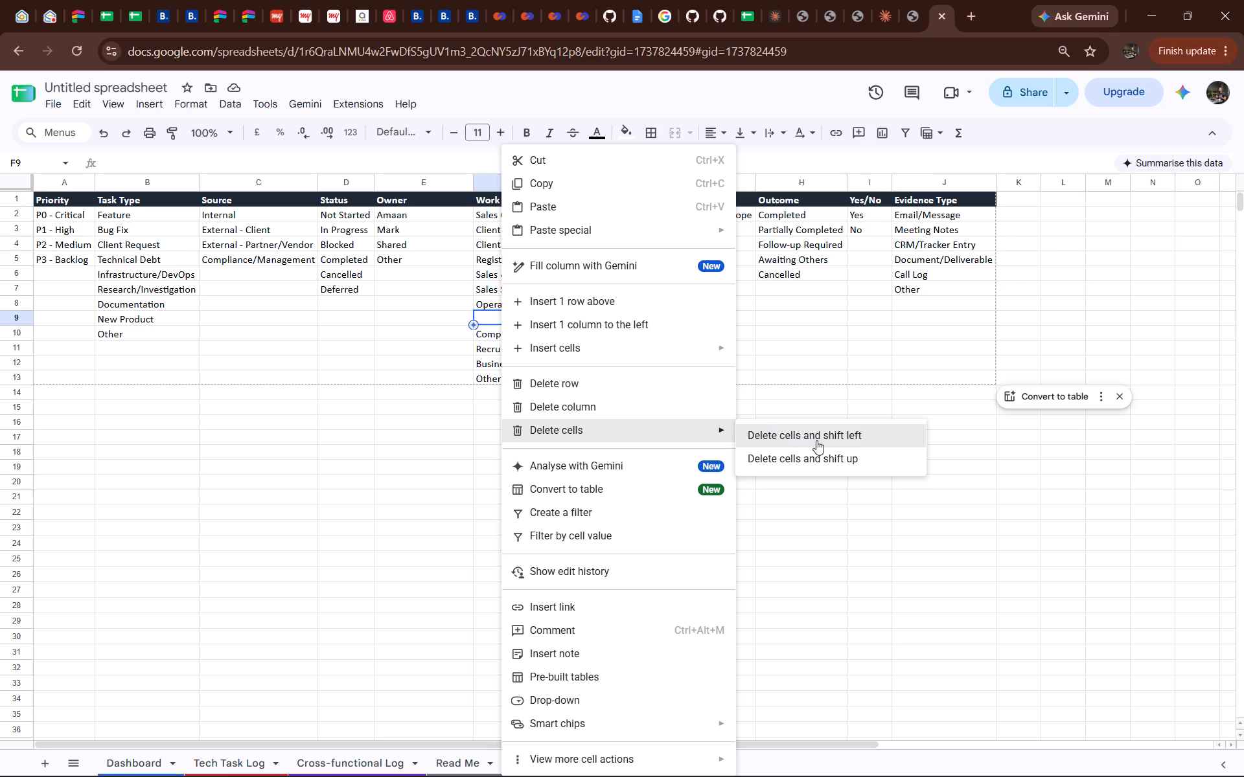
pyautogui.click(822, 459)
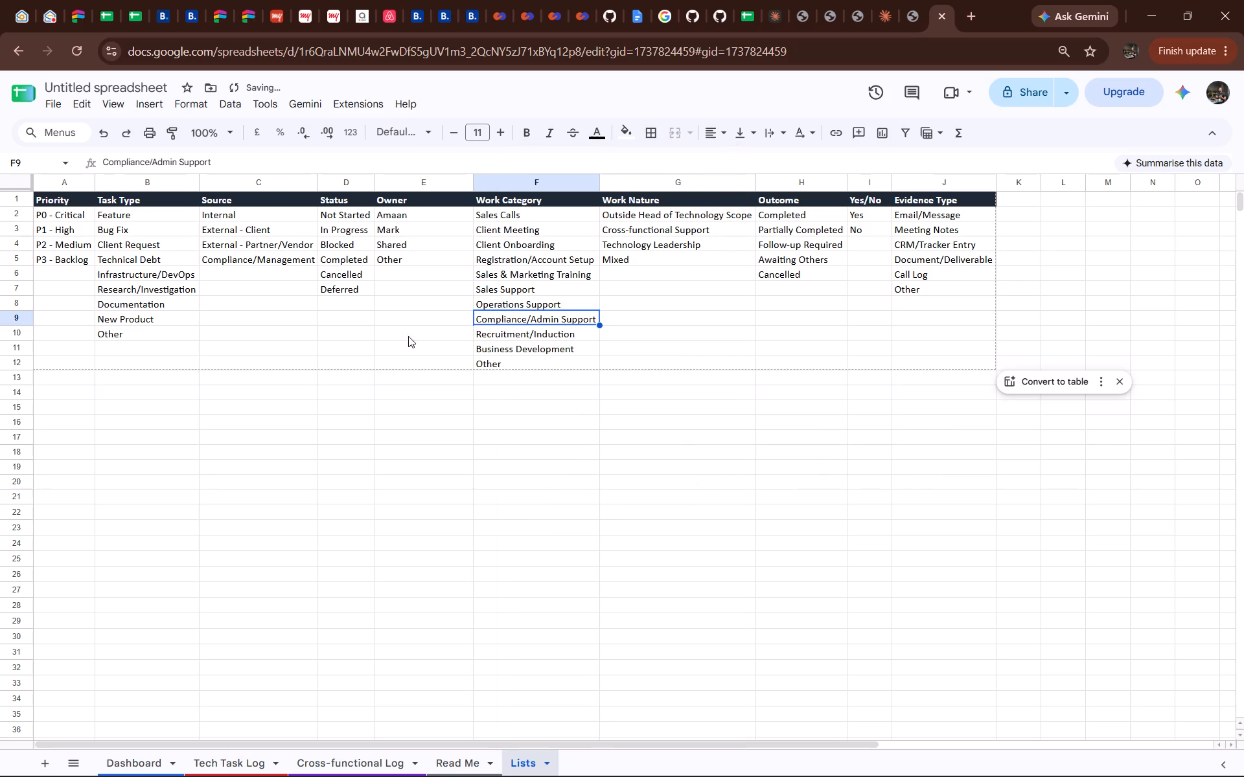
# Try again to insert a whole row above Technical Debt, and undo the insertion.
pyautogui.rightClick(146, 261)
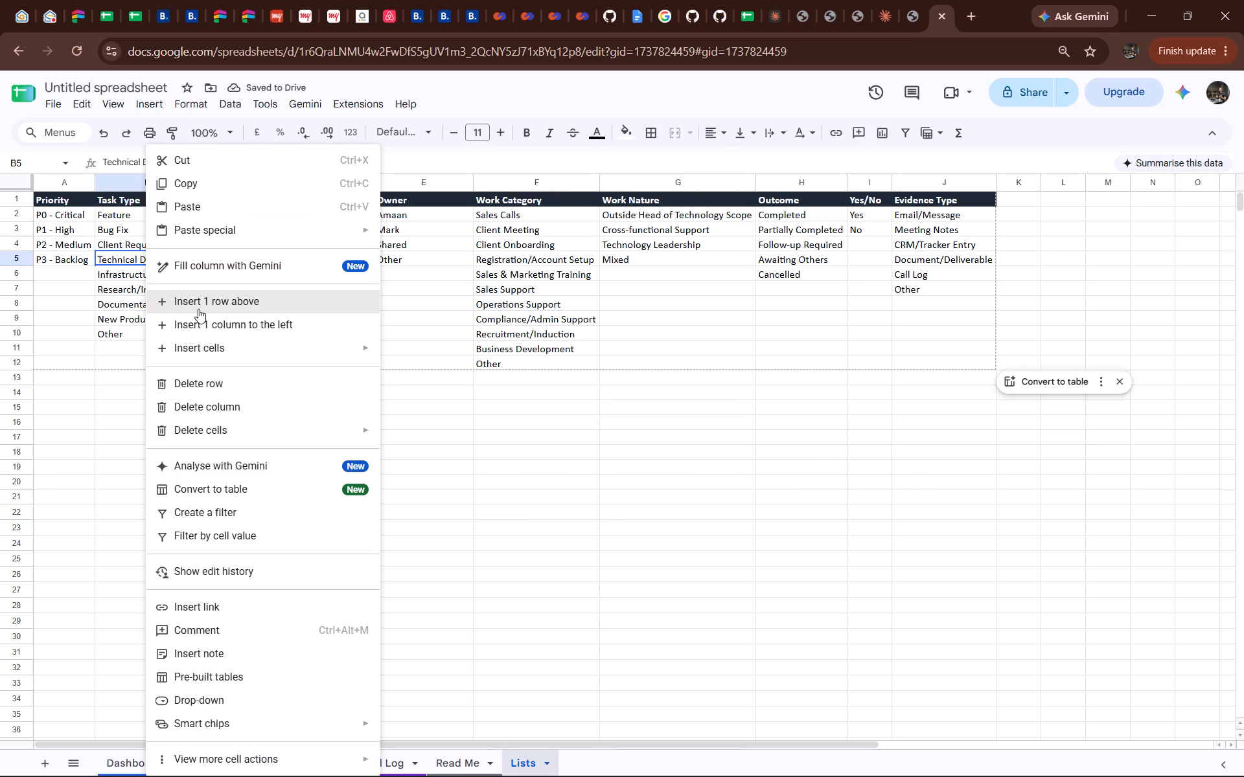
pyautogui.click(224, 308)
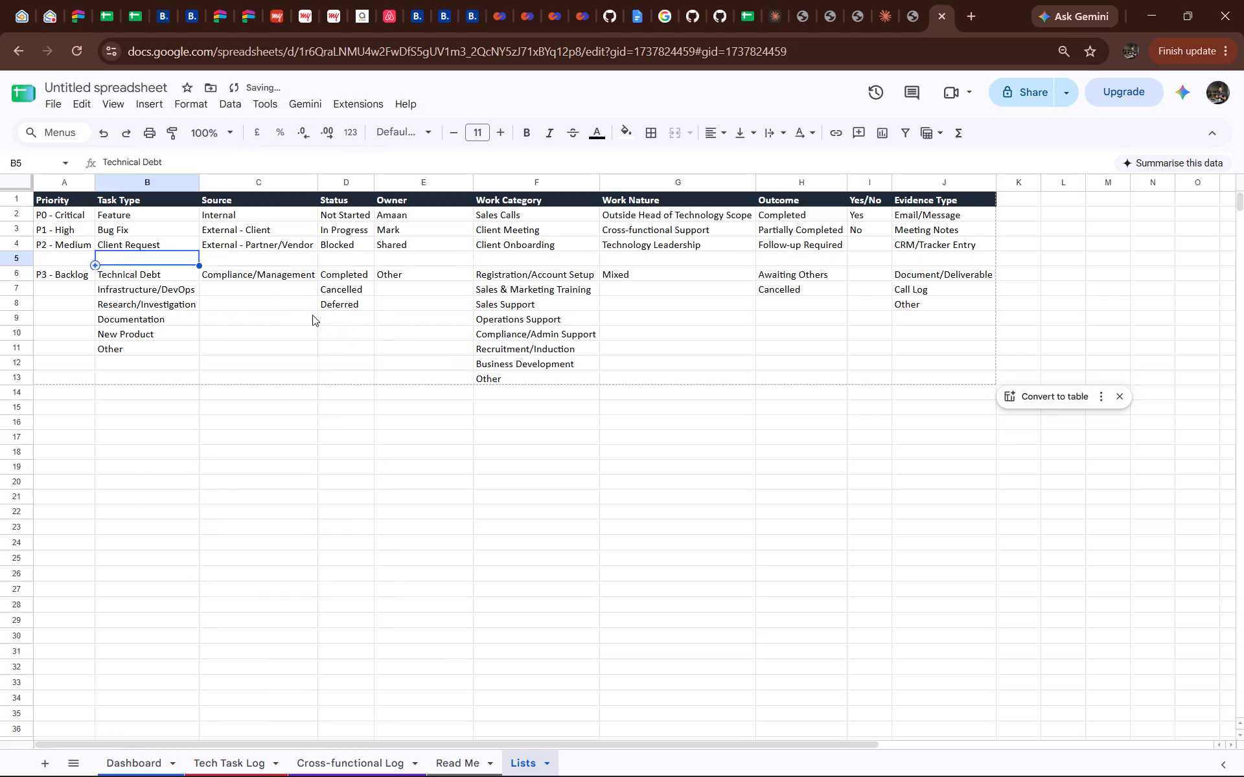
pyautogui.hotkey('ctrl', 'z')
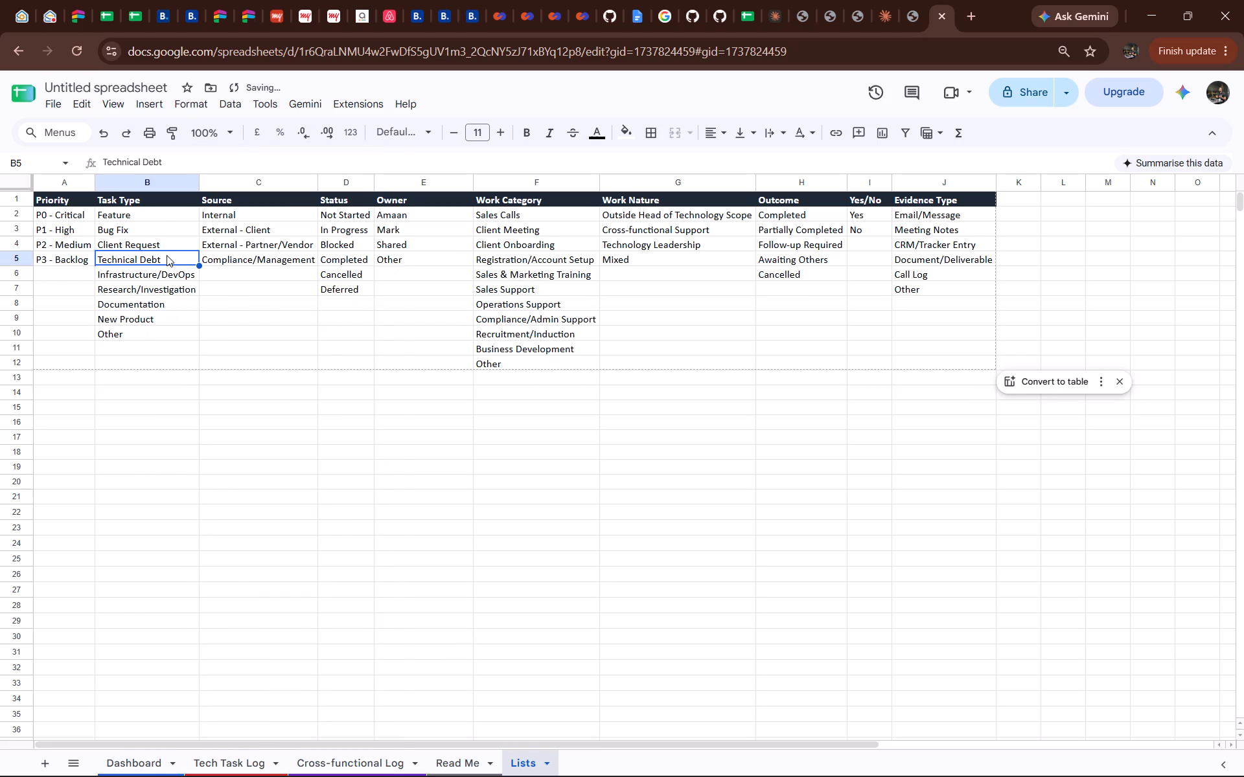
# Insert a single cell above Technical Debt in the Task Type list, shifting cells down, and enter Optimization in it.
pyautogui.rightClick(167, 255)
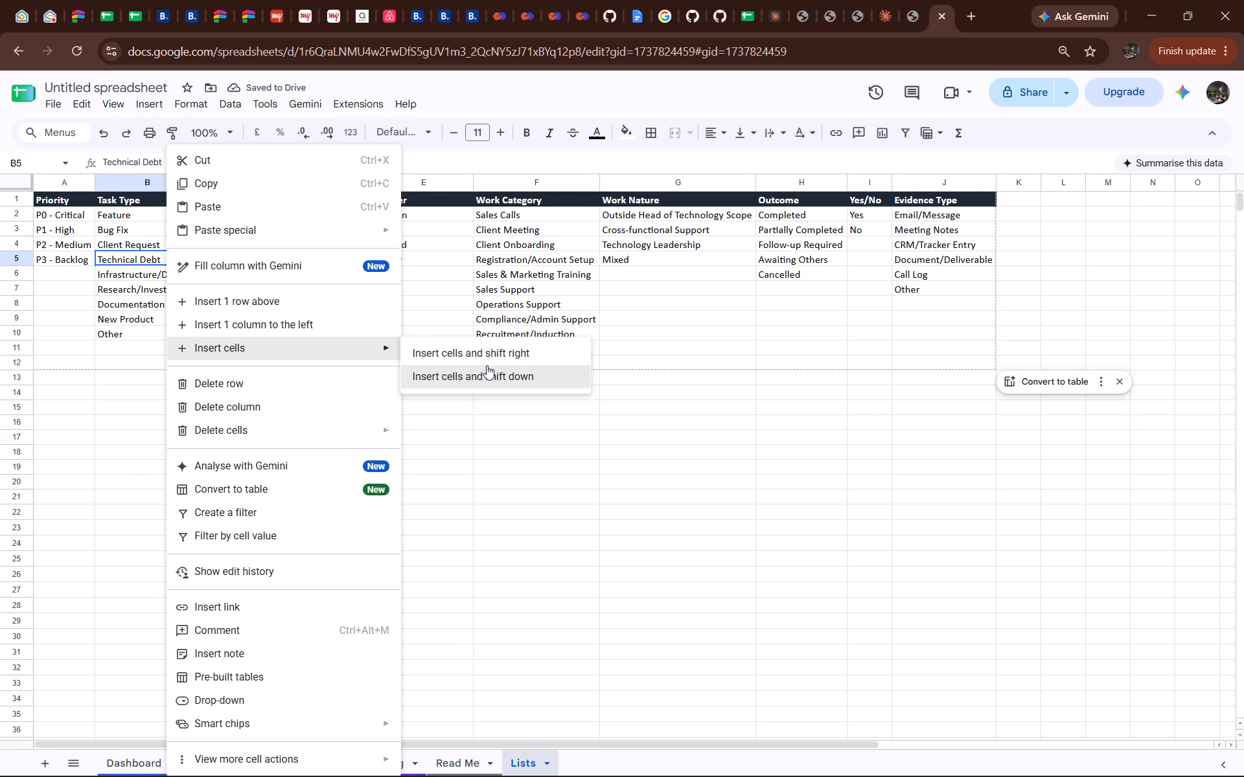
pyautogui.click(487, 365)
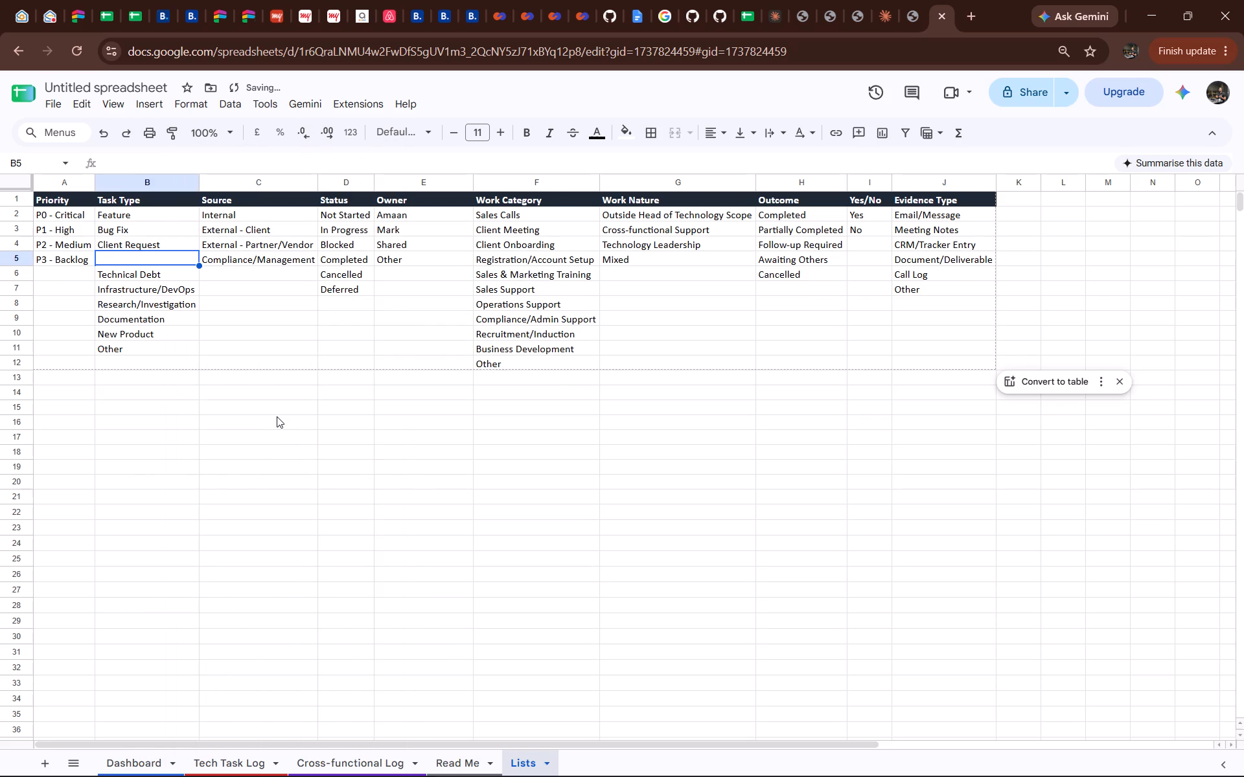
pyautogui.write('Optimization')
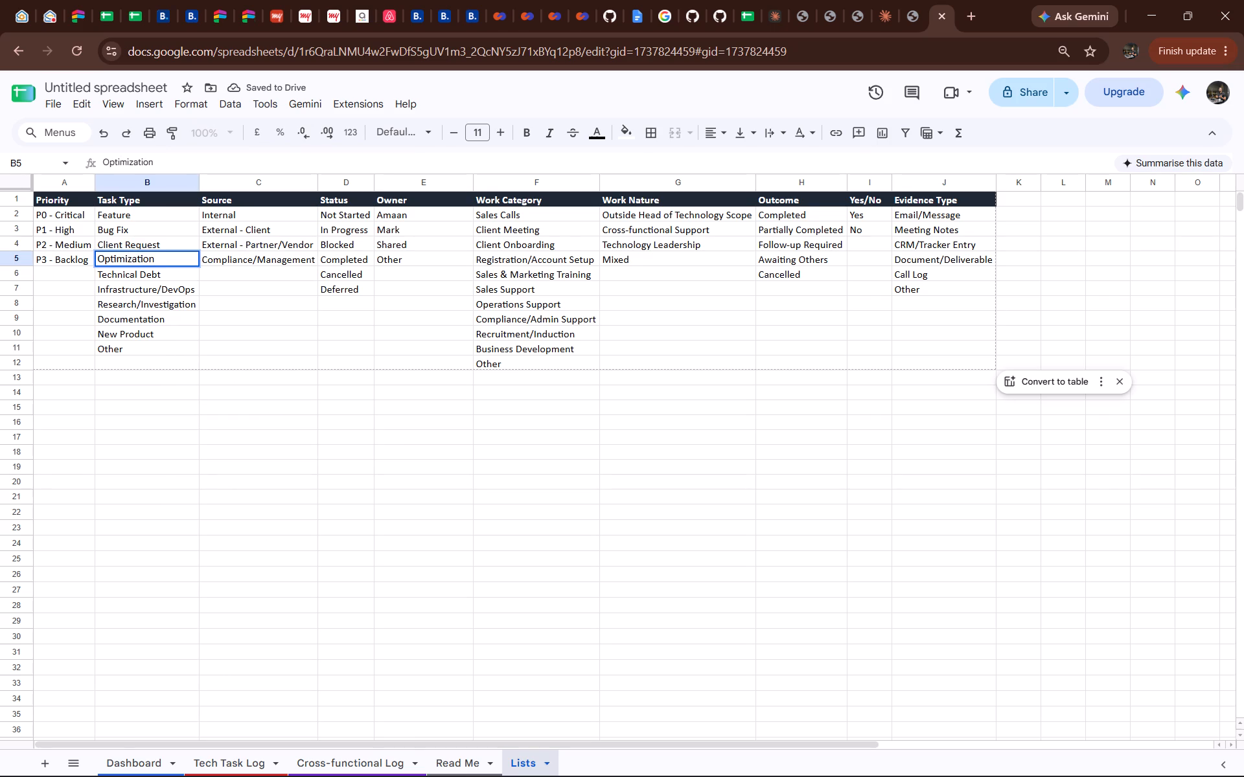
pyautogui.press('Return')
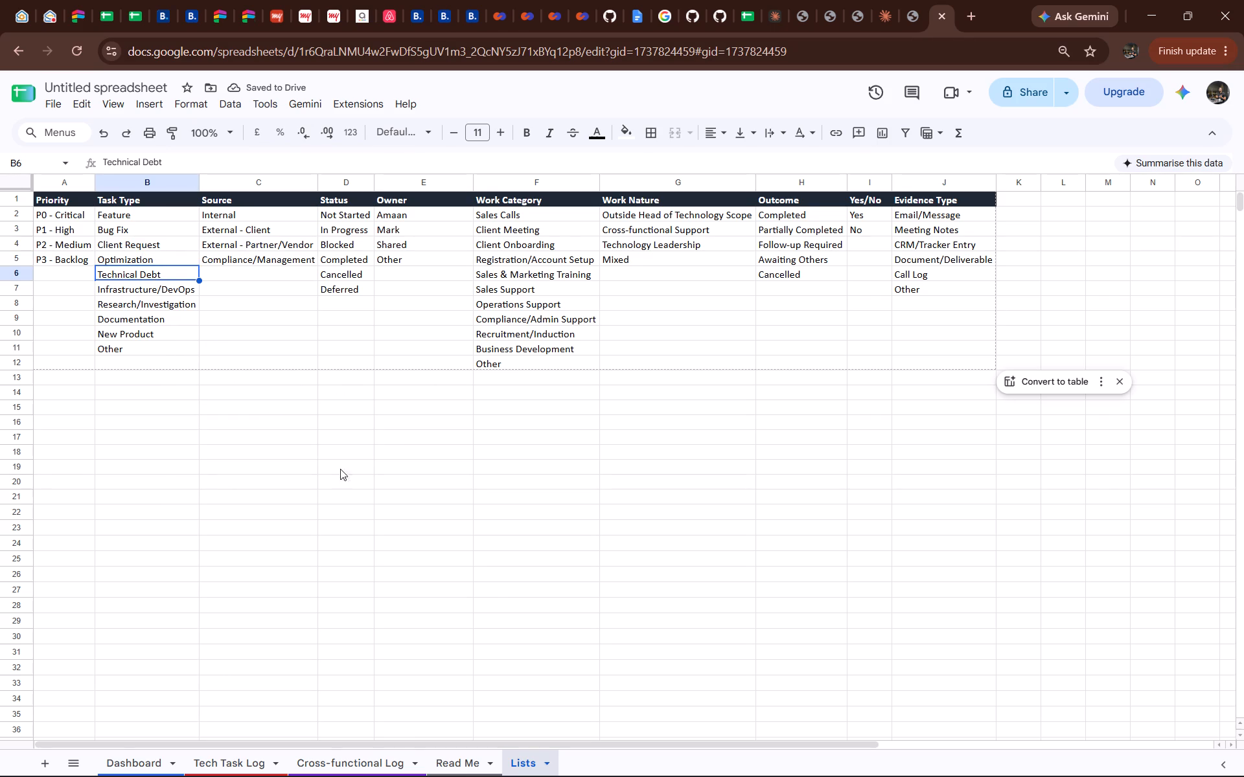
# In the Tech Task Log, set the Task Type of task 6, SEO management, to Optimization.
pyautogui.click(154, 758)
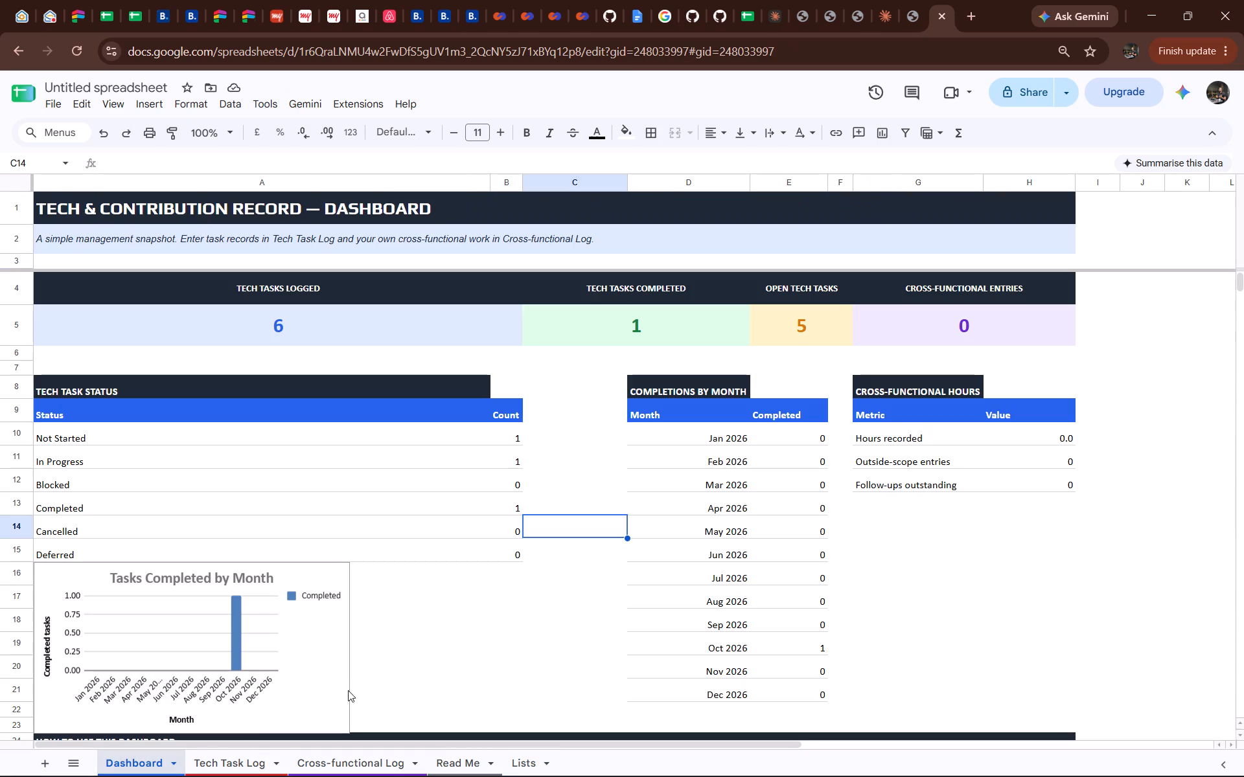
pyautogui.click(250, 769)
pyautogui.click(462, 409)
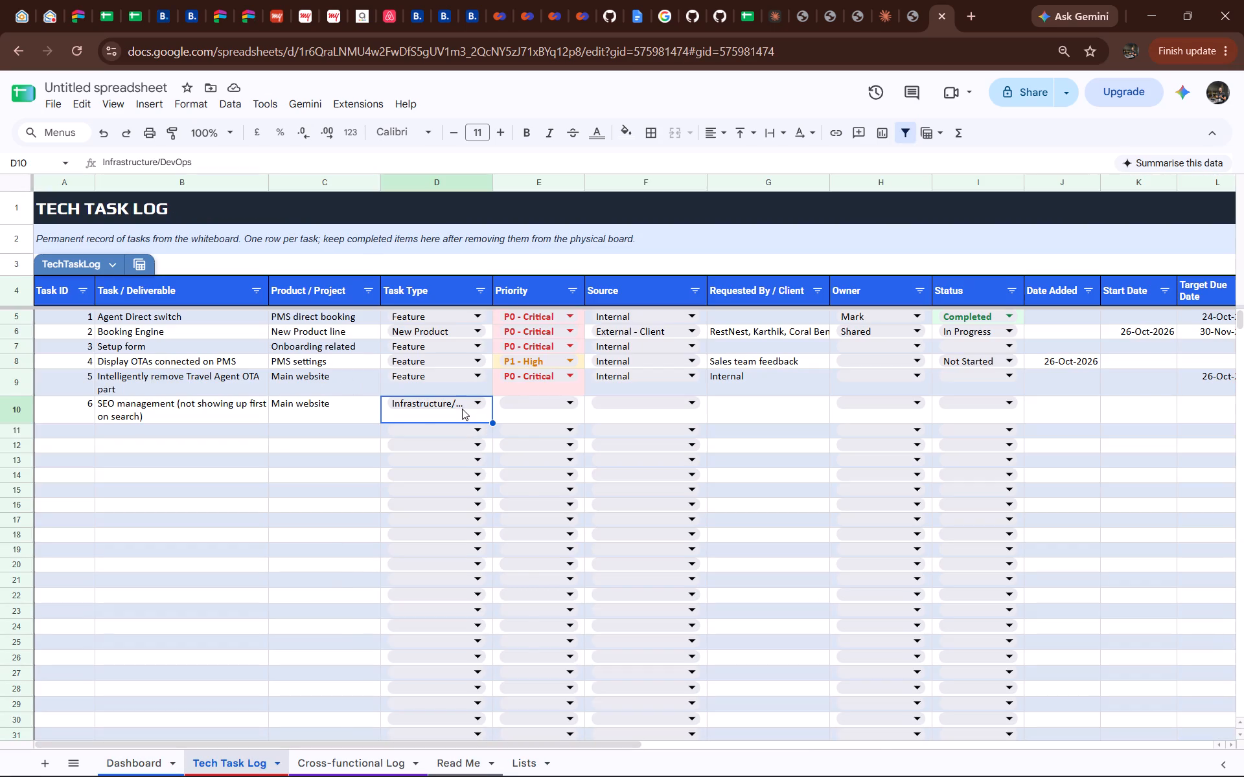
pyautogui.click(467, 403)
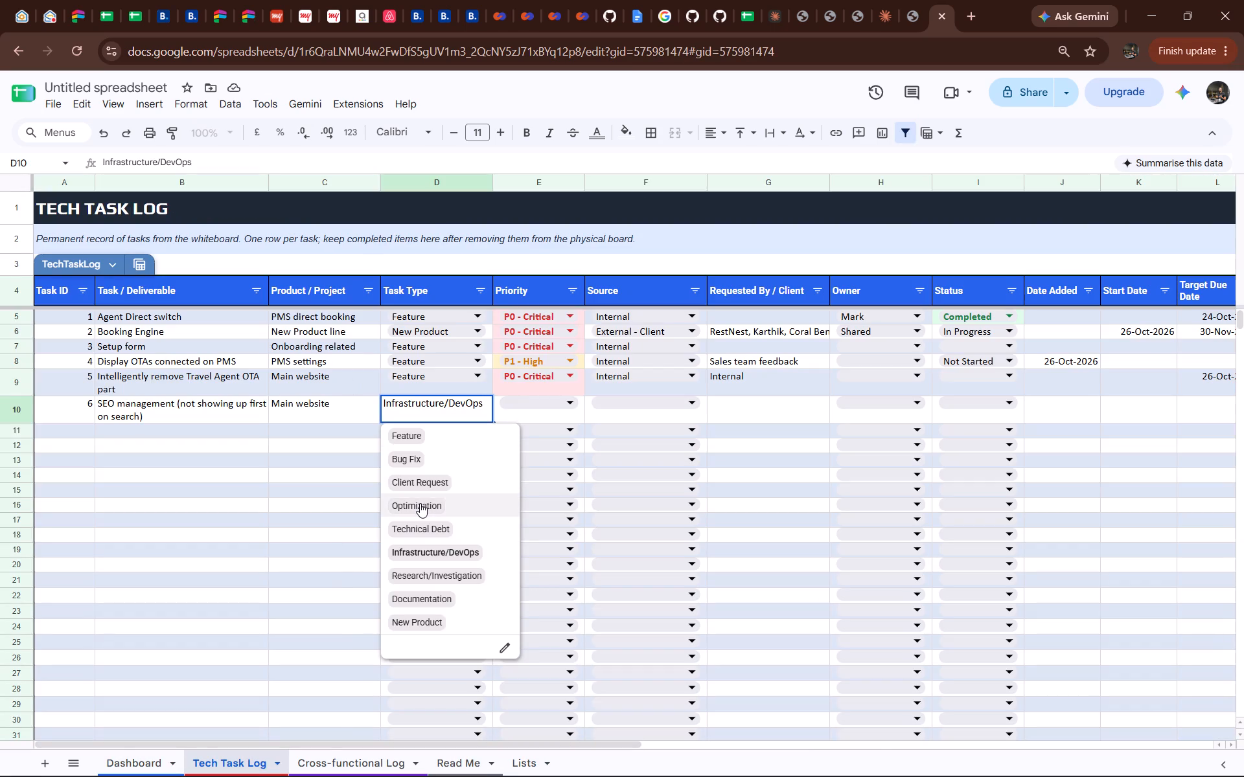
pyautogui.click(420, 503)
# Set task 6's Priority to P1 - High, checking it against ChatGPT's recommended entries.
pyautogui.click(539, 401)
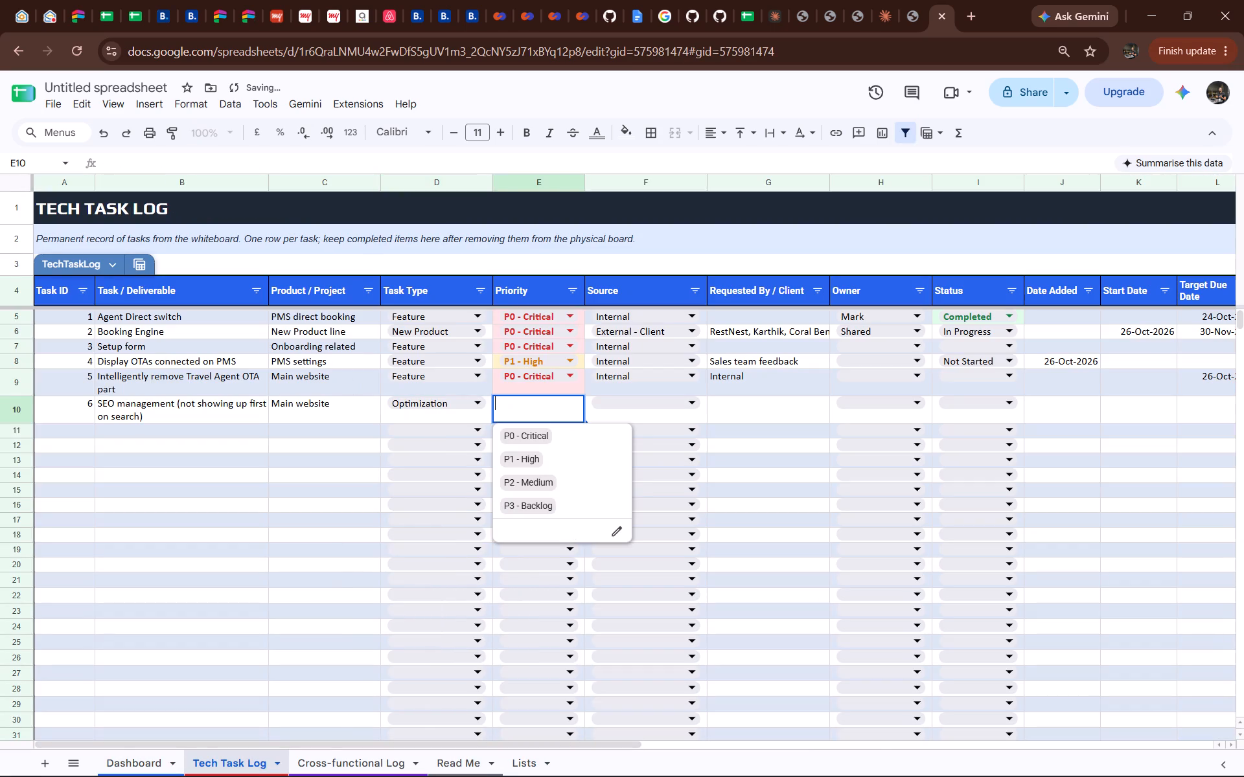
pyautogui.click(534, 425)
pyautogui.click(549, 405)
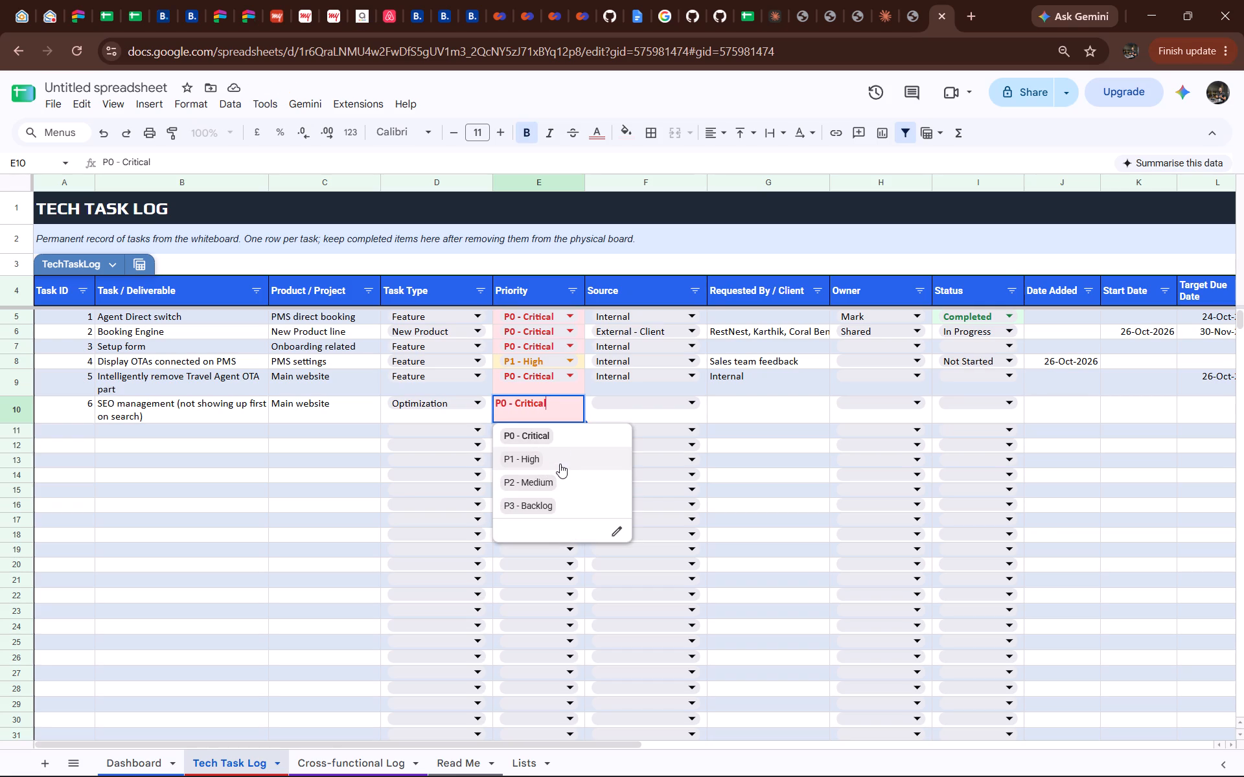
pyautogui.click(812, 759)
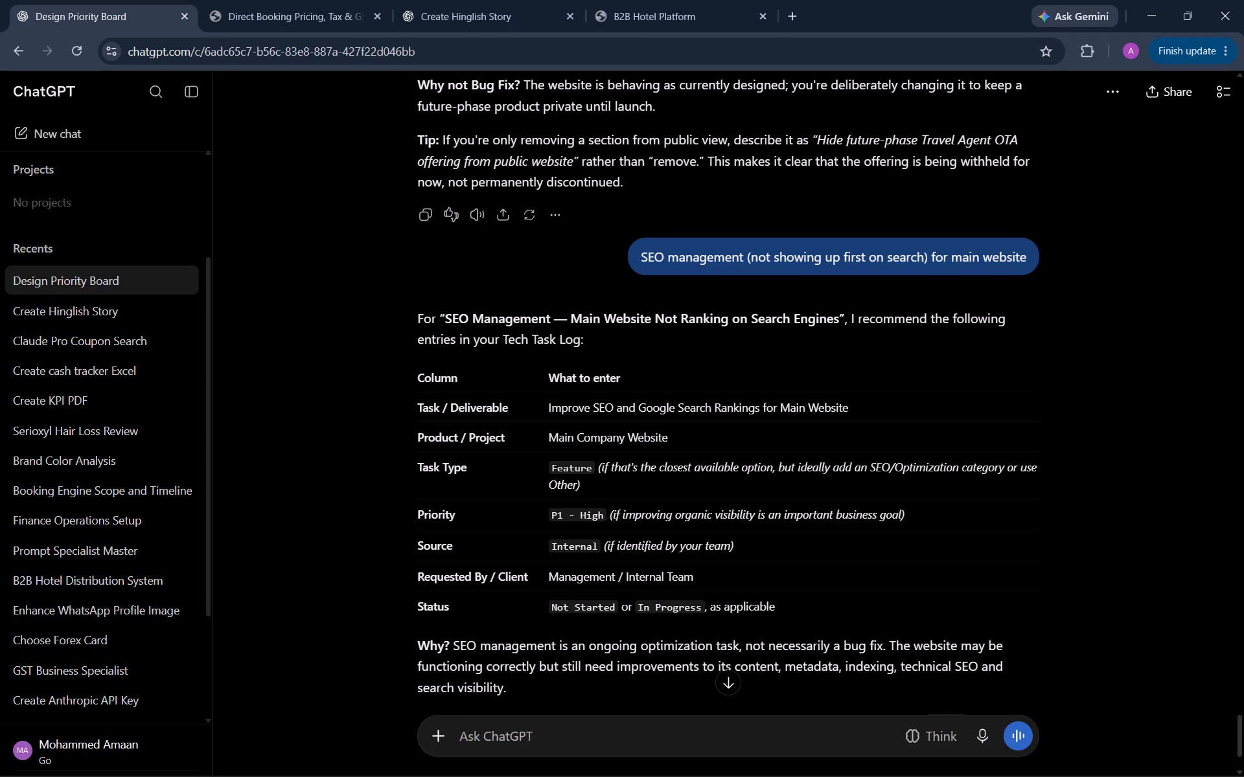
pyautogui.hotkey('alt', 'Tab')
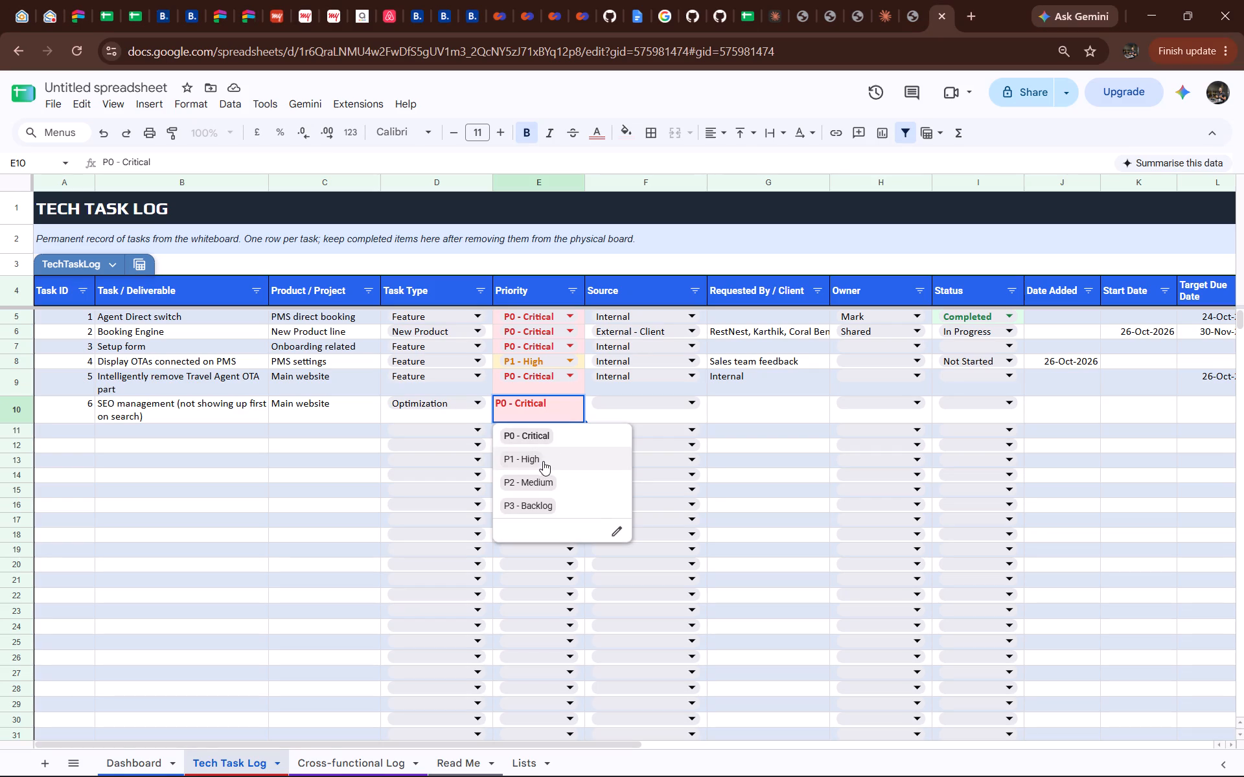
pyautogui.click(543, 461)
# Set task 6's Source to Internal and enter Internal as its Requested By / Client.
pyautogui.click(629, 398)
pyautogui.click(625, 427)
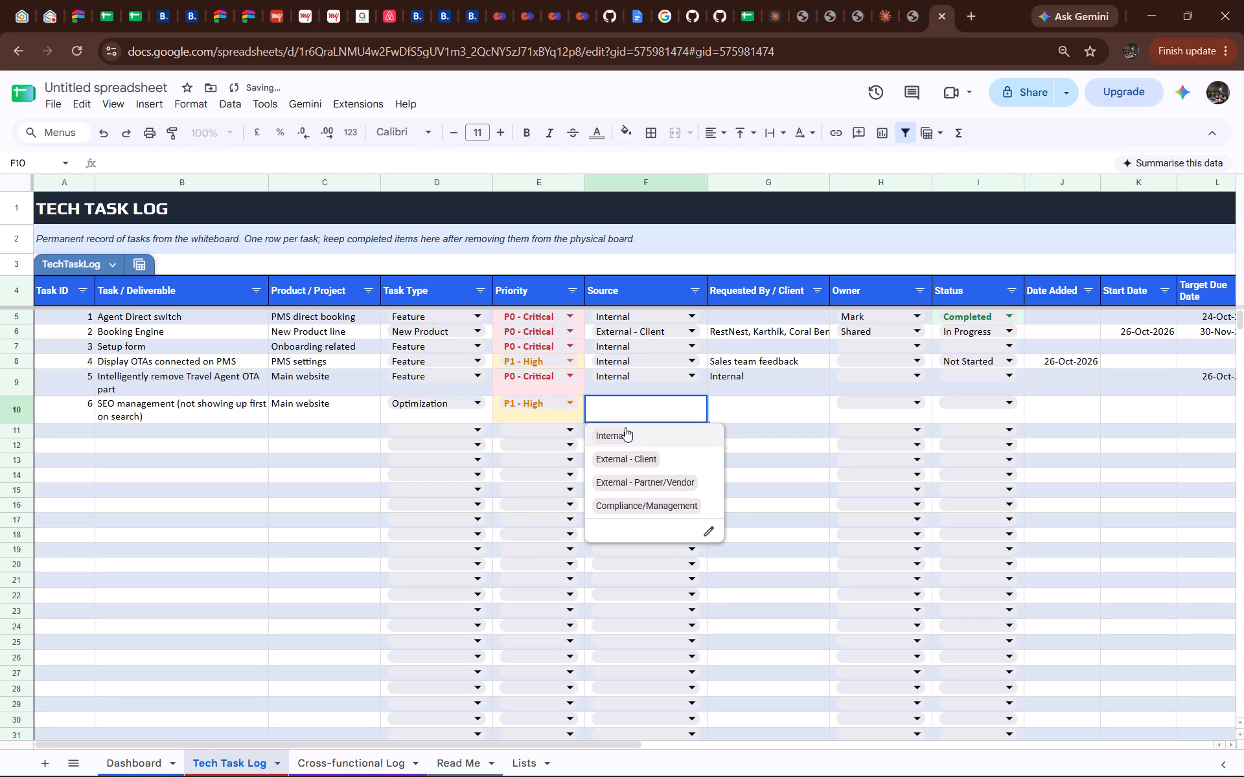
pyautogui.click(778, 403)
pyautogui.write('Intern')
pyautogui.press('Return')
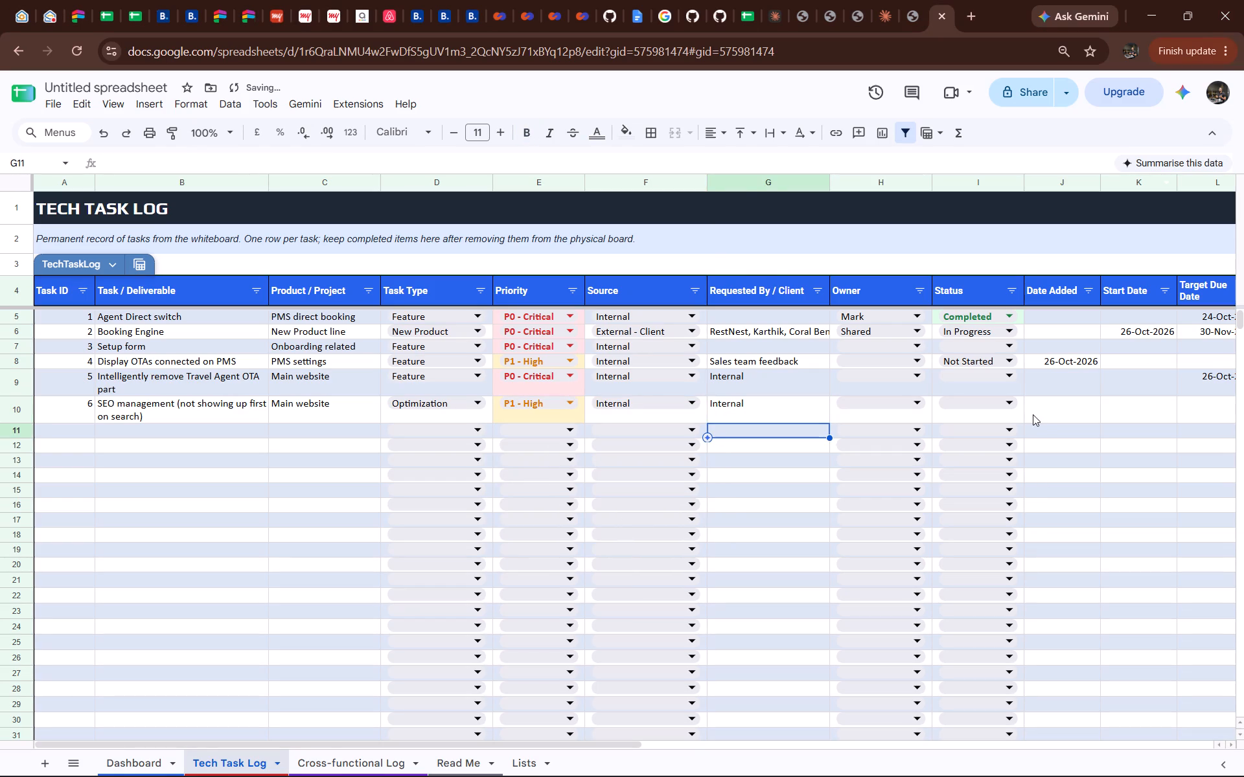
# Enter 26/10/26 as task 6's Date Added and clear any stray characters from the cell below.
pyautogui.click(1052, 414)
pyautogui.write('26')
pyautogui.write('/10/26')
pyautogui.press('Return')
pyautogui.write('\\\\')
pyautogui.press('BackSpace')
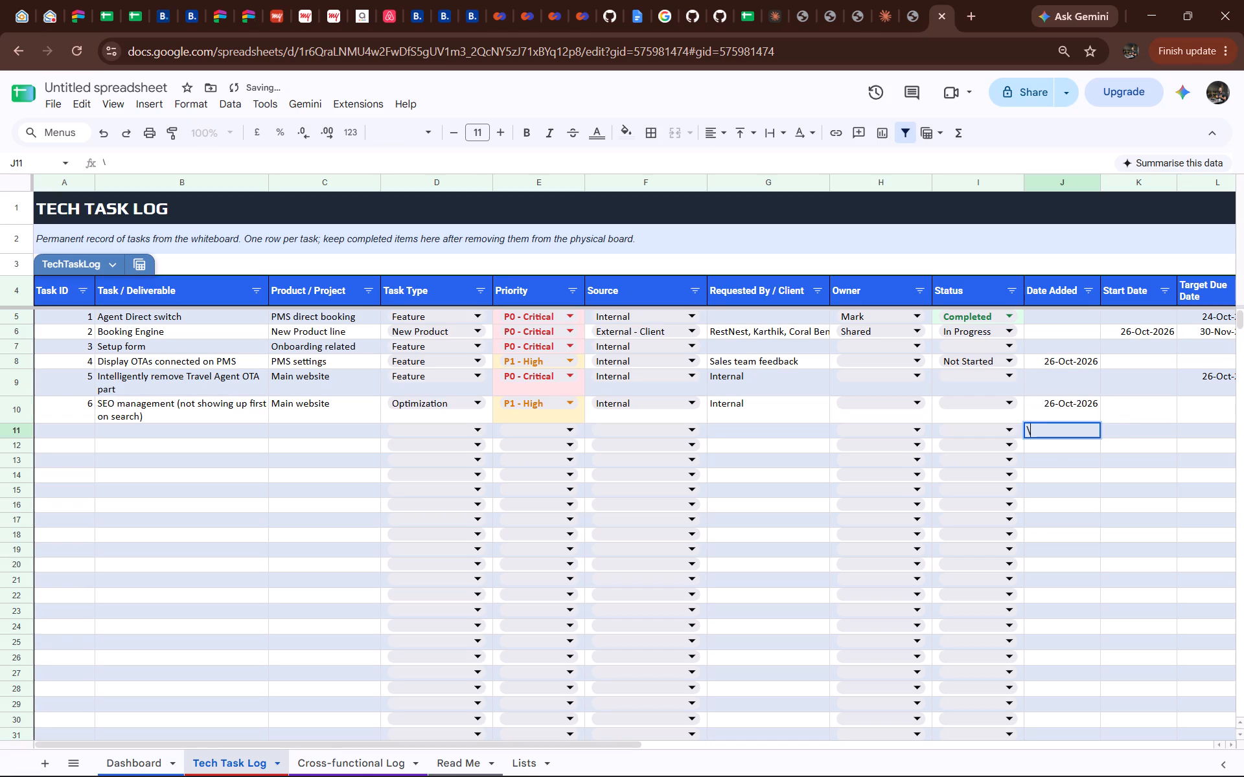
pyautogui.press('BackSpace')
# Select the empty Task / Deliverable cell in row 11, below task 6, for the next task entry.
pyautogui.press('Up')
pyautogui.press('Right')
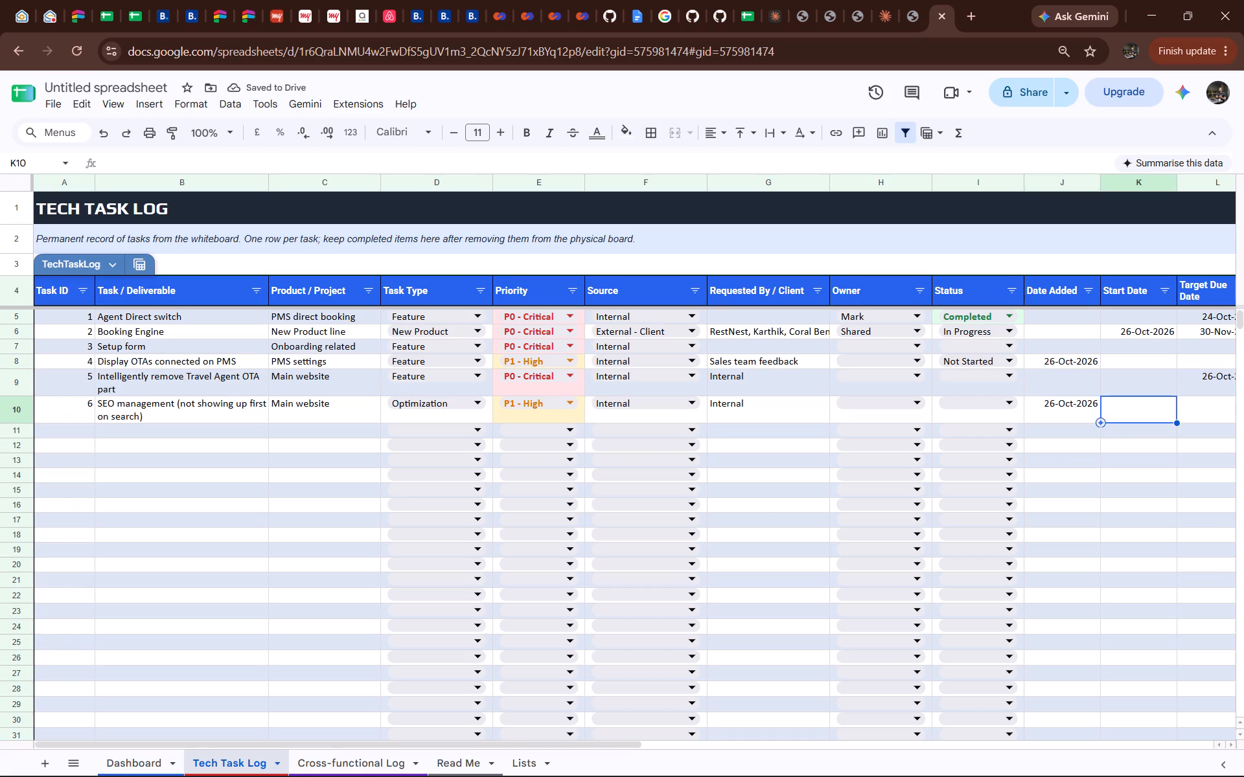
pyautogui.press('Left')
pyautogui.press('Left')
pyautogui.press('Left')
pyautogui.press('Left')
pyautogui.press('Left')
pyautogui.press('Left')
pyautogui.press('Down')
pyautogui.press('Left')
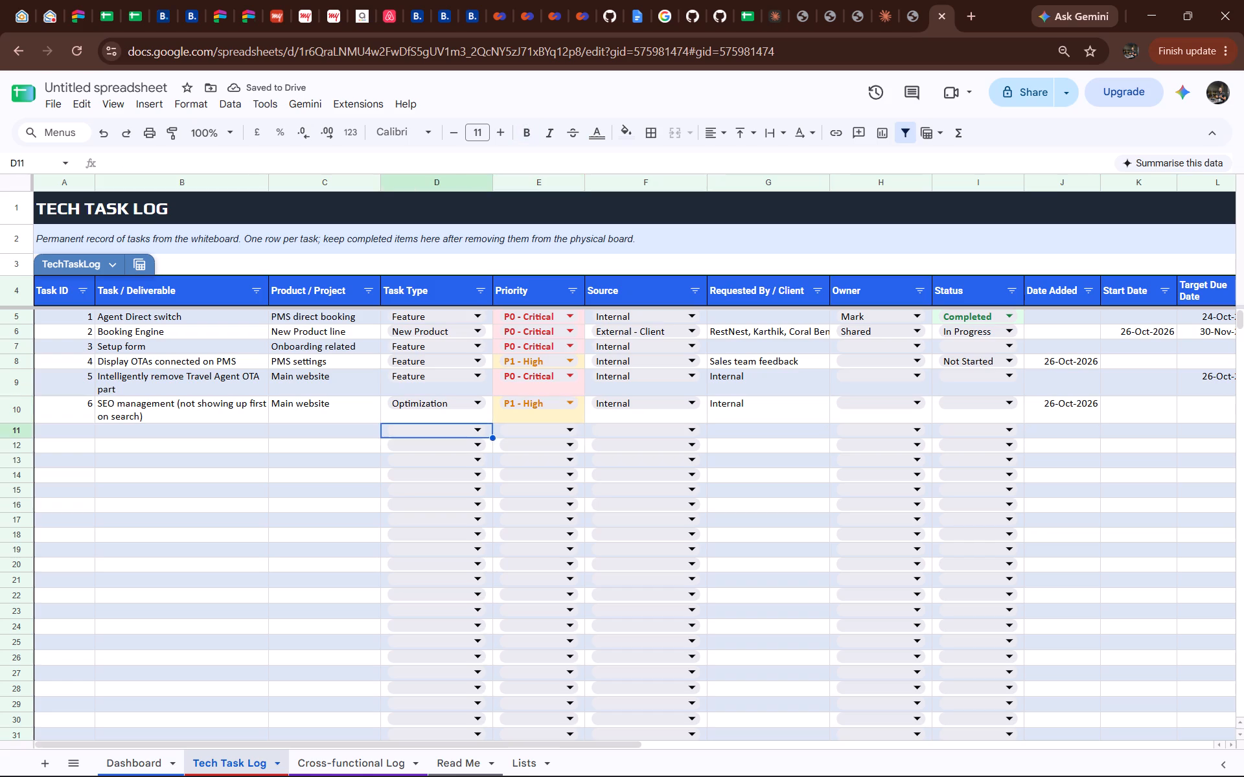
pyautogui.press('Left')
pyautogui.press('Left')
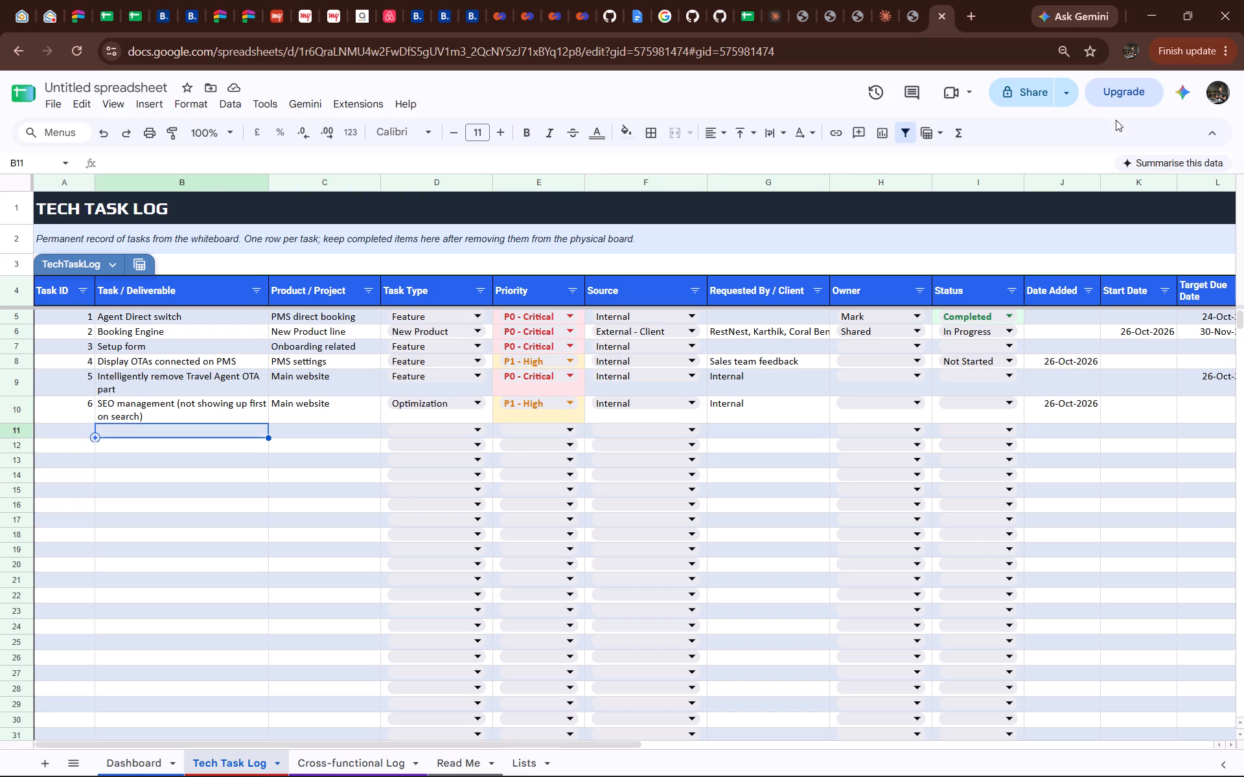
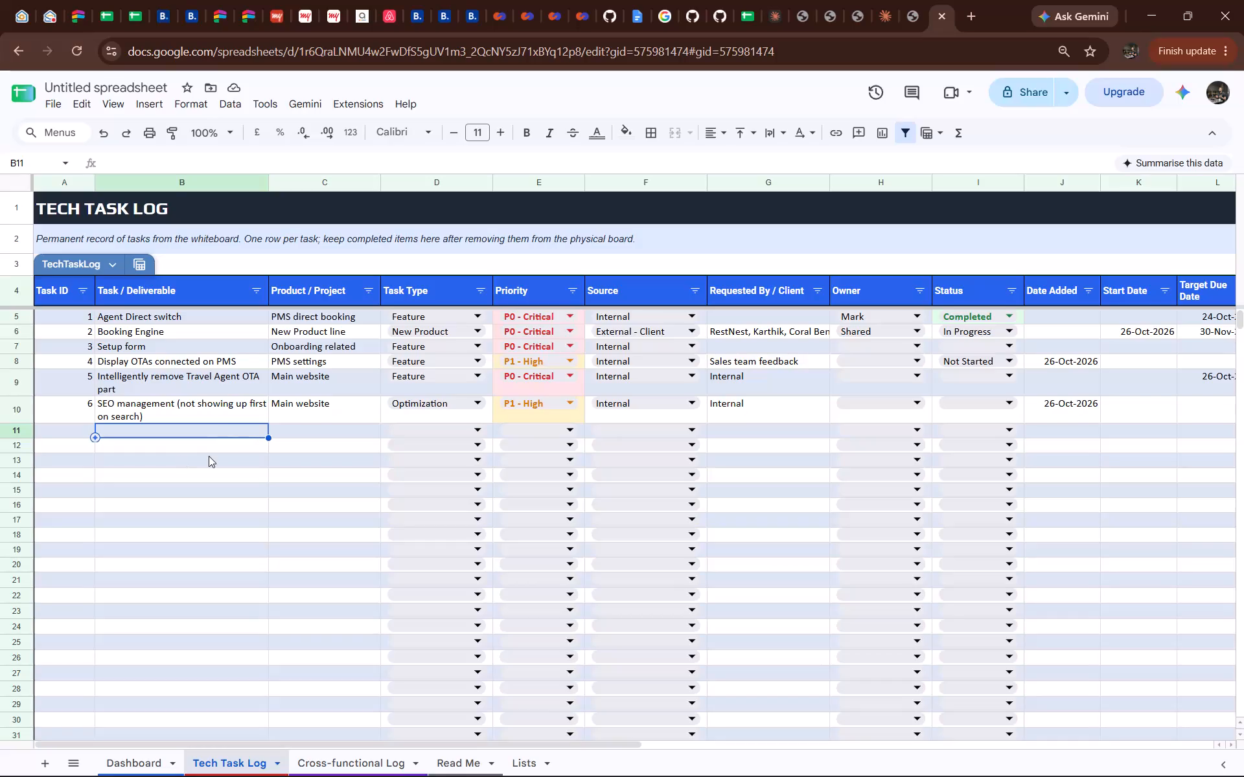
# Start row 11 with Task ID 7 and enter "Search name, room number" as its Task / Deliverable.
pyautogui.click(76, 432)
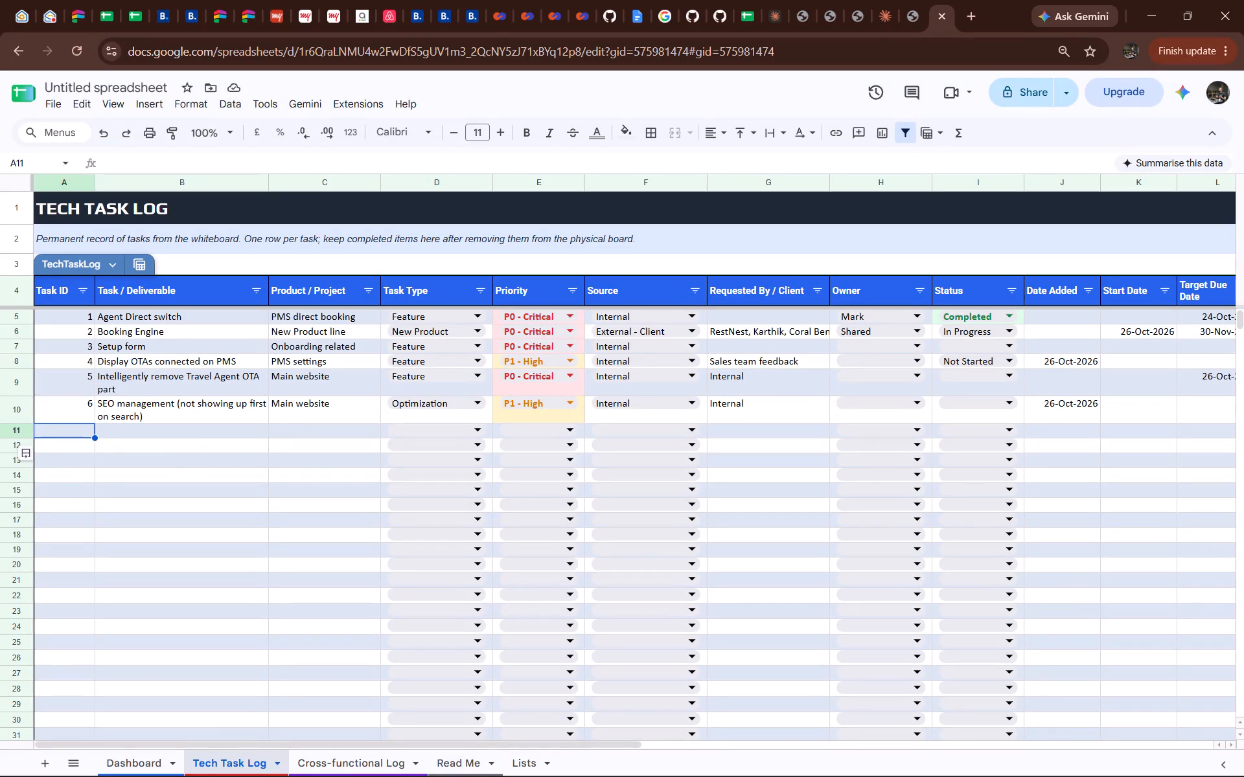
pyautogui.press('7')
pyautogui.press('Right')
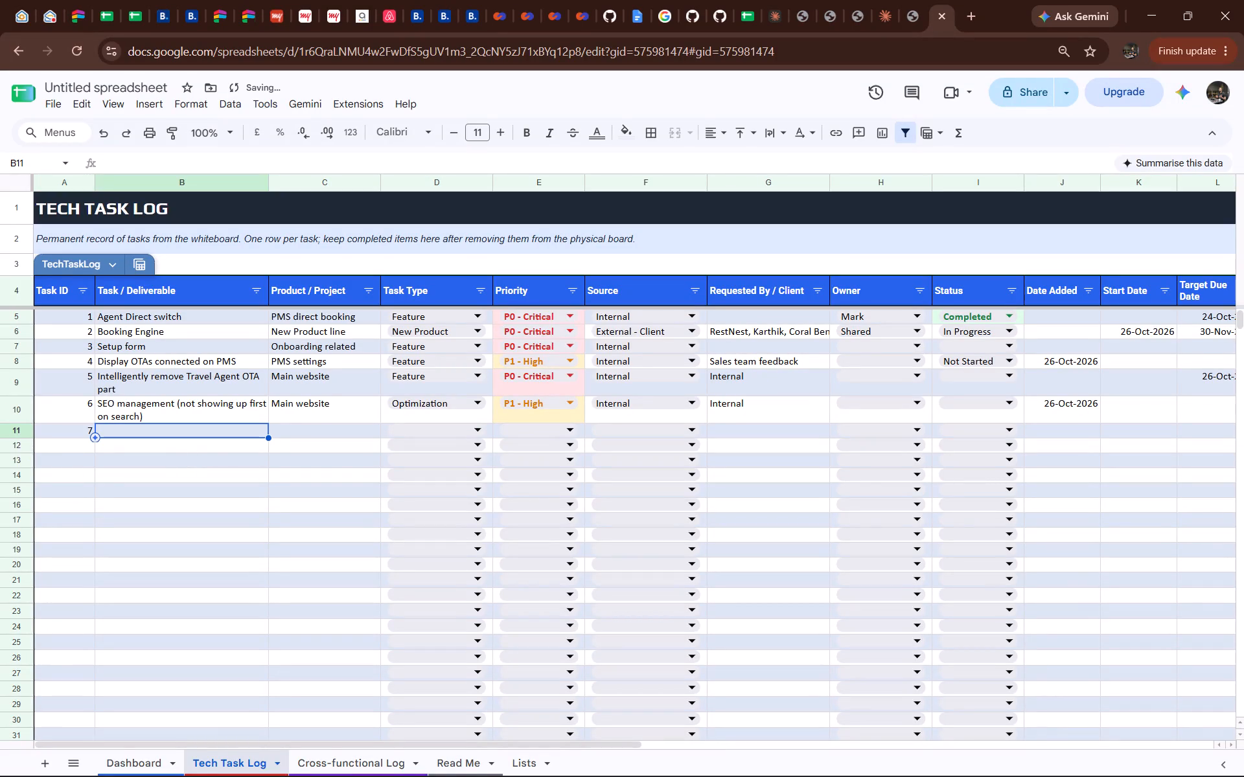
pyautogui.write('Searh=')
pyautogui.press('BackSpace')
pyautogui.press('BackSpace')
pyautogui.write('ch')
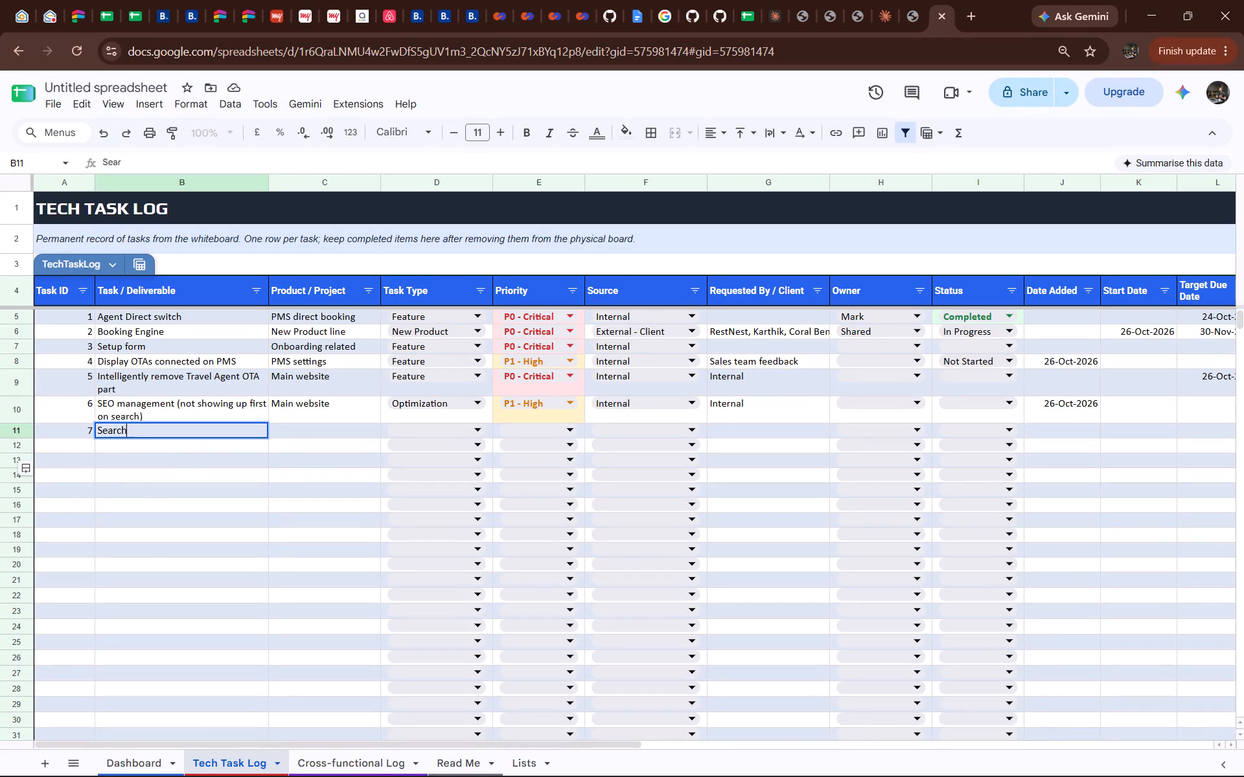
pyautogui.press('space')
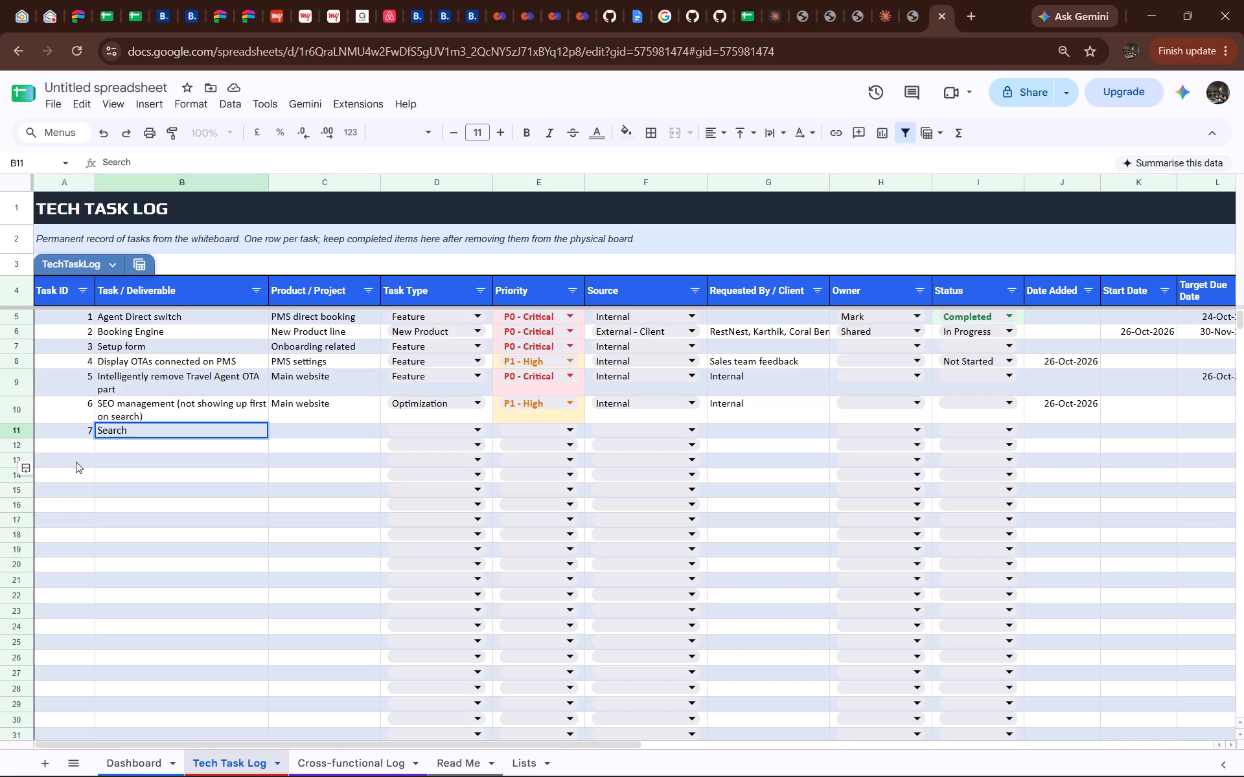
pyautogui.write('name, room')
pyautogui.press('space')
pyautogui.write('number')
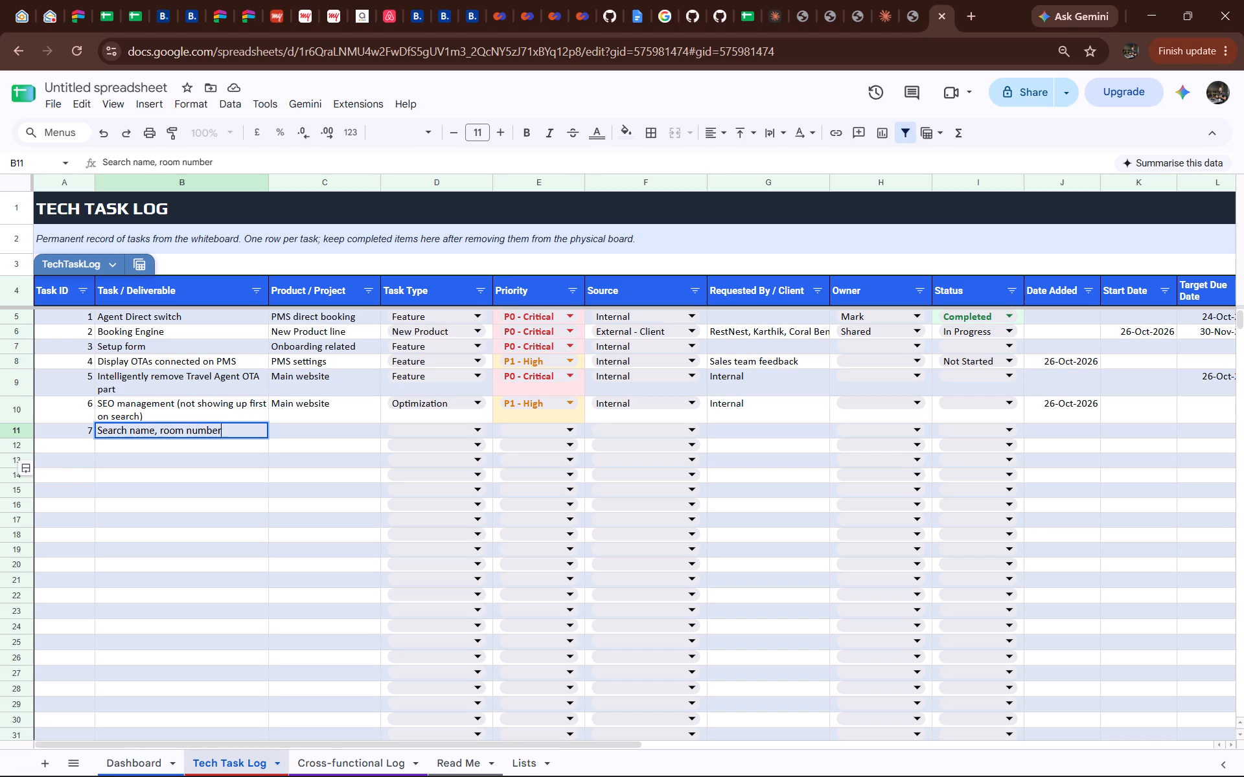
pyautogui.press('Right')
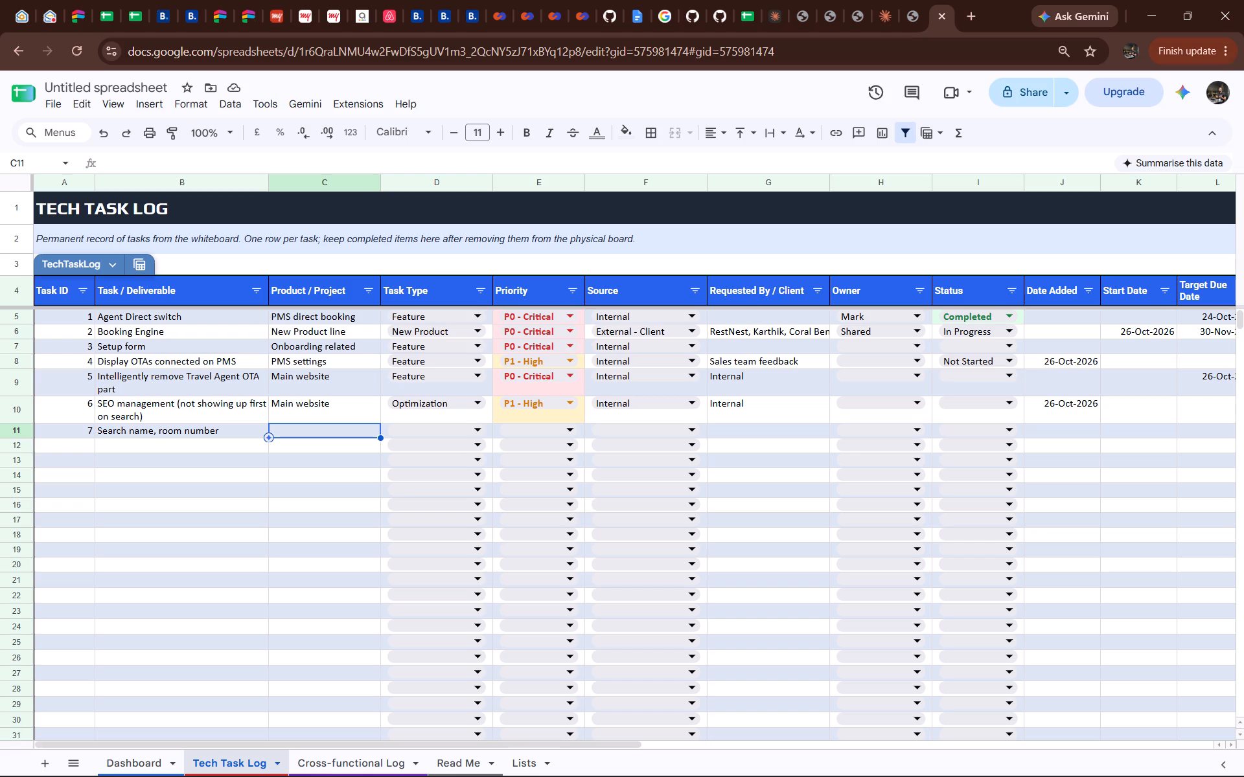
# Enter "POS billing" as task 7's Product / Project.
pyautogui.write('POS billjng')
pyautogui.press('BackSpace')
pyautogui.press('BackSpace')
pyautogui.press('BackSpace')
pyautogui.write('ng')
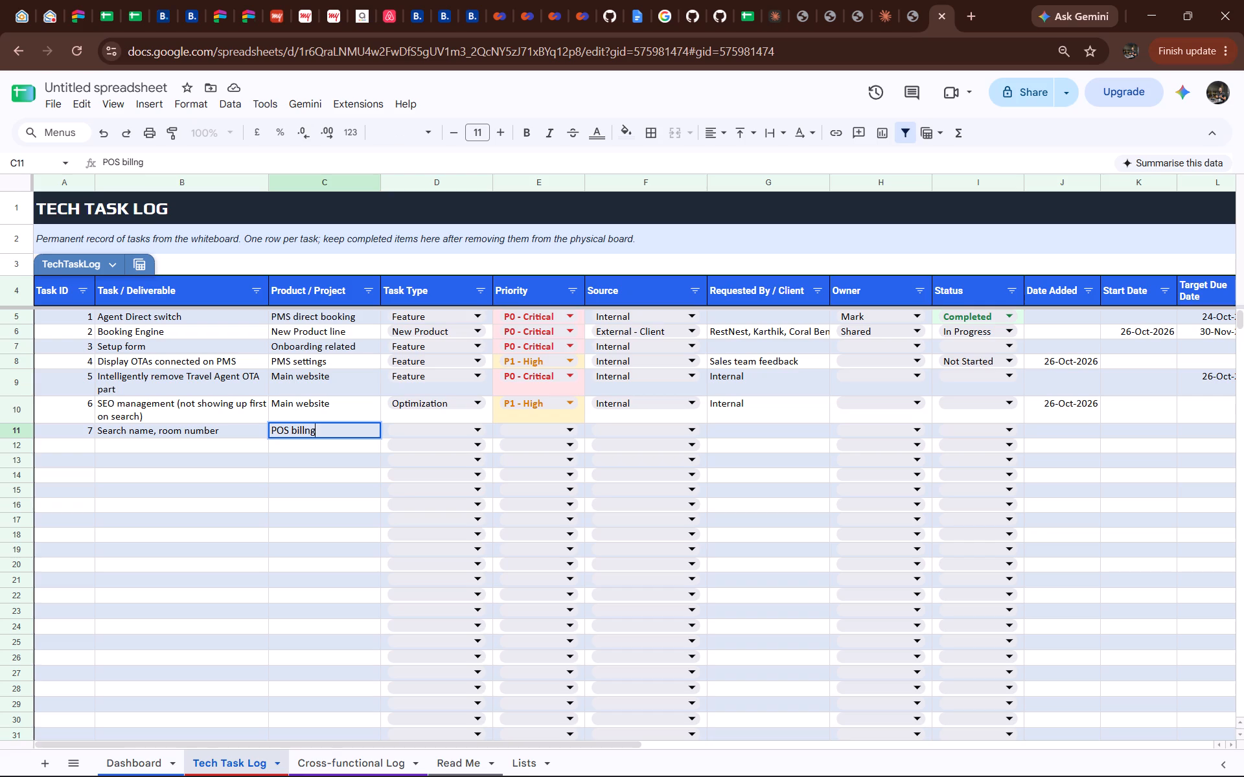
pyautogui.press('BackSpace')
pyautogui.press('BackSpace')
pyautogui.write('ing')
pyautogui.press('Return')
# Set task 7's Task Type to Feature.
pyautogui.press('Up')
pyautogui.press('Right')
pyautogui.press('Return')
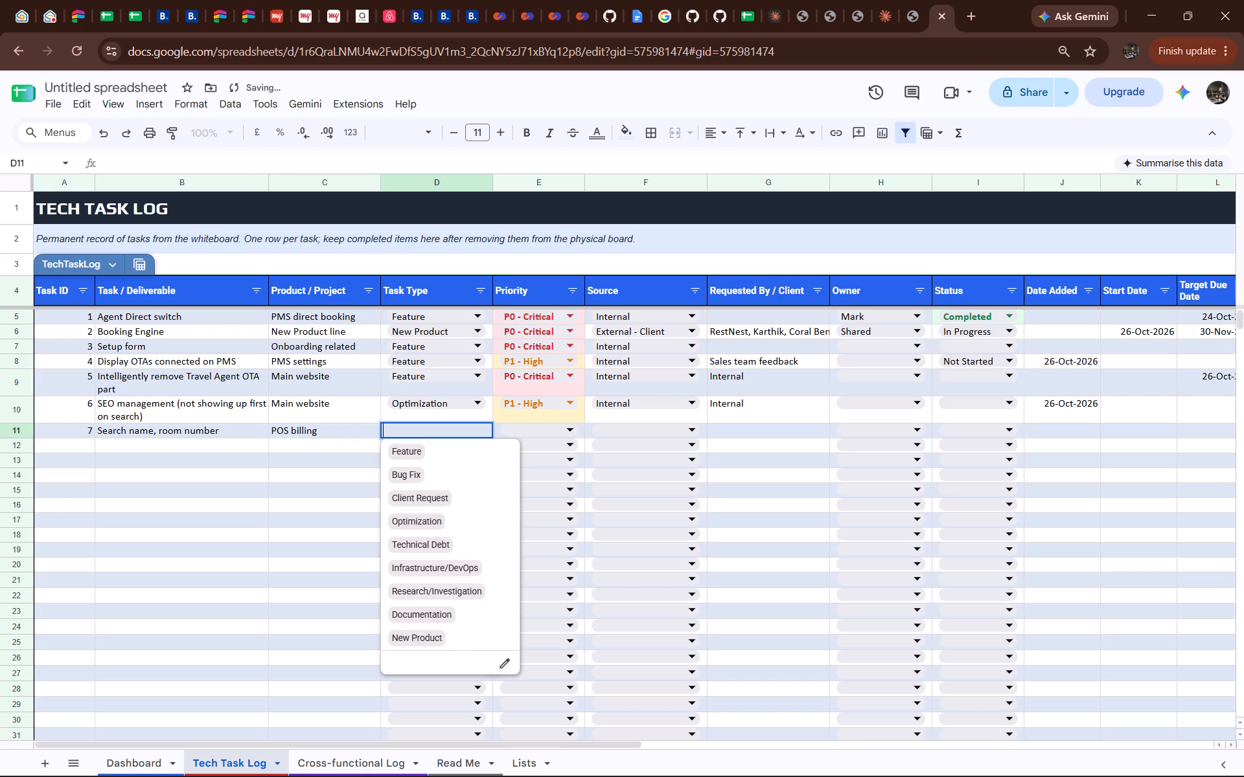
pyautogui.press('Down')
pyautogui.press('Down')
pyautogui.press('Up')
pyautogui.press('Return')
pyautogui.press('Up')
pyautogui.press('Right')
# Change task 7's Task Type to Optimization.
pyautogui.press('Left')
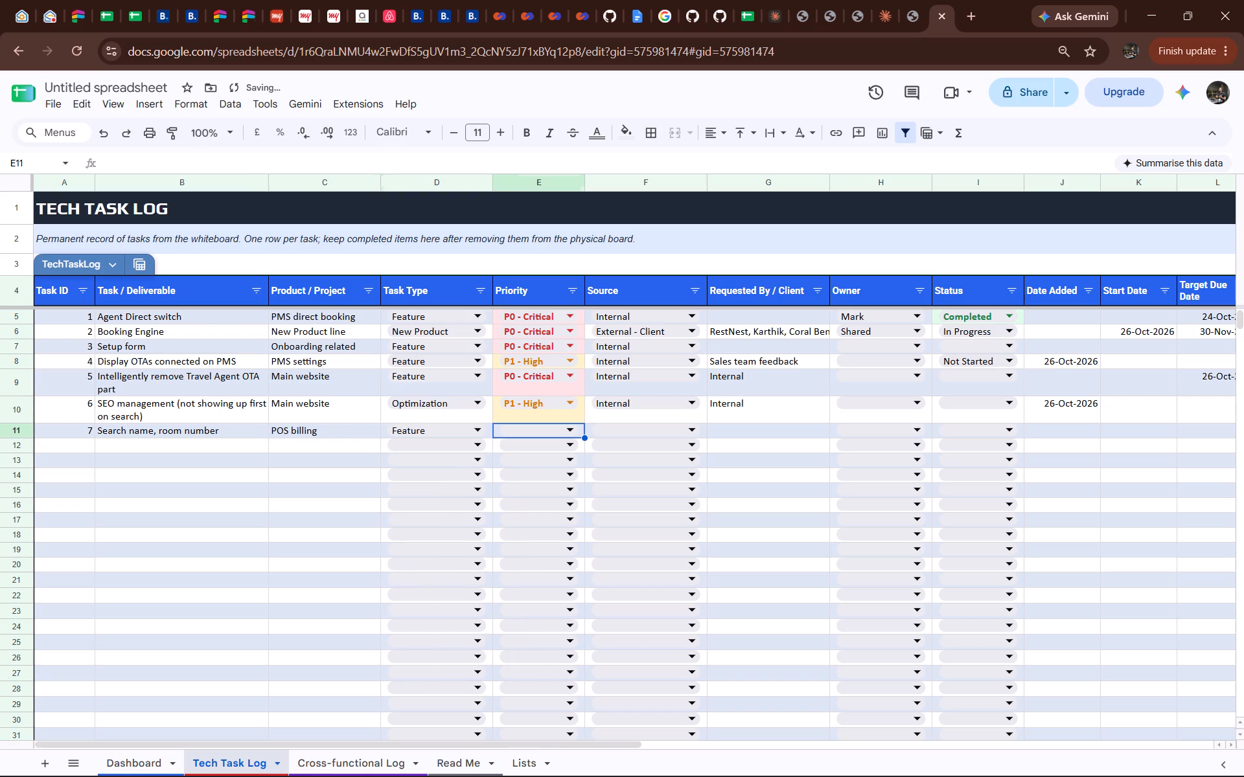
pyautogui.press('Return')
pyautogui.press('Down')
pyautogui.press('Down')
pyautogui.press('Down')
pyautogui.press('Down')
pyautogui.press('Return')
pyautogui.press('Up')
# Set task 7's Priority to P2 - Medium.
pyautogui.press('Right')
pyautogui.press('Return')
pyautogui.press('Down')
pyautogui.press('Down')
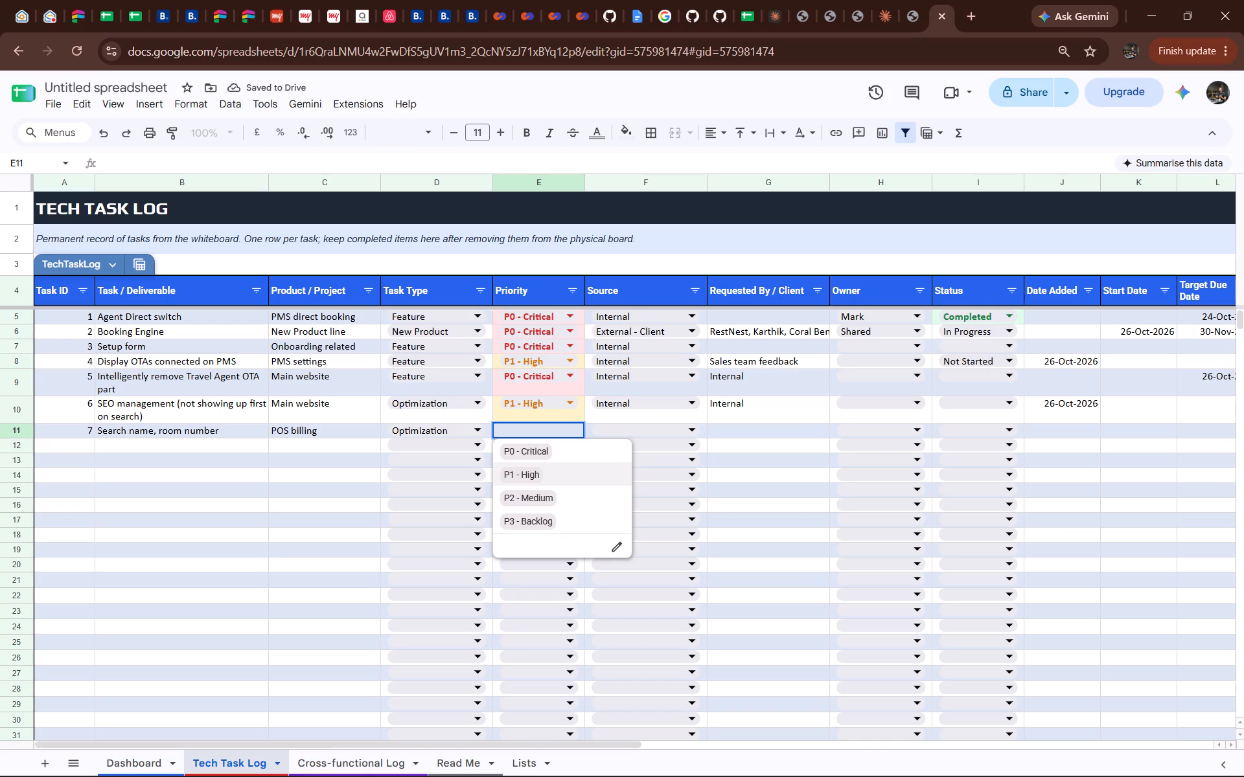
pyautogui.press('Down')
pyautogui.press('Return')
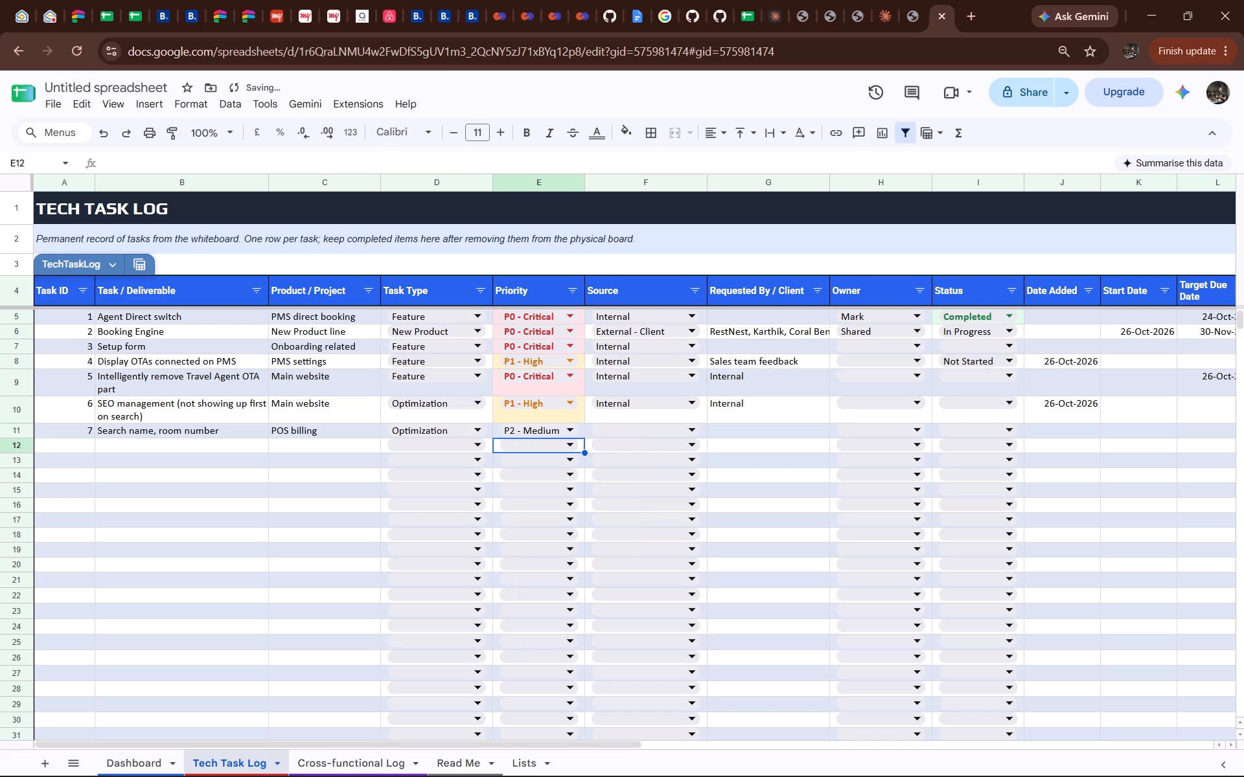
# Set task 7's Source to Internal and enter Internal as its Requested By / Client.
pyautogui.press('Up')
pyautogui.press('Right')
pyautogui.press('Return')
pyautogui.press('Down')
pyautogui.press('Return')
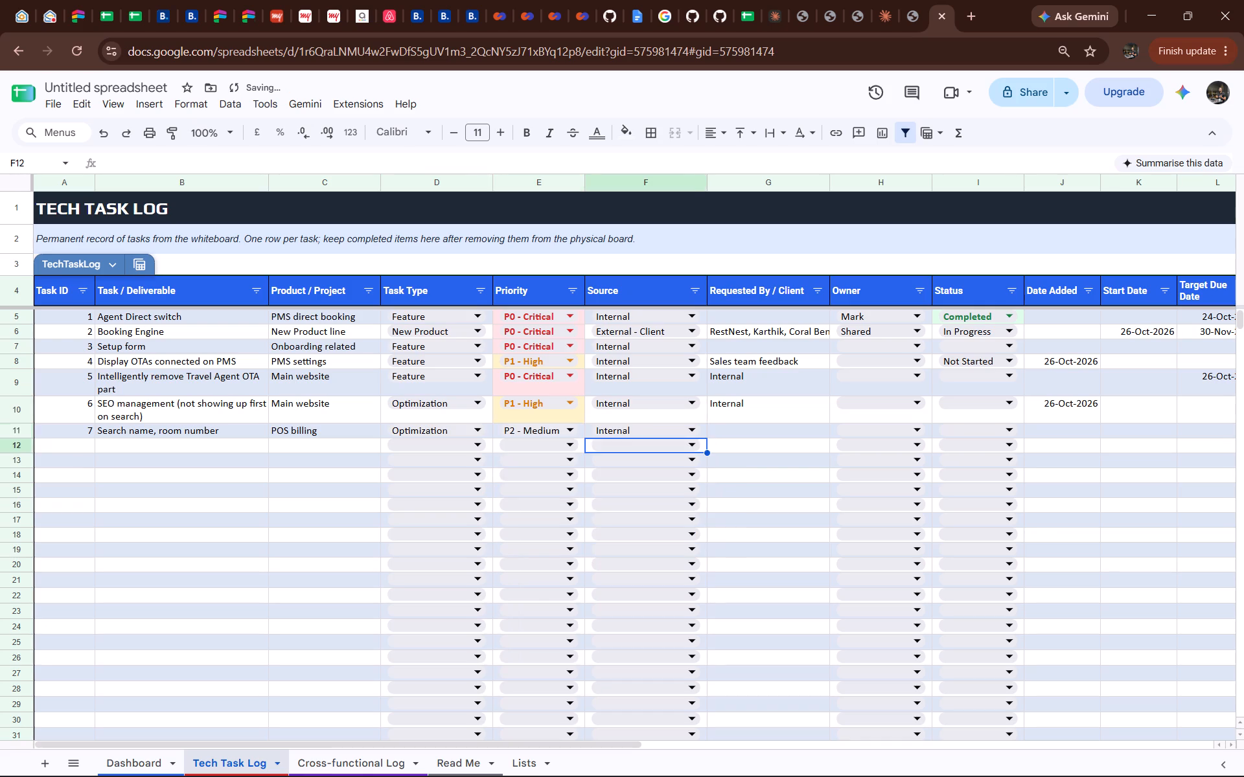
pyautogui.press('Up')
pyautogui.press('Right')
pyautogui.write('In')
pyautogui.press('Return')
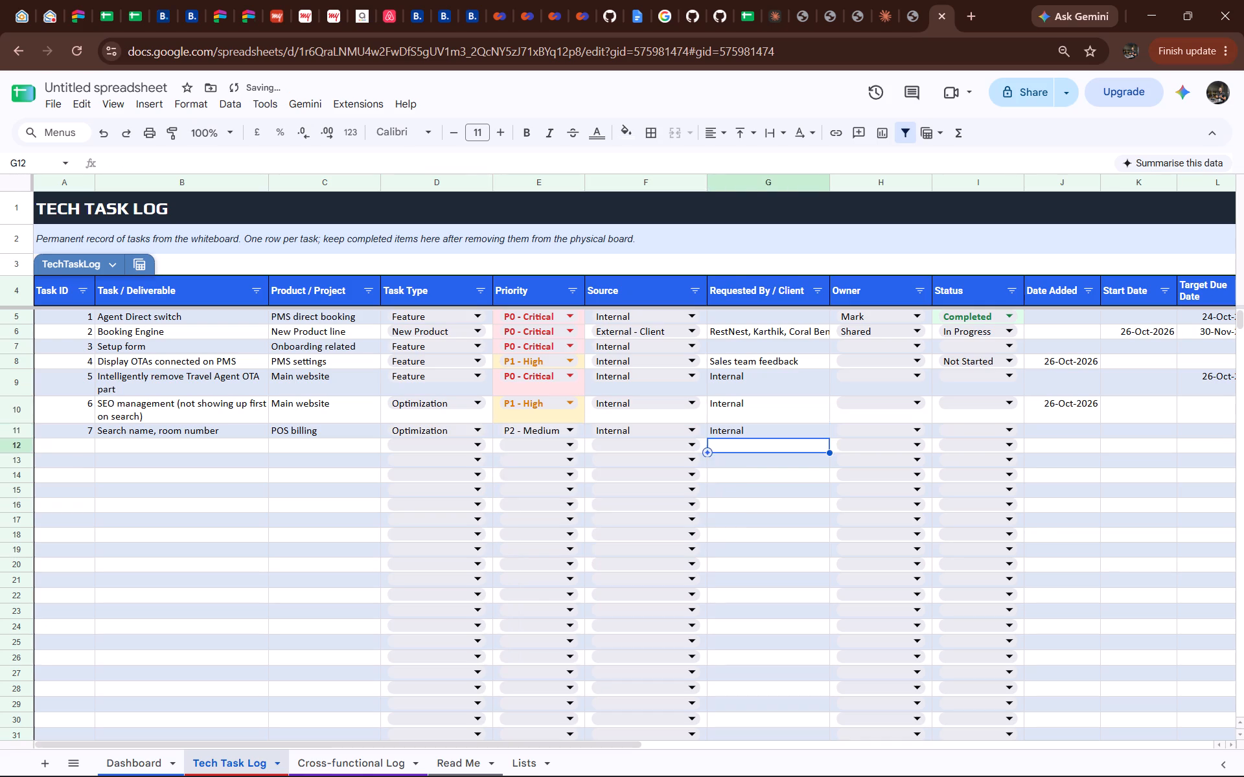
# Leave task 7's Owner and Status empty and enter 26/10/26 as its Date Added.
pyautogui.press('Up')
pyautogui.press('Right')
pyautogui.press('Return')
pyautogui.press('Escape')
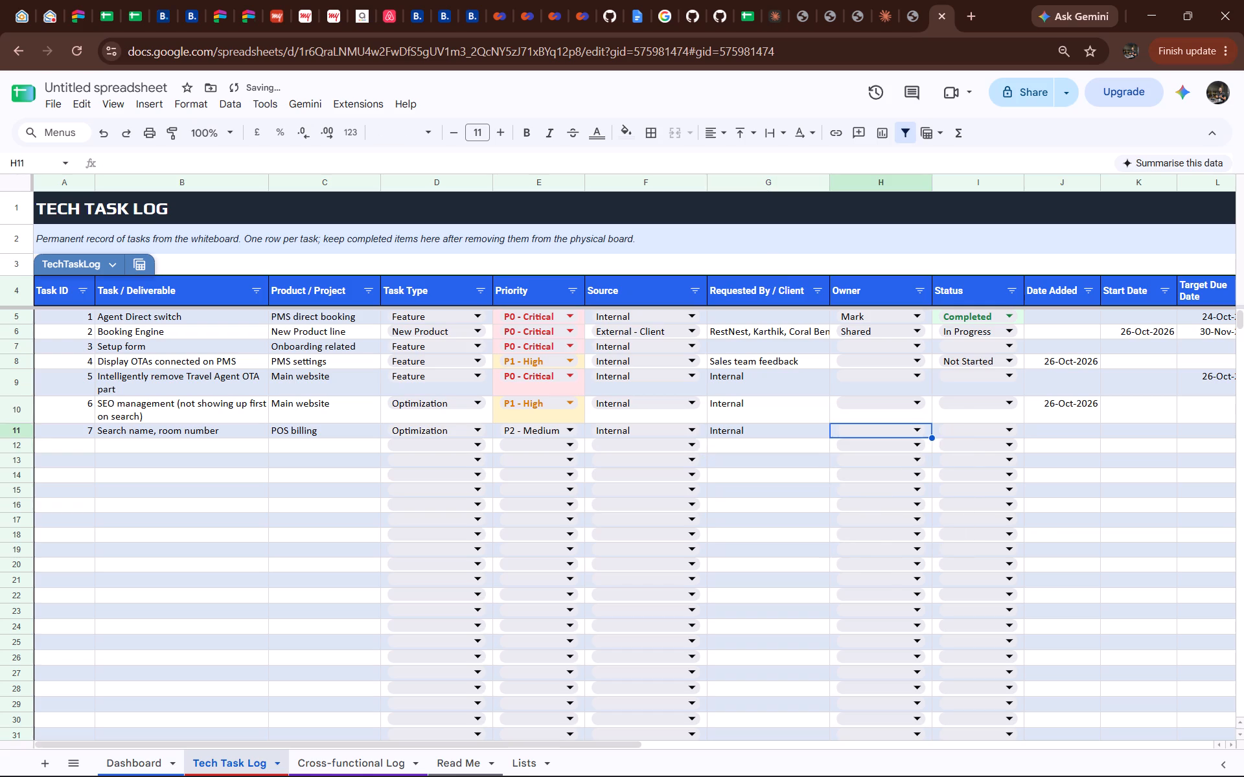
pyautogui.press('Right')
pyautogui.press('Right')
pyautogui.write('26')
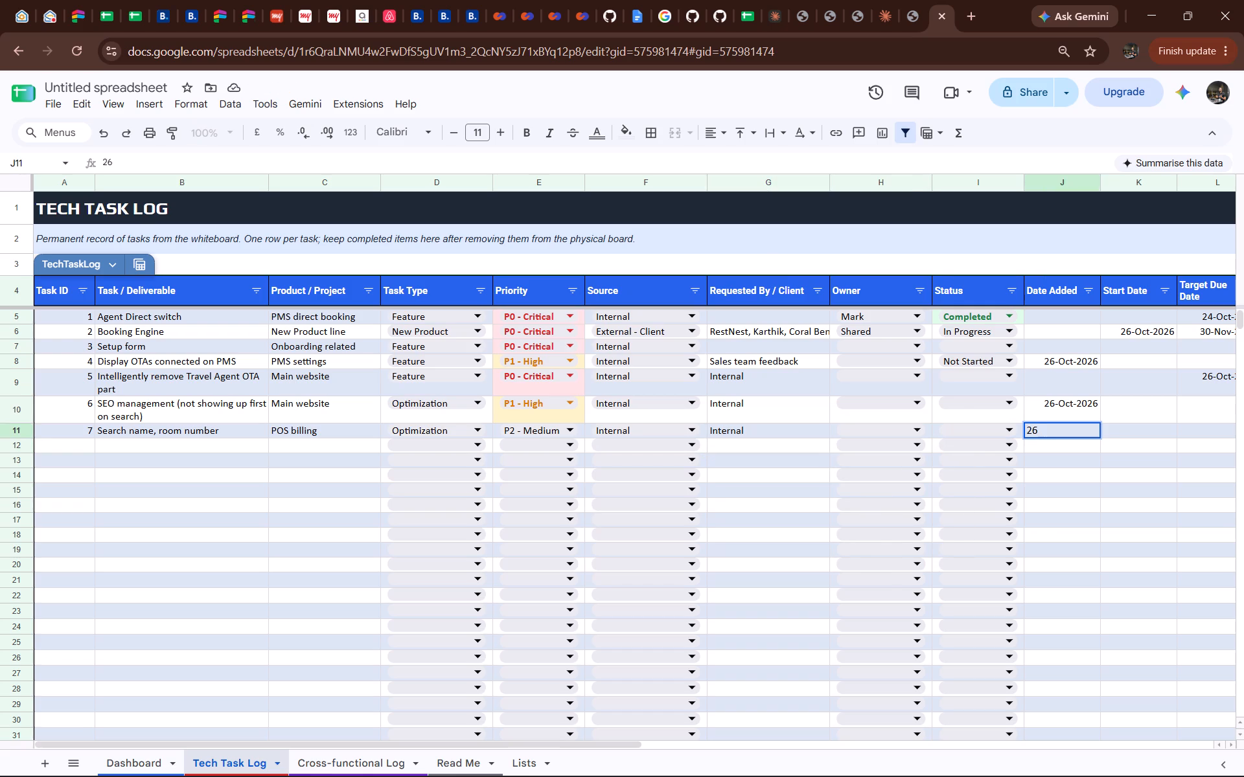
pyautogui.hotkey('shift', 'o')
pyautogui.press('BackSpace')
pyautogui.press('*')
pyautogui.press('BackSpace')
pyautogui.write('-Oc')
pyautogui.press('BackSpace')
pyautogui.press('BackSpace')
pyautogui.press('BackSpace')
pyautogui.press('BackSpace')
pyautogui.press('BackSpace')
pyautogui.write('26')
pyautogui.write('/10/26')
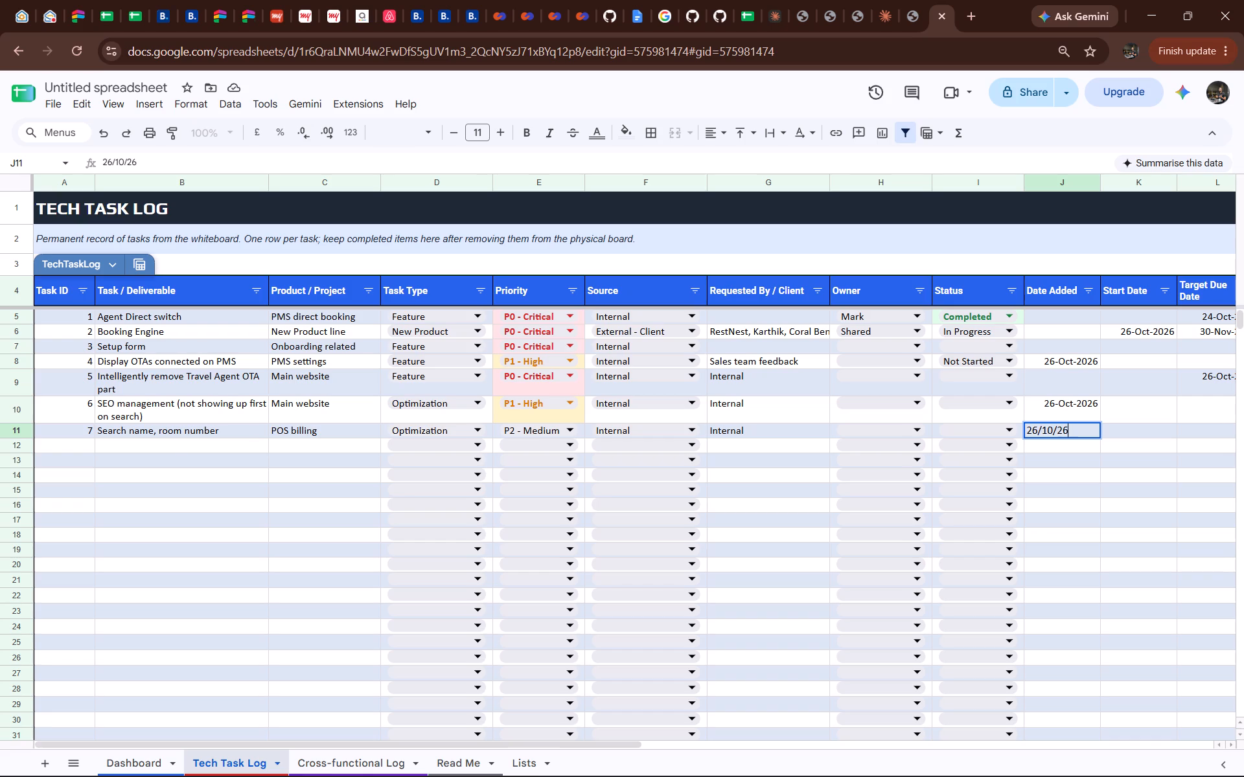
pyautogui.press('Return')
# Extend task 7's Task / Deliverable text to read "Search name, room number, etc. wherever drop down is there".
pyautogui.press('Left')
pyautogui.press('Left')
pyautogui.press('Left')
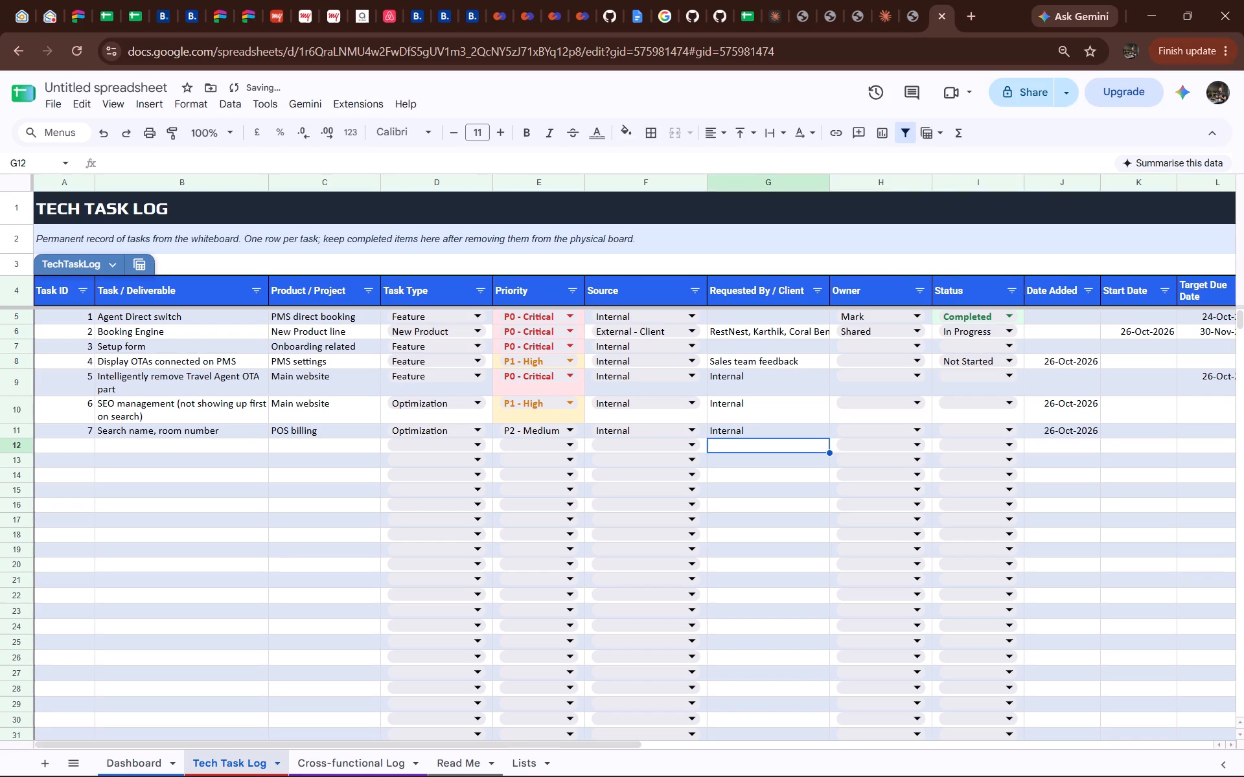
pyautogui.press('Left')
pyautogui.press('Left')
pyautogui.press('Left')
pyautogui.press('Left')
pyautogui.press('Left')
pyautogui.press('Left')
pyautogui.press('Right')
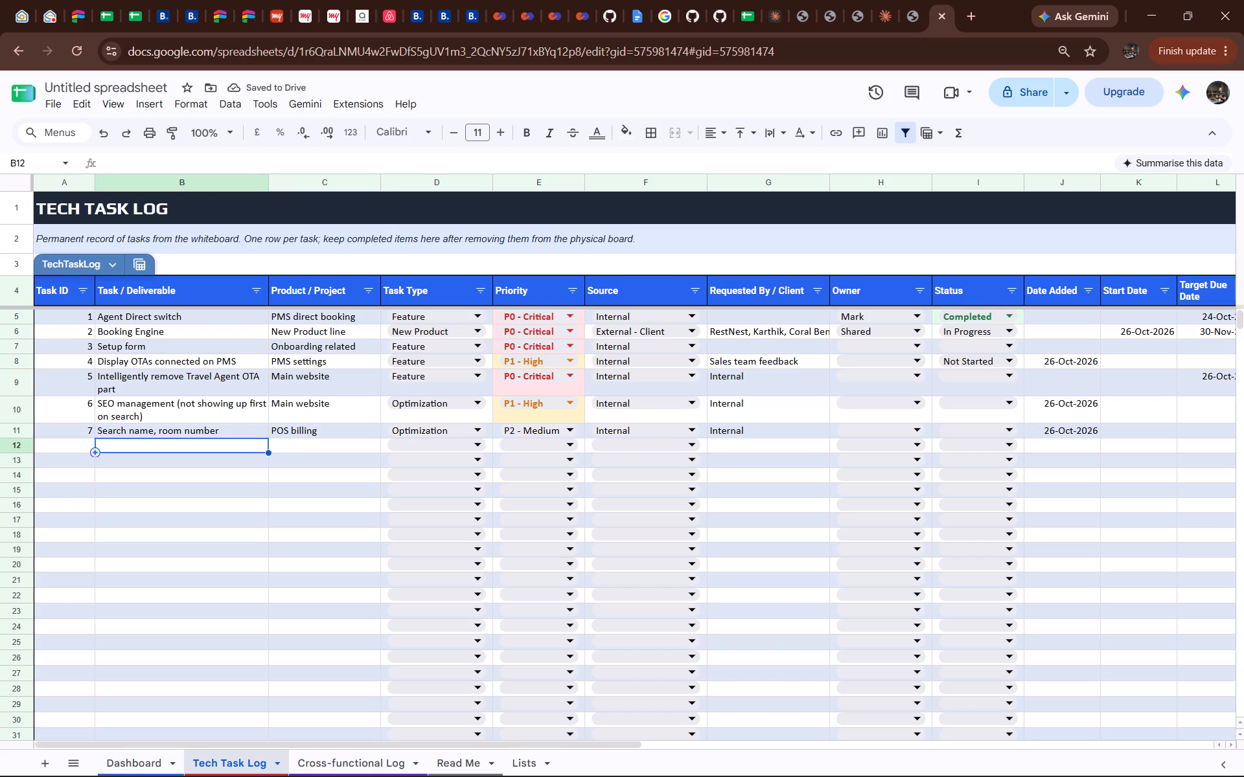
pyautogui.press('Left')
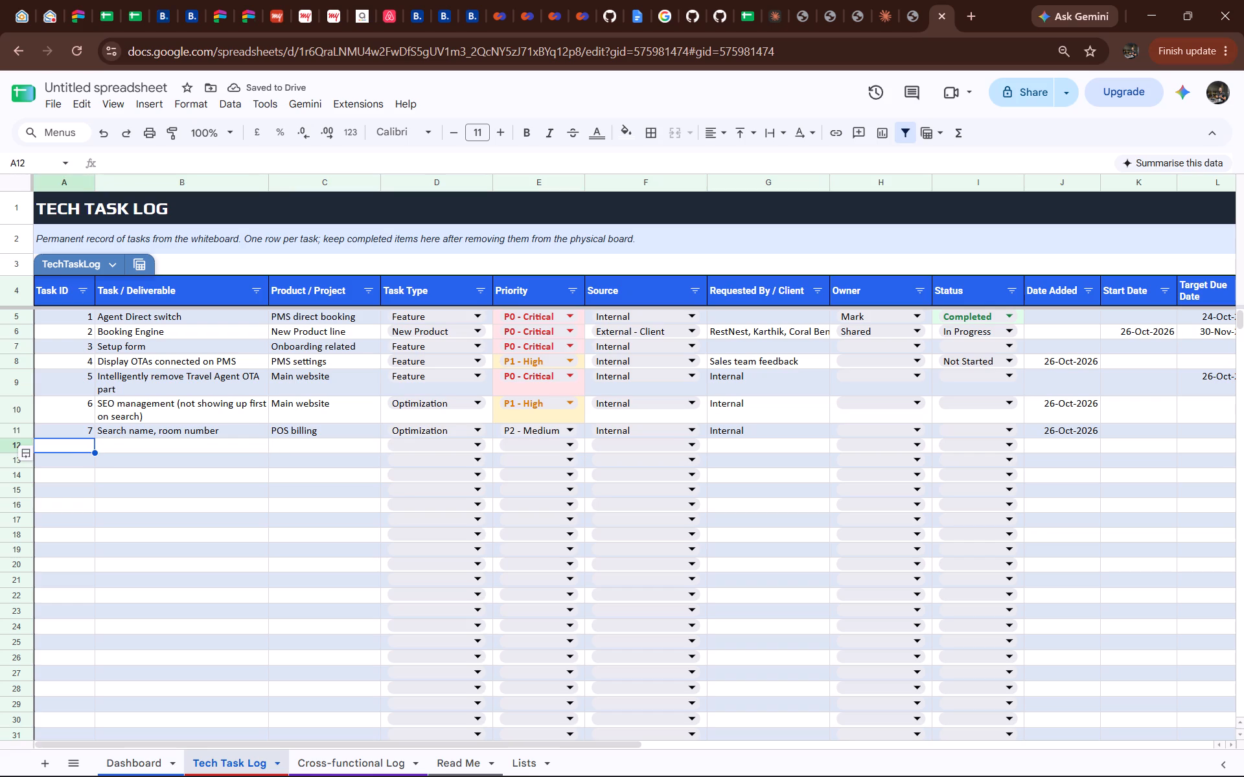
pyautogui.press('Up')
pyautogui.press('Right')
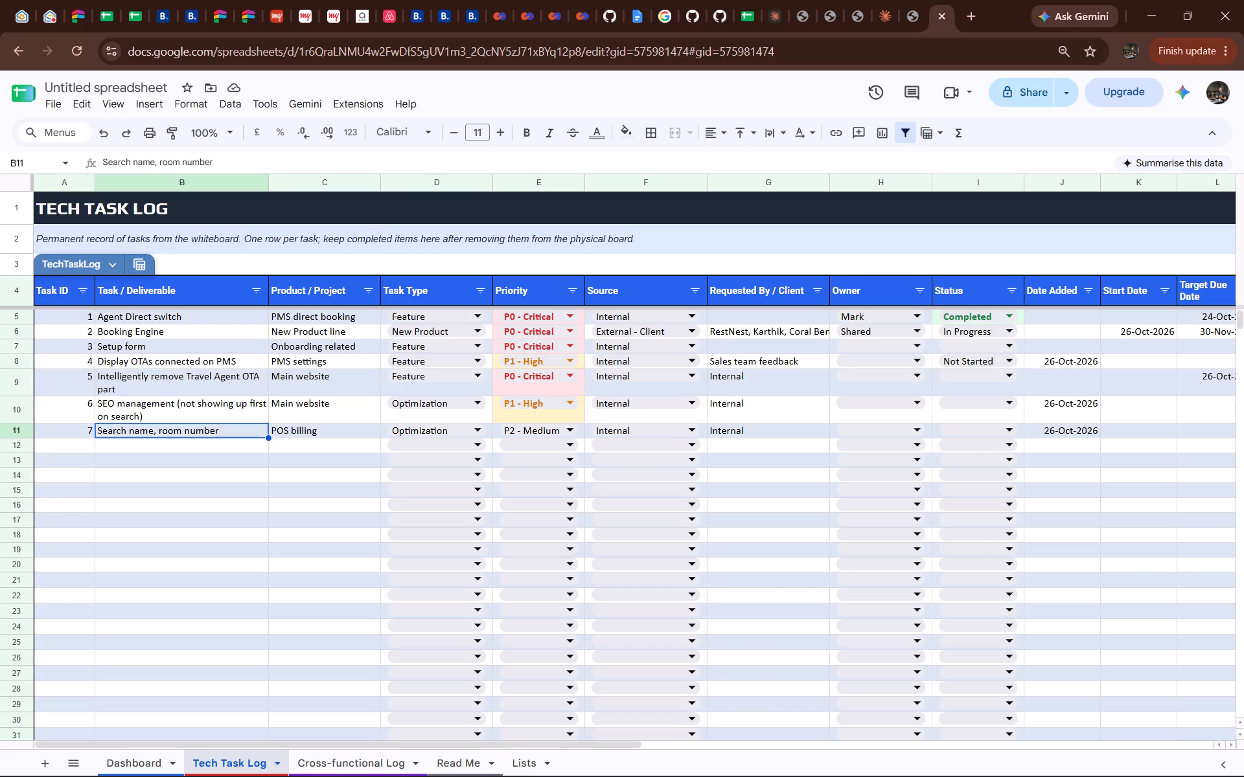
pyautogui.press('Return')
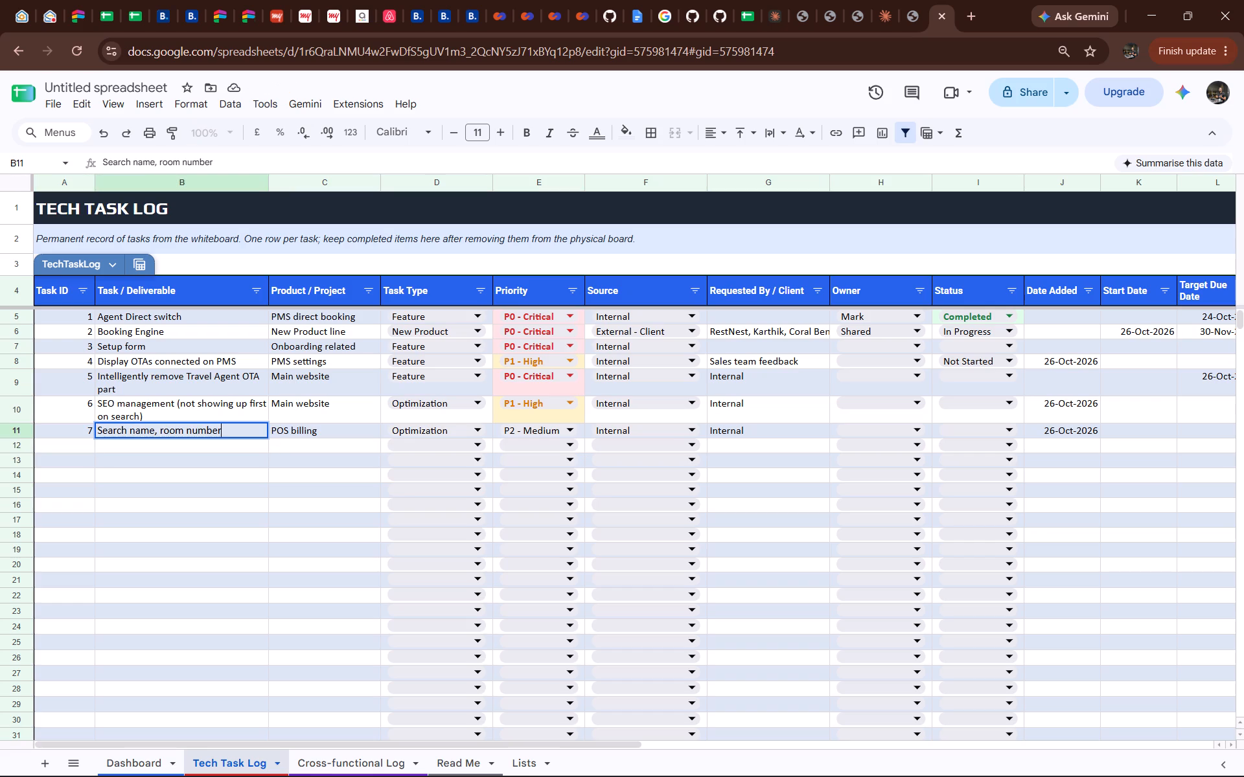
pyautogui.press('space')
pyautogui.press('BackSpace')
pyautogui.write(', ectg')
pyautogui.press('BackSpace')
pyautogui.press('BackSpace')
pyautogui.press('BackSpace')
pyautogui.write('tc')
pyautogui.write('. where d')
pyautogui.press('BackSpace')
pyautogui.press('BackSpace')
pyautogui.write('ver dro')
pyautogui.press('space')
pyautogui.press('BackSpace')
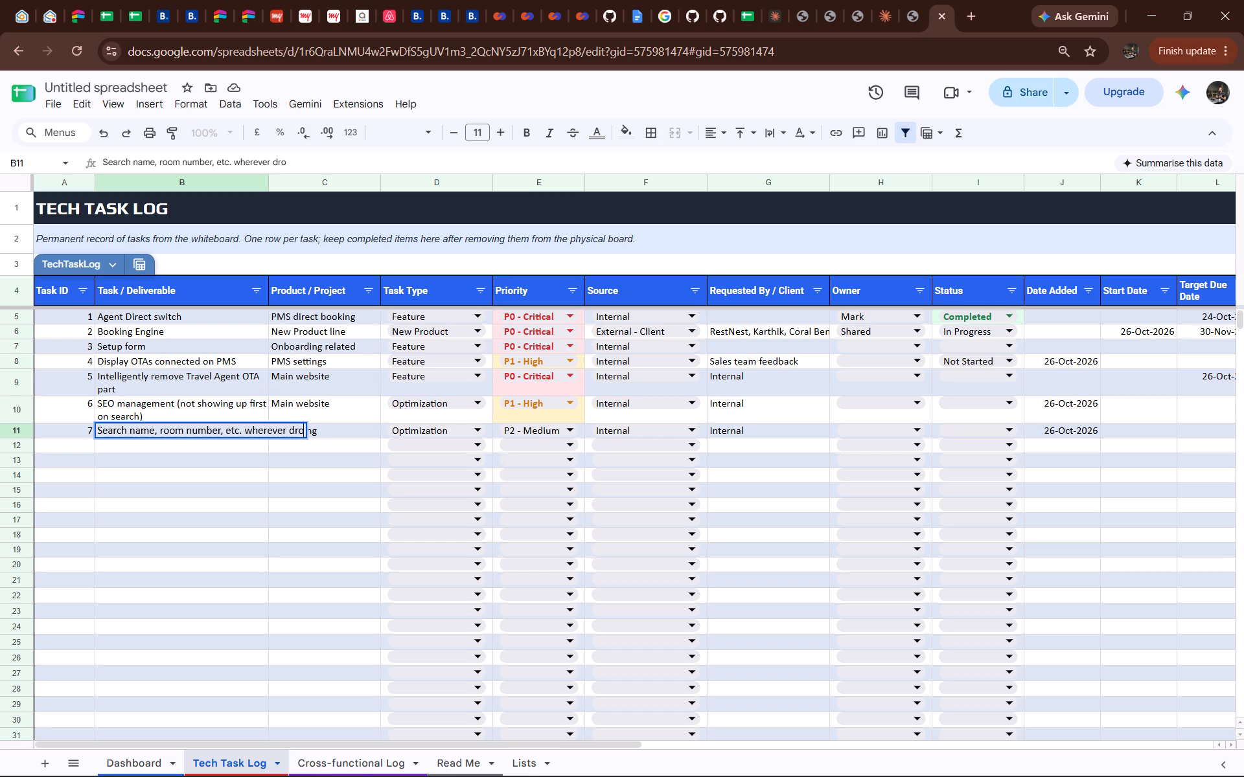
pyautogui.write('p u')
pyautogui.press('BackSpace')
pyautogui.write('diw')
pyautogui.press('BackSpace')
pyautogui.press('BackSpace')
pyautogui.write('own is there')
pyautogui.press('Return')
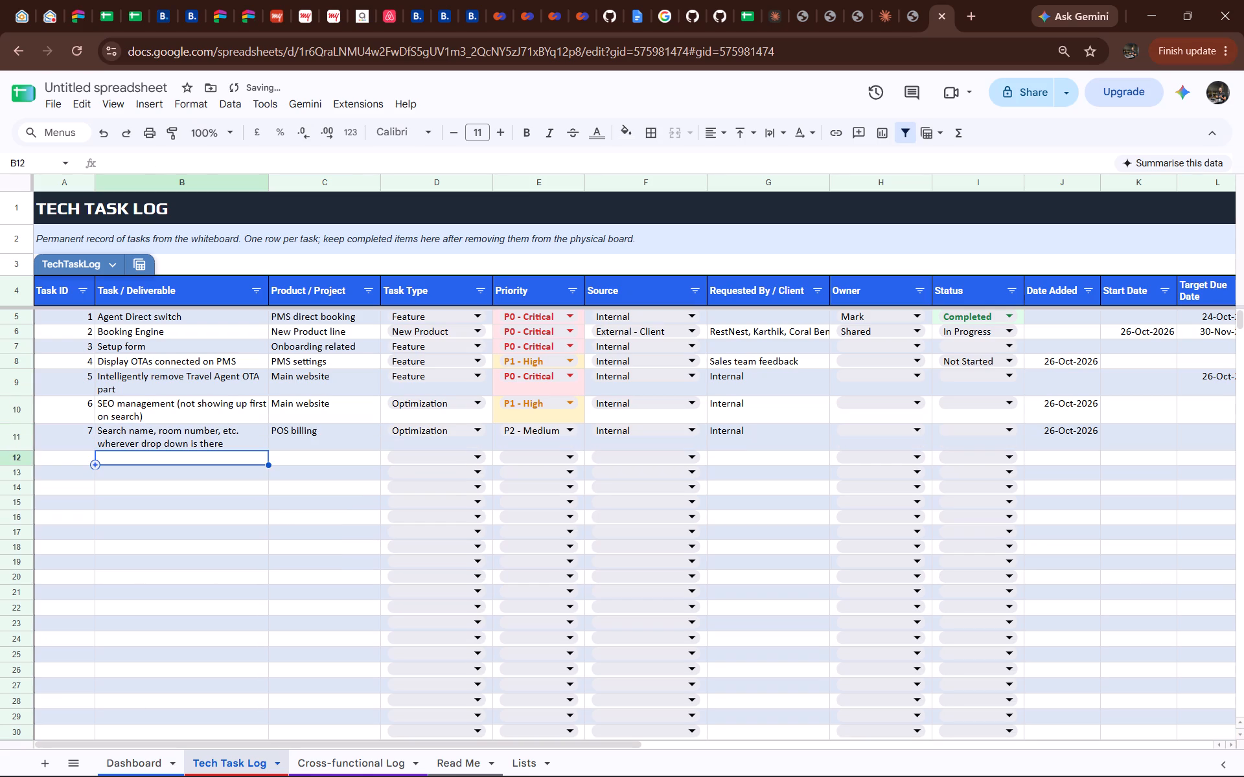
# Select the empty Task ID cell in row 12, below task 7, for the next task entry.
pyautogui.press('Up')
pyautogui.press('Left')
pyautogui.press('Down')
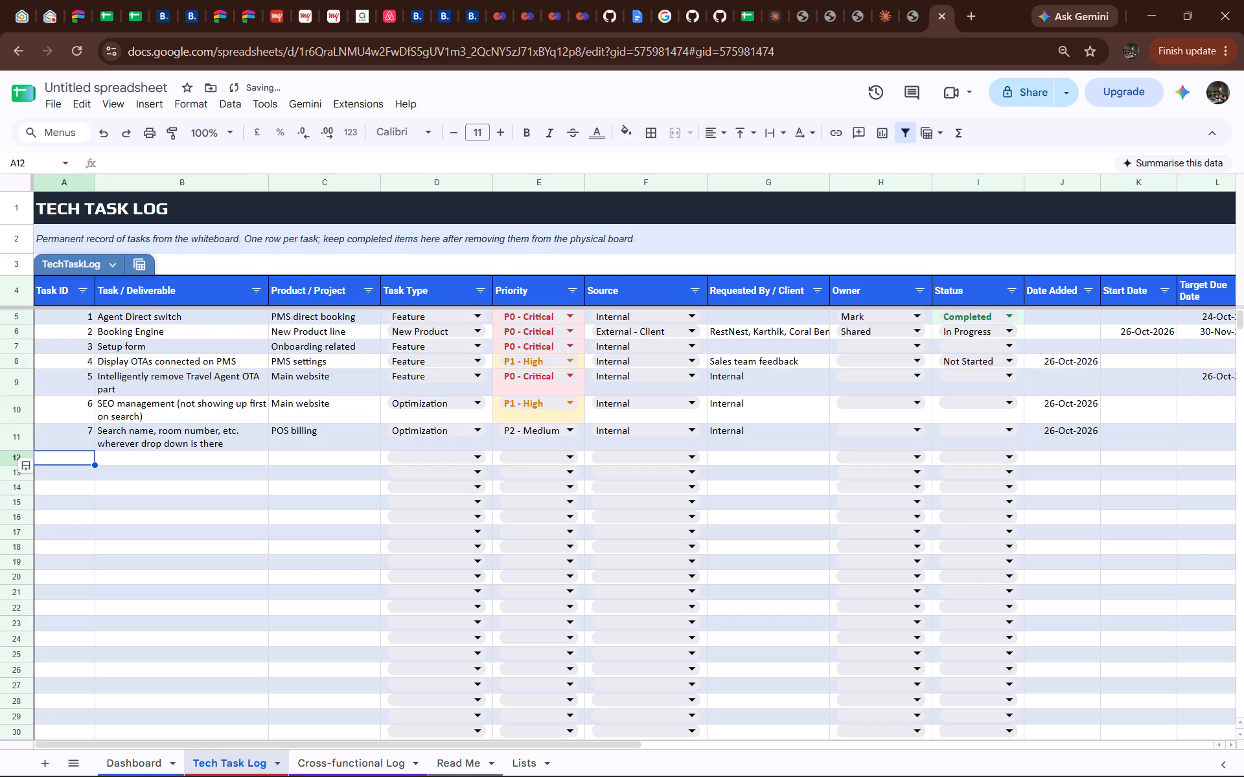
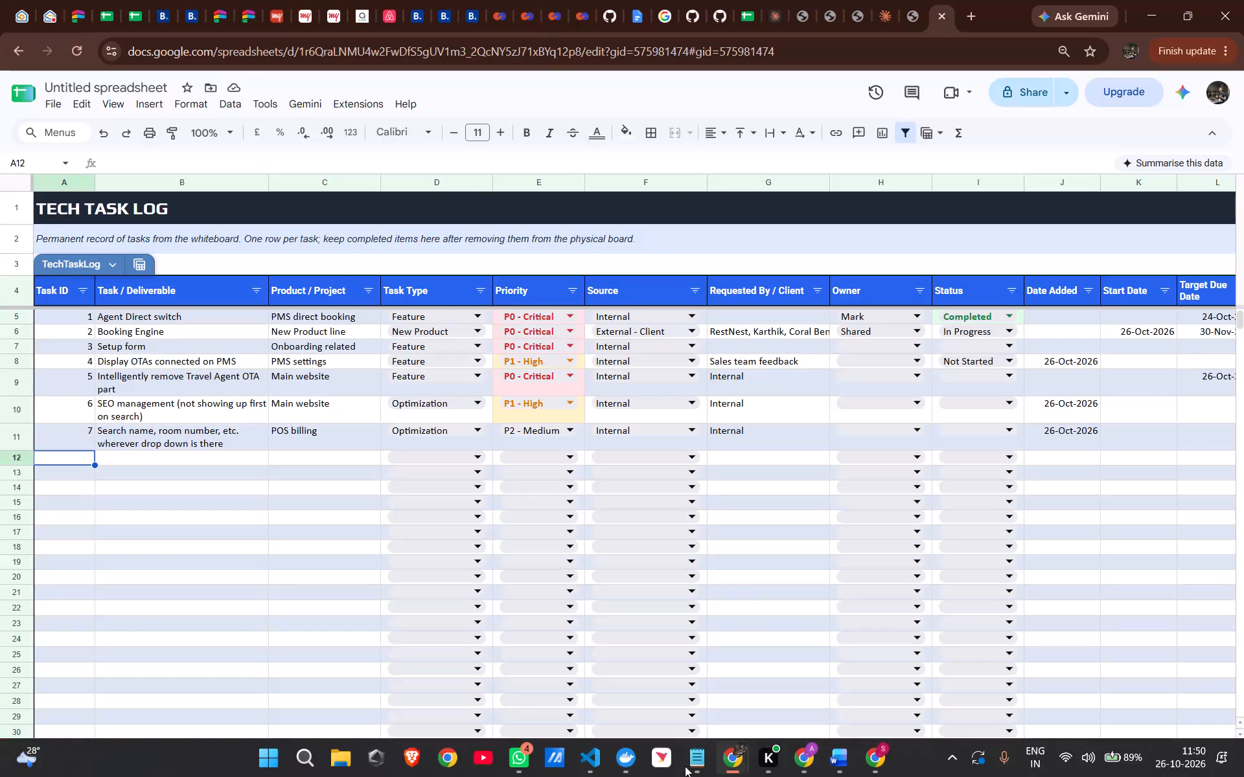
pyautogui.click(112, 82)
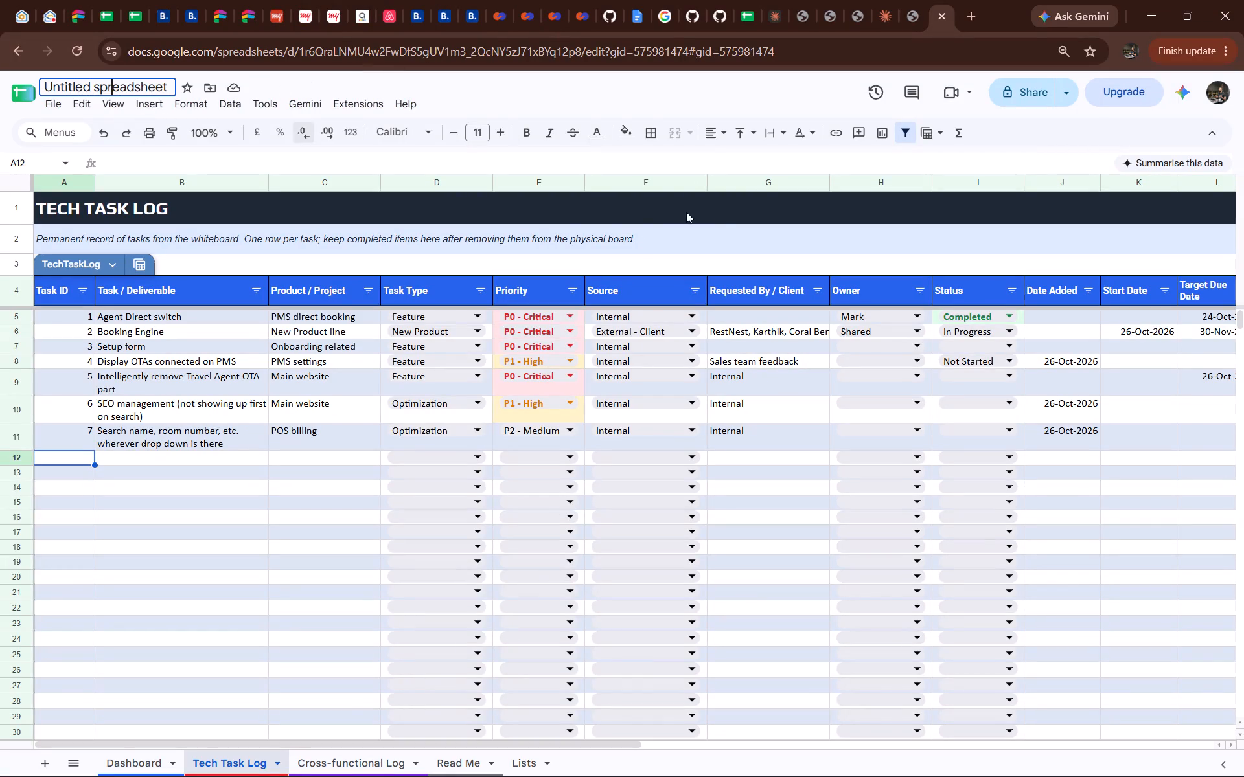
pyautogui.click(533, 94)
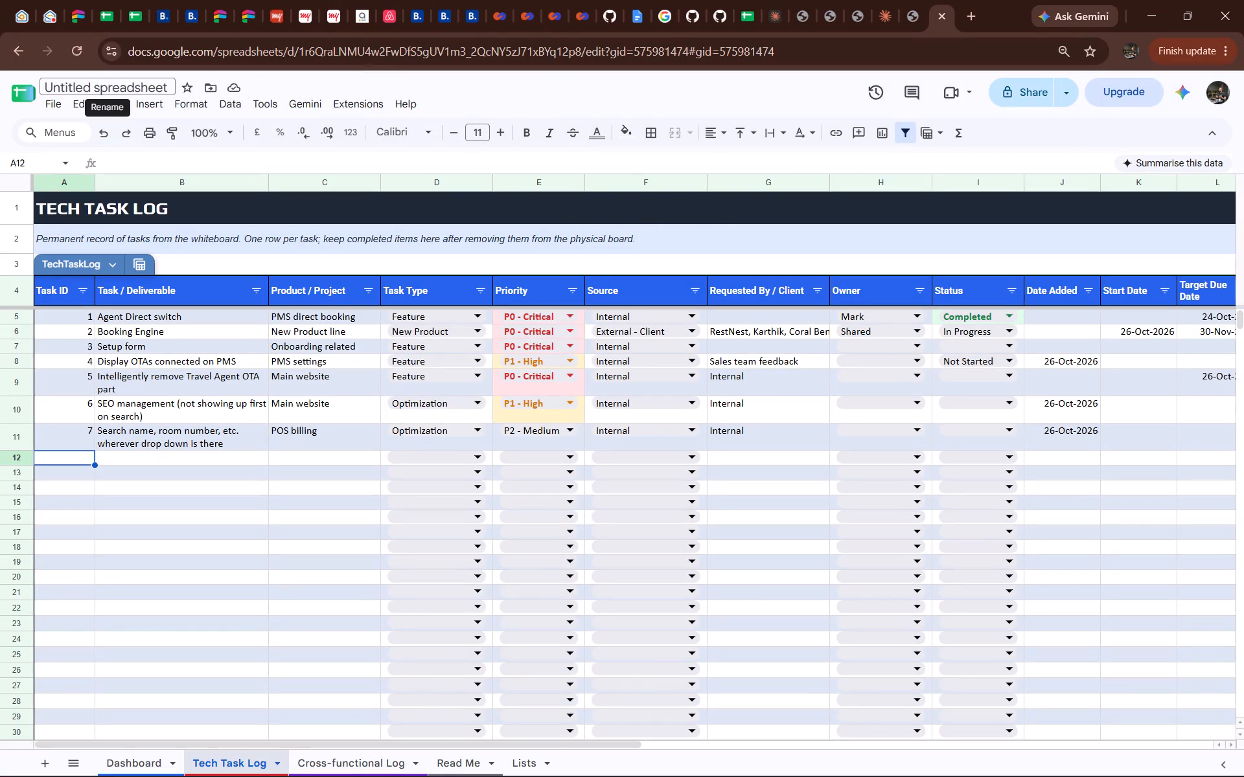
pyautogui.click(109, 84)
# Review the Dashboard sheet and the Tech Task Log's columns through to Notes / Blocker, ending on the Dashboard.
pyautogui.click(128, 759)
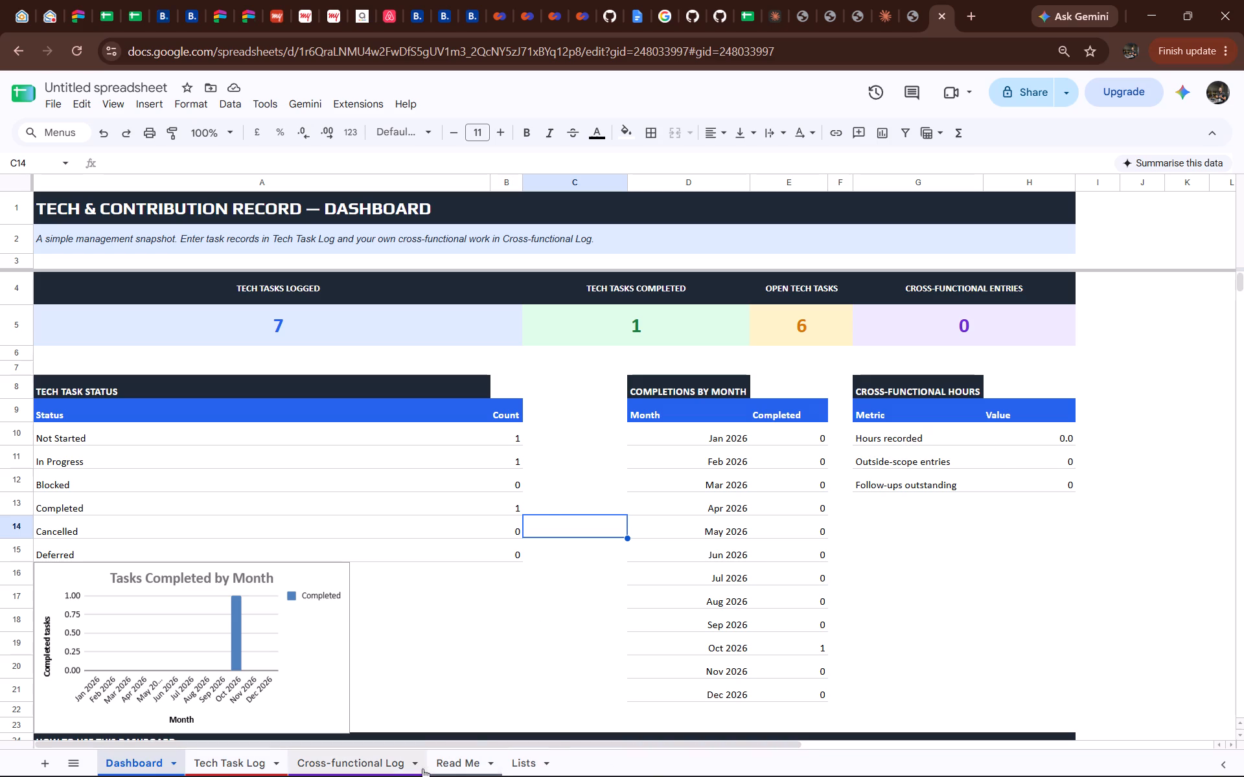
pyautogui.click(253, 754)
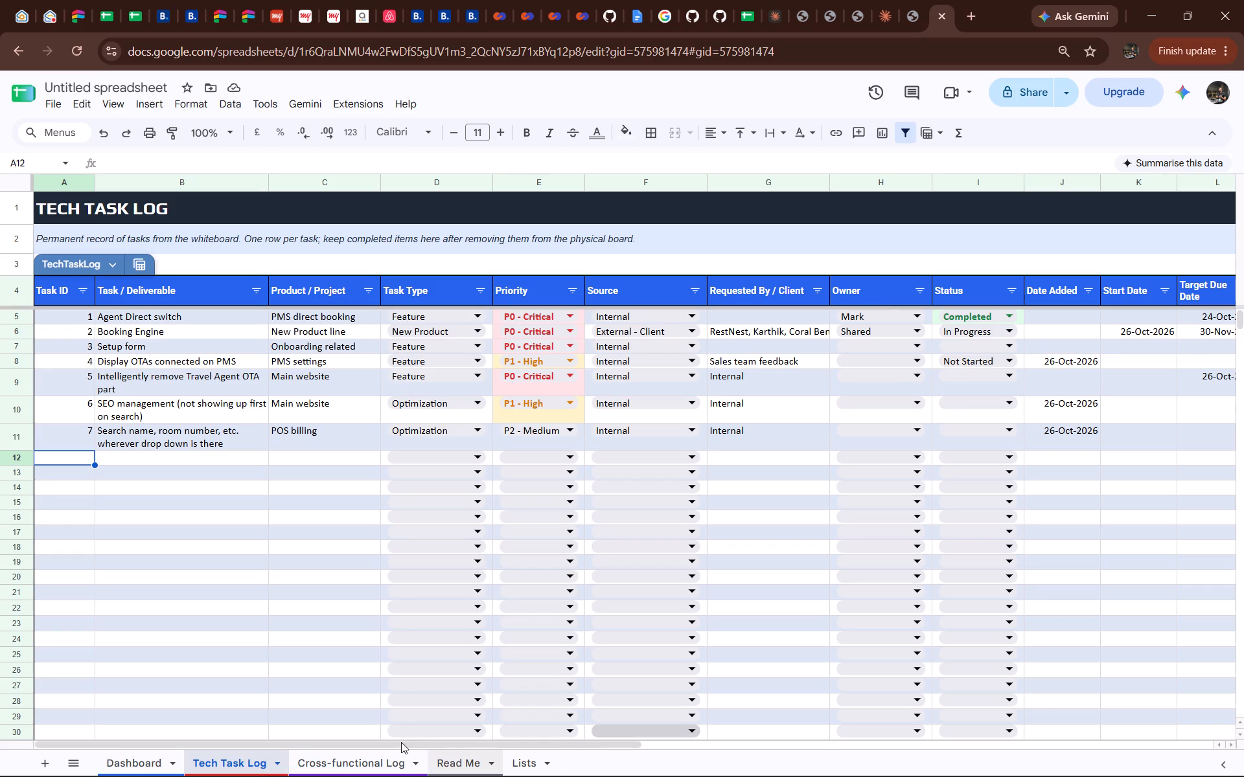
pyautogui.moveTo(410, 741); pyautogui.dragTo(776, 724)
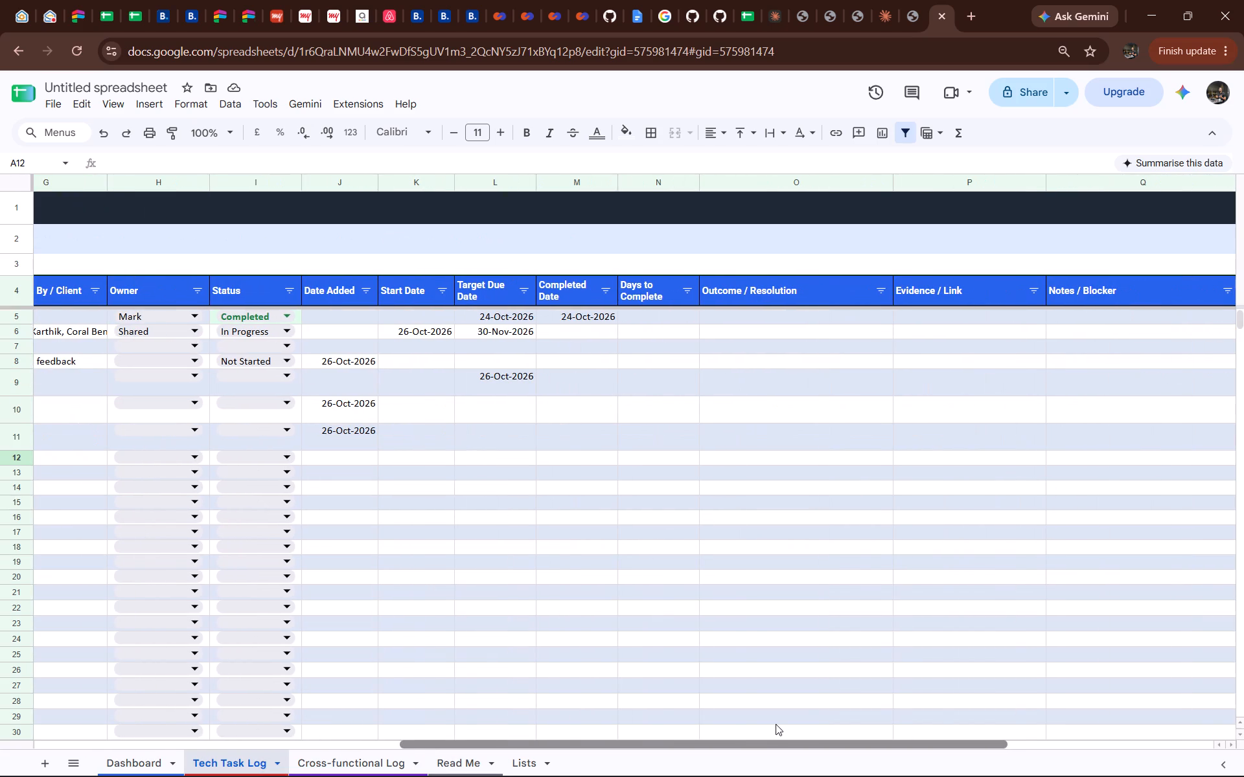
pyautogui.moveTo(776, 724); pyautogui.dragTo(777, 724)
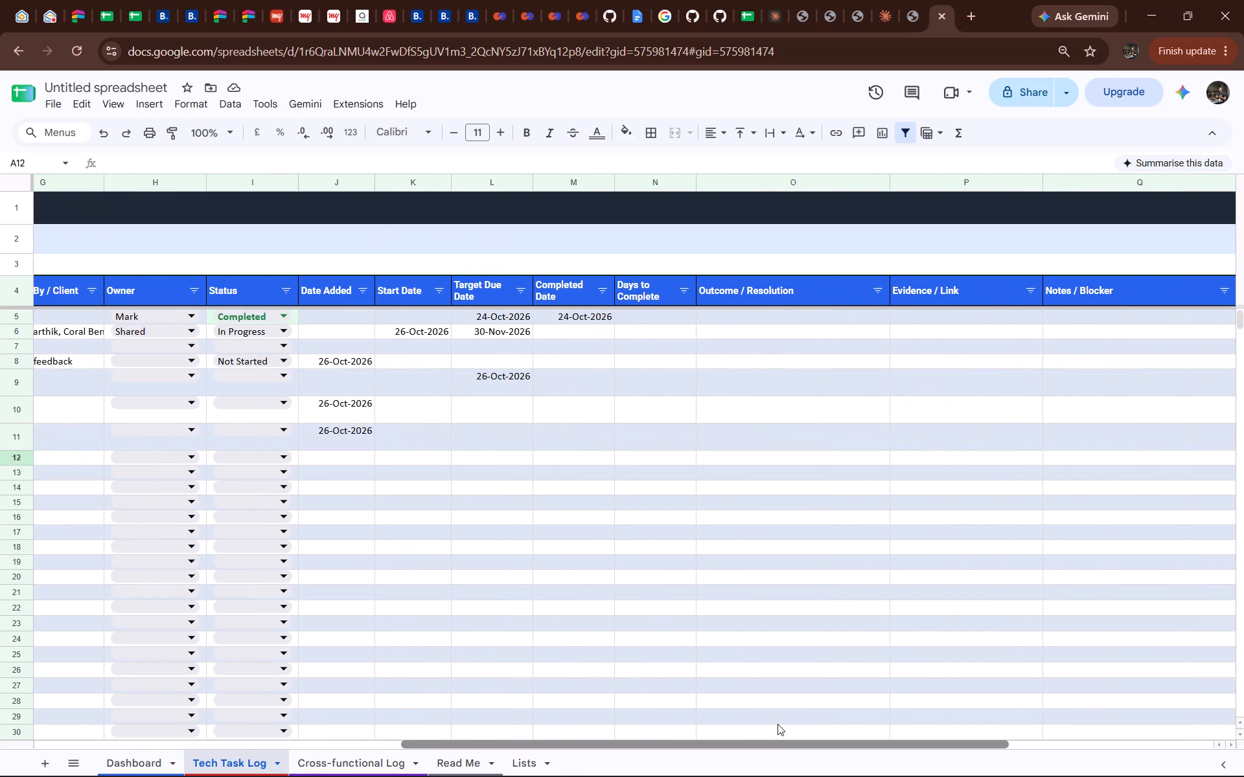
pyautogui.moveTo(777, 724); pyautogui.dragTo(549, 721)
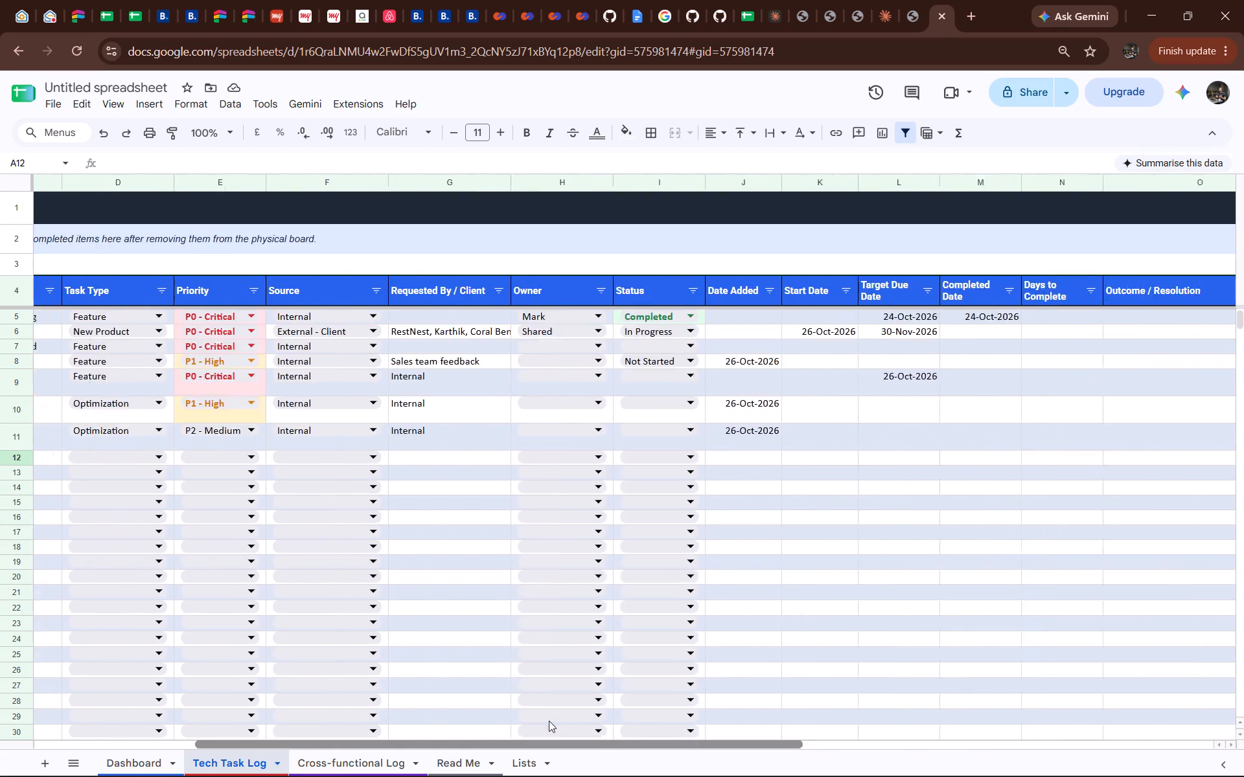
pyautogui.moveTo(549, 721); pyautogui.dragTo(408, 706)
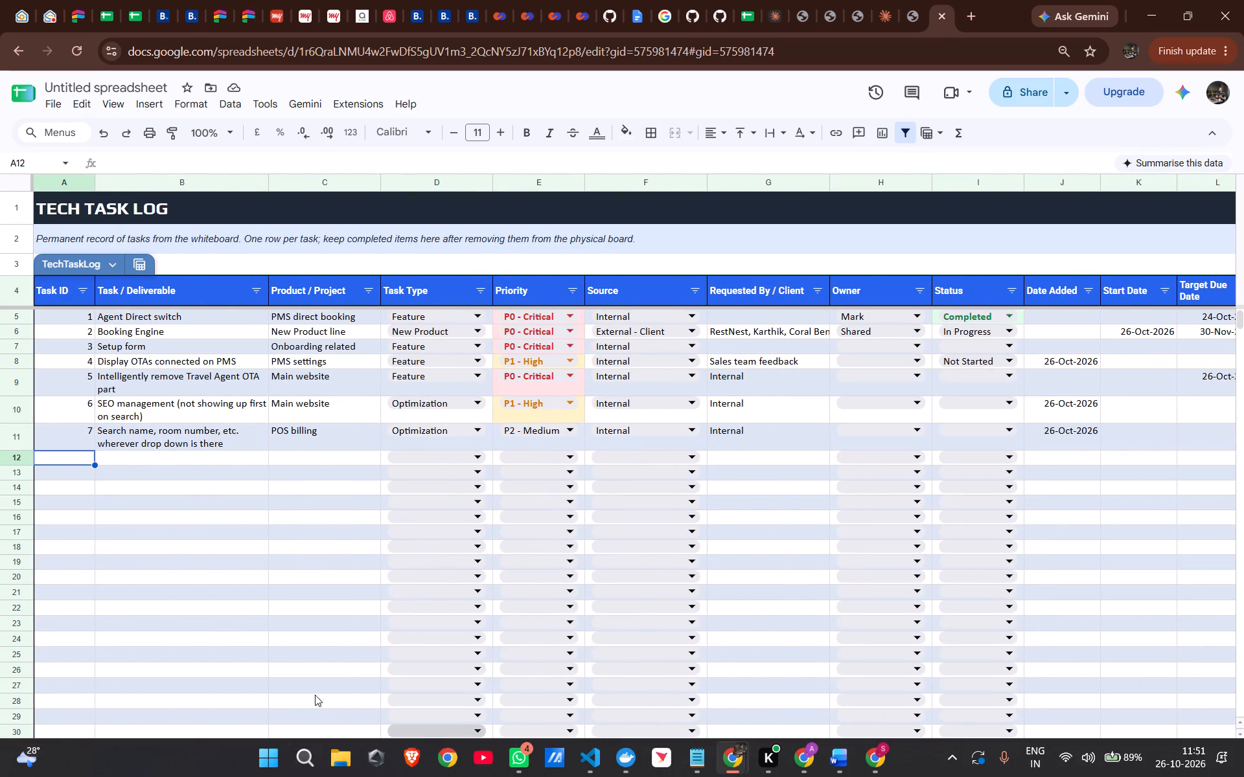
pyautogui.click(123, 758)
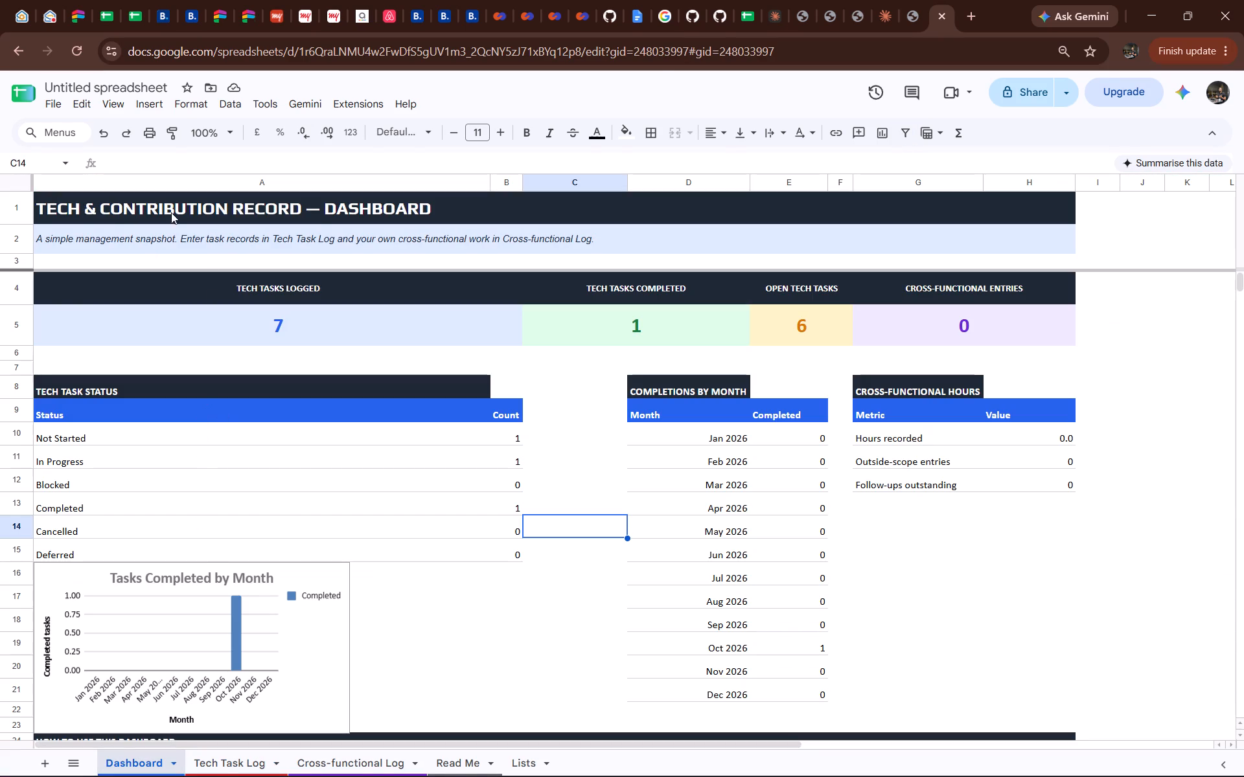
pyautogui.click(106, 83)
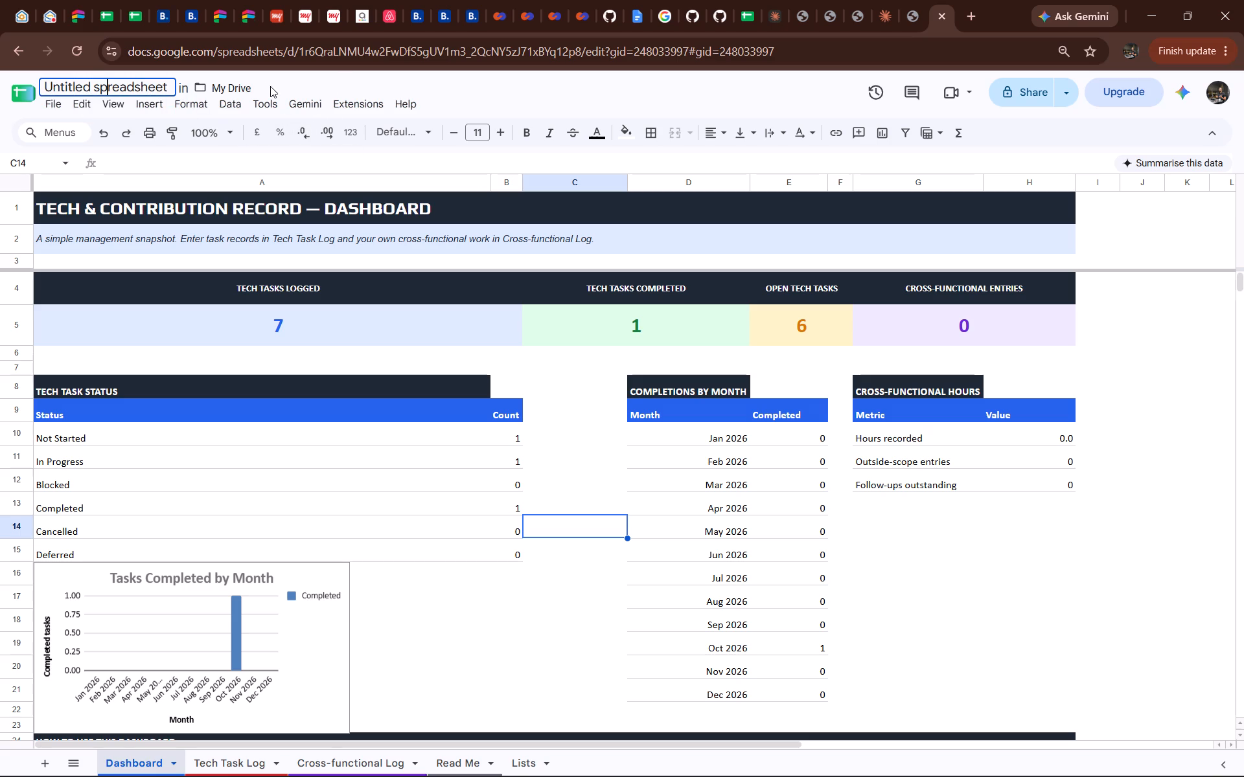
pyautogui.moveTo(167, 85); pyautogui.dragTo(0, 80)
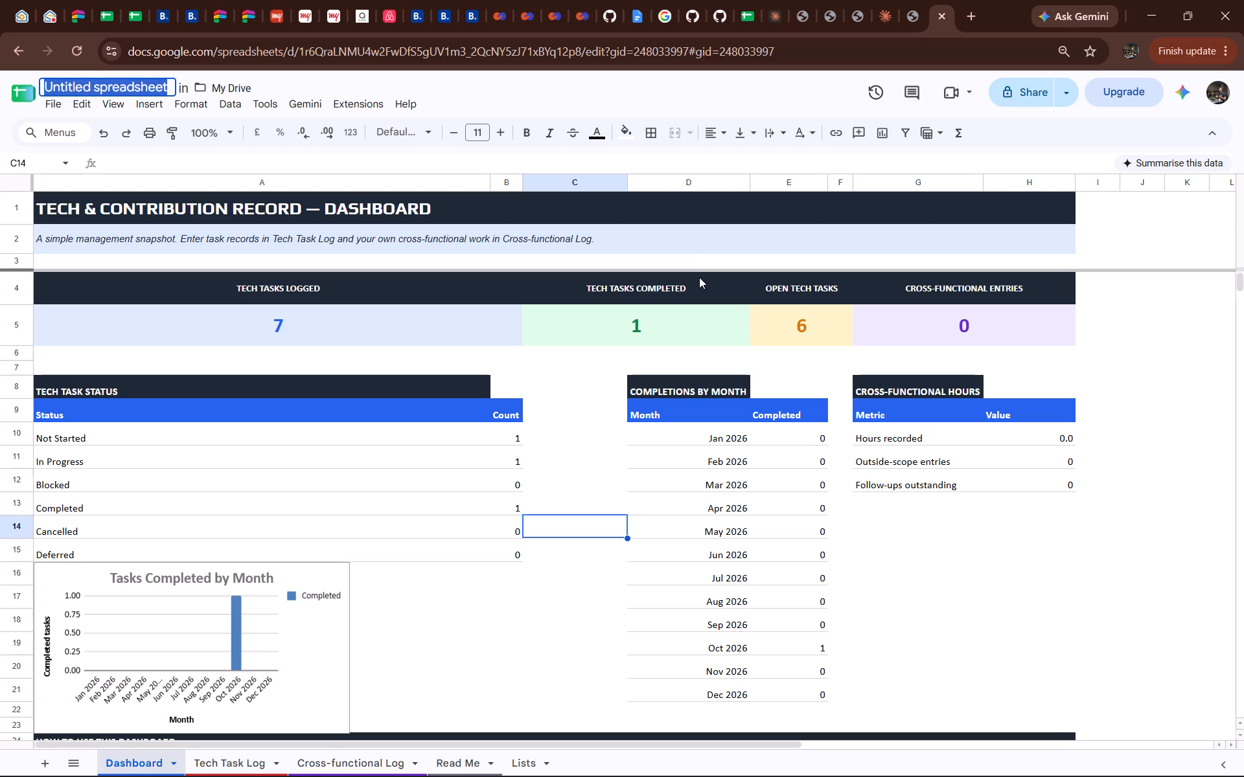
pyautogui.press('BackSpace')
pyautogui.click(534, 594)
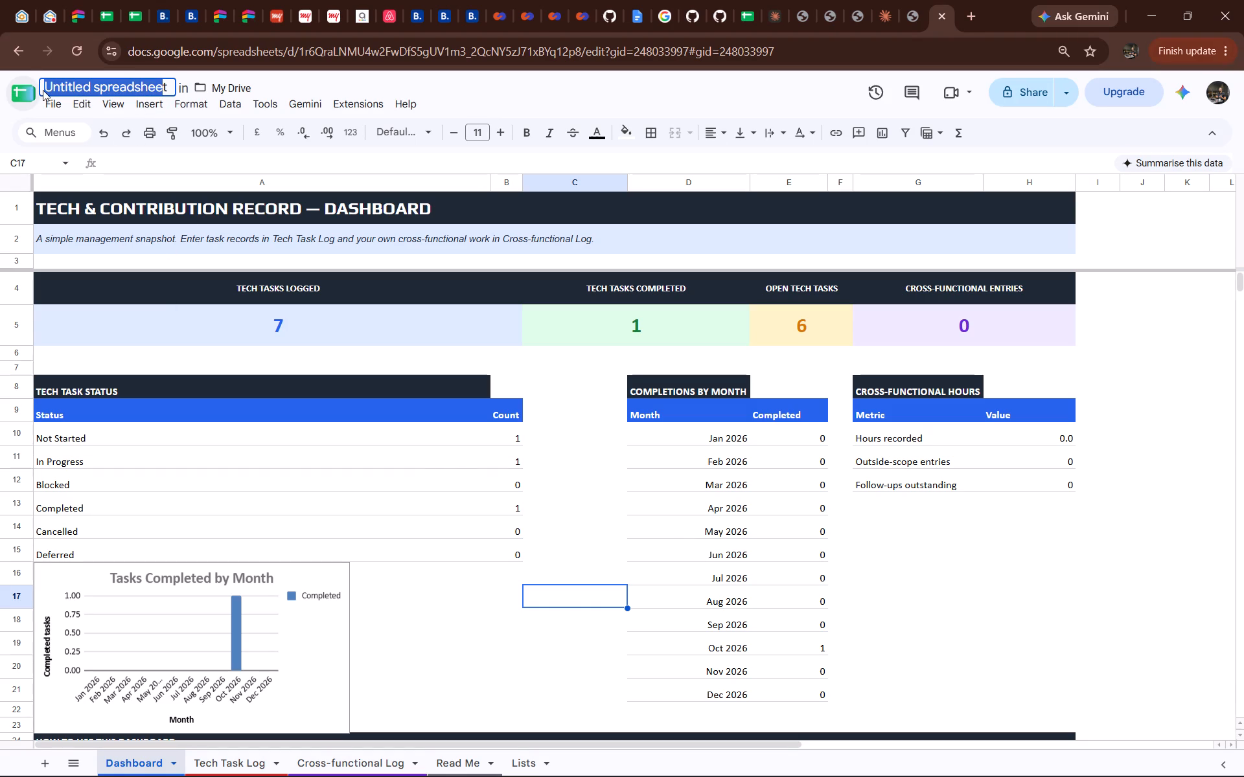
pyautogui.press('BackSpace')
pyautogui.press('Right')
pyautogui.press('BackSpace')
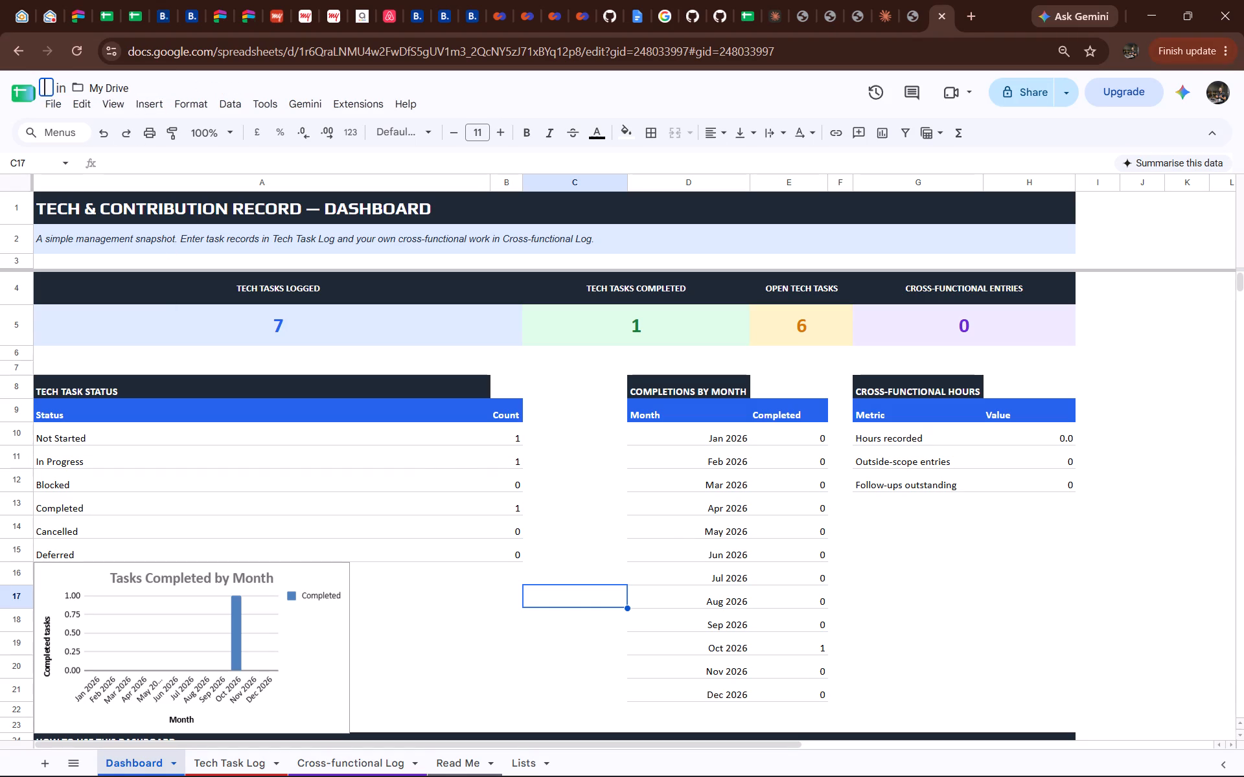
pyautogui.press('BackSpace')
pyautogui.press('BackSpace')
pyautogui.write('Work Tracker')
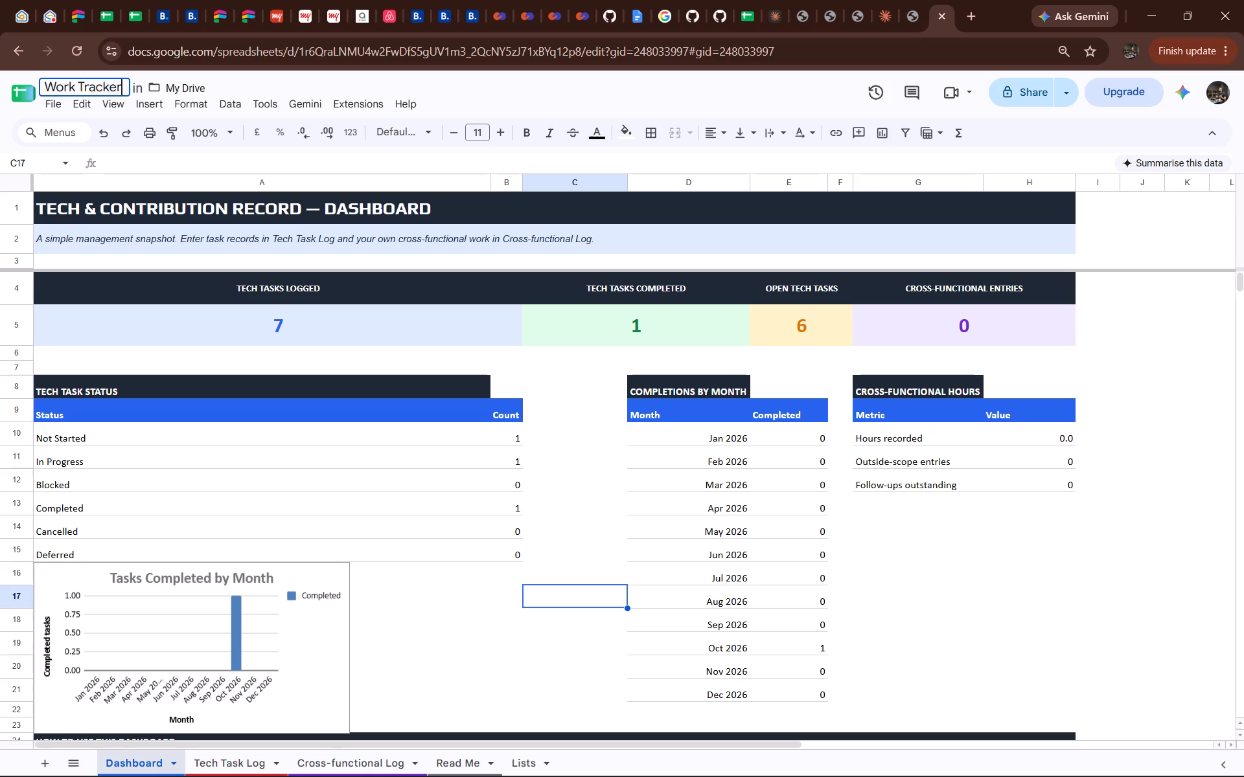
pyautogui.press('Return')
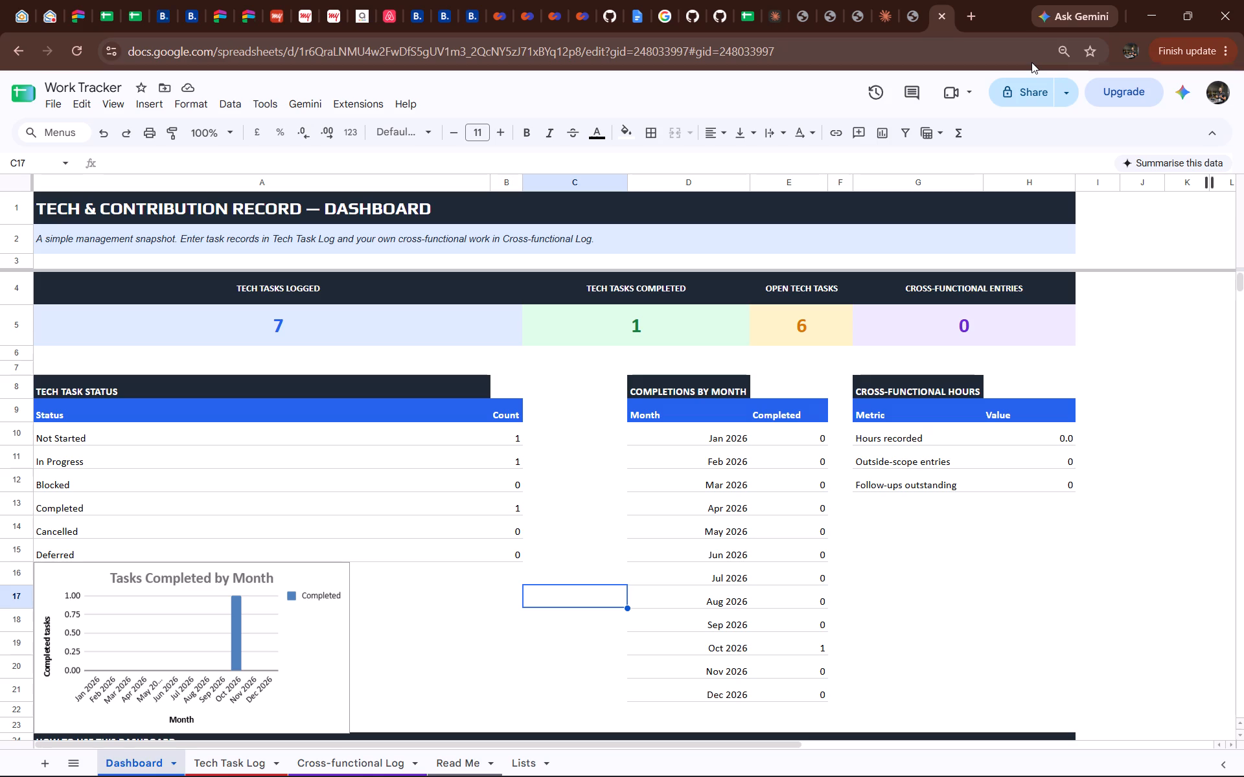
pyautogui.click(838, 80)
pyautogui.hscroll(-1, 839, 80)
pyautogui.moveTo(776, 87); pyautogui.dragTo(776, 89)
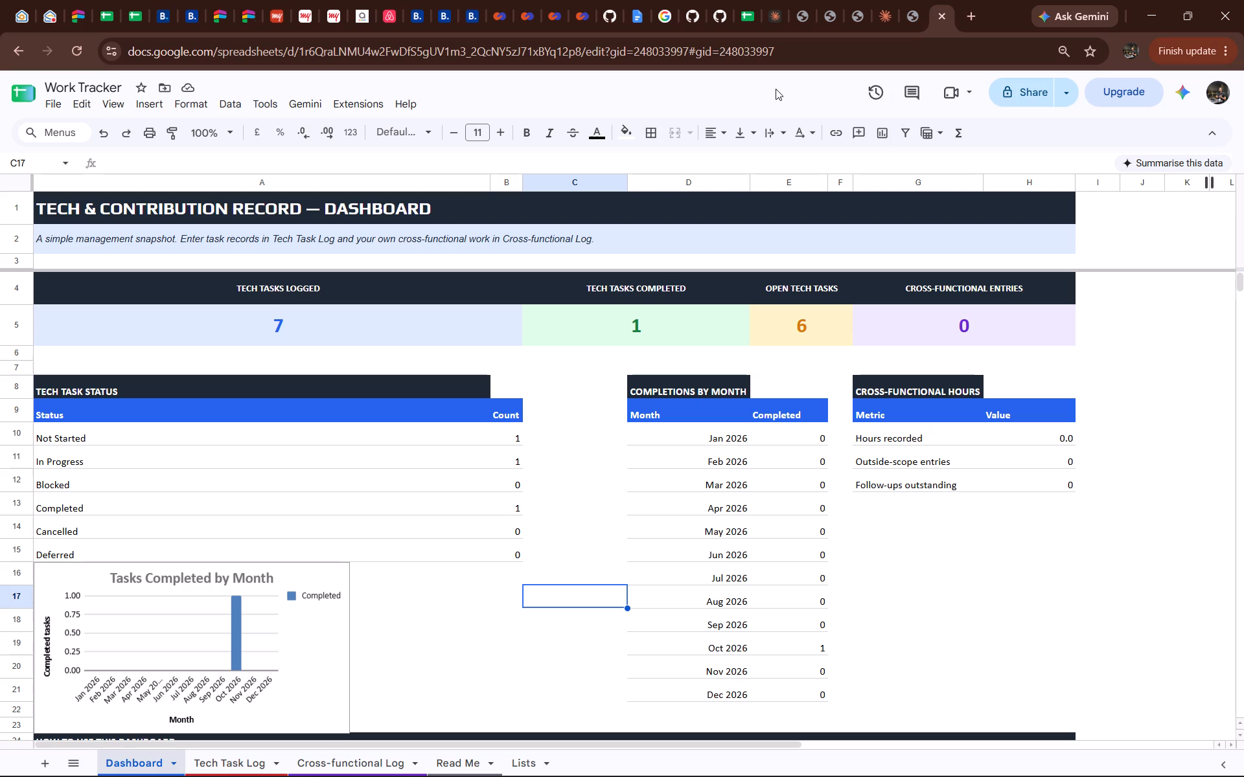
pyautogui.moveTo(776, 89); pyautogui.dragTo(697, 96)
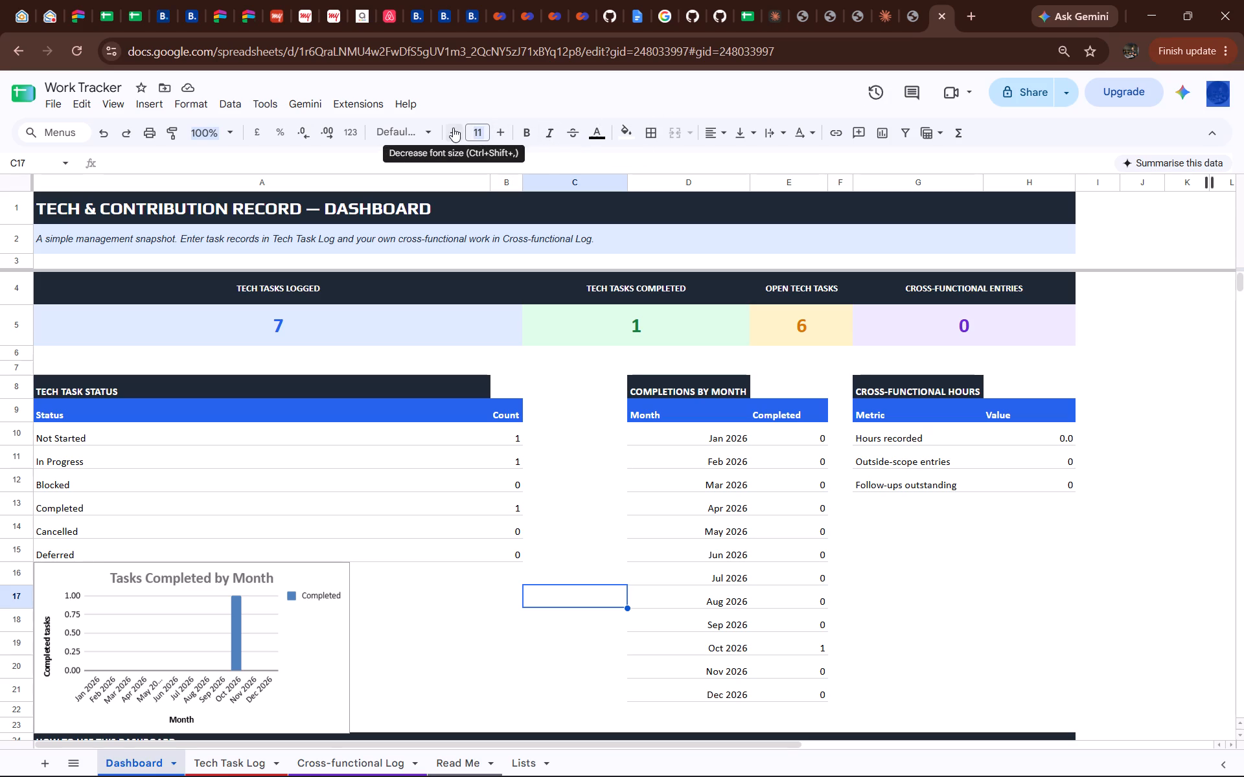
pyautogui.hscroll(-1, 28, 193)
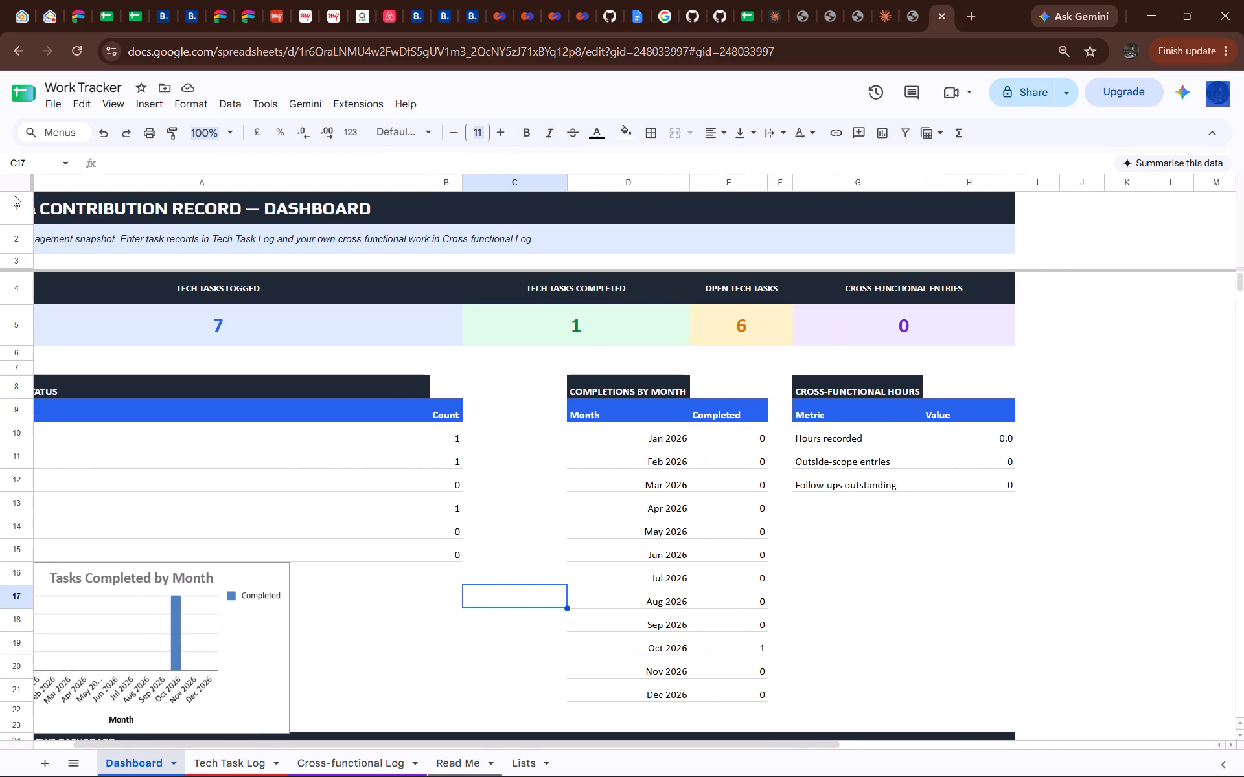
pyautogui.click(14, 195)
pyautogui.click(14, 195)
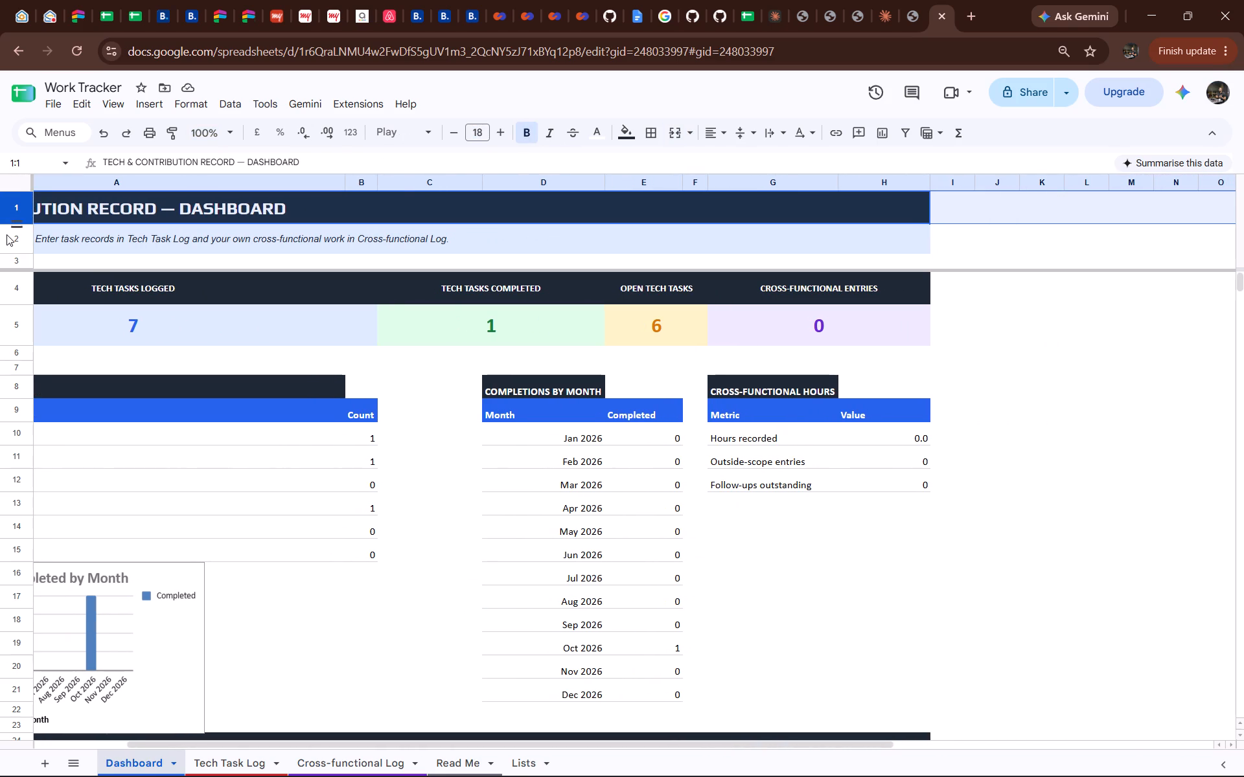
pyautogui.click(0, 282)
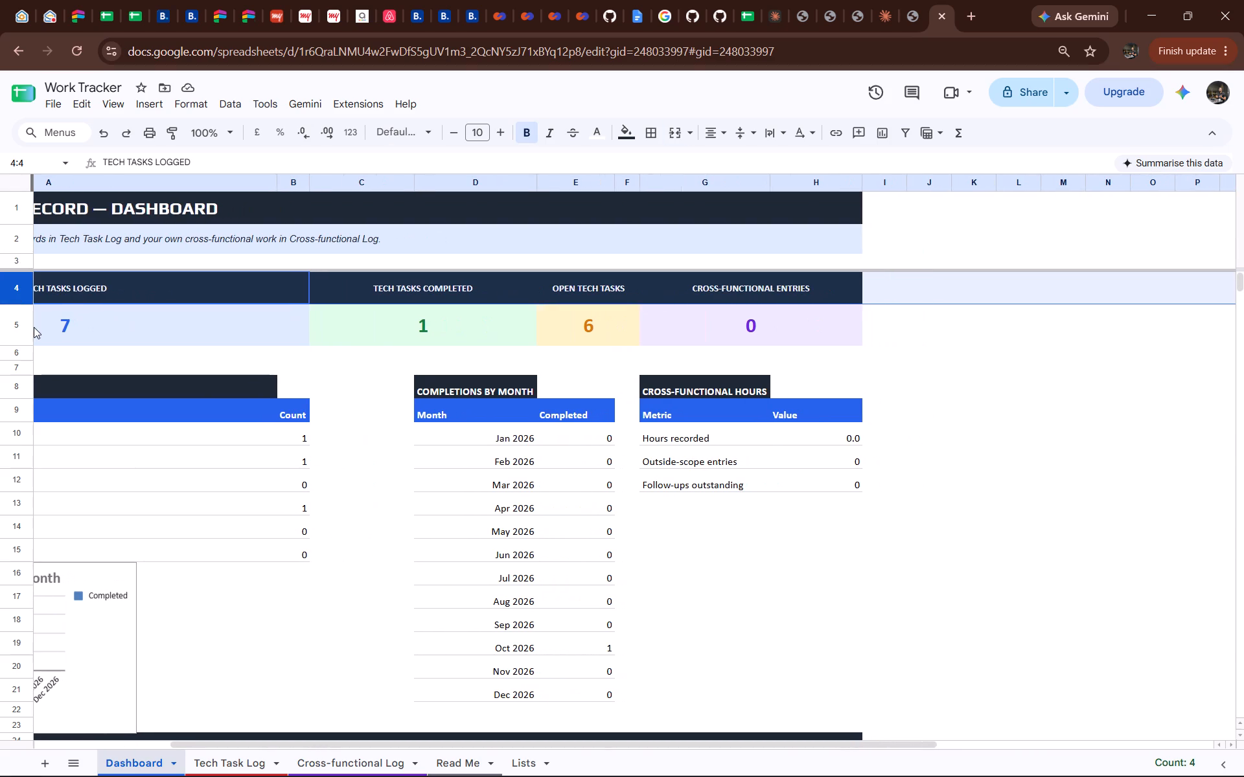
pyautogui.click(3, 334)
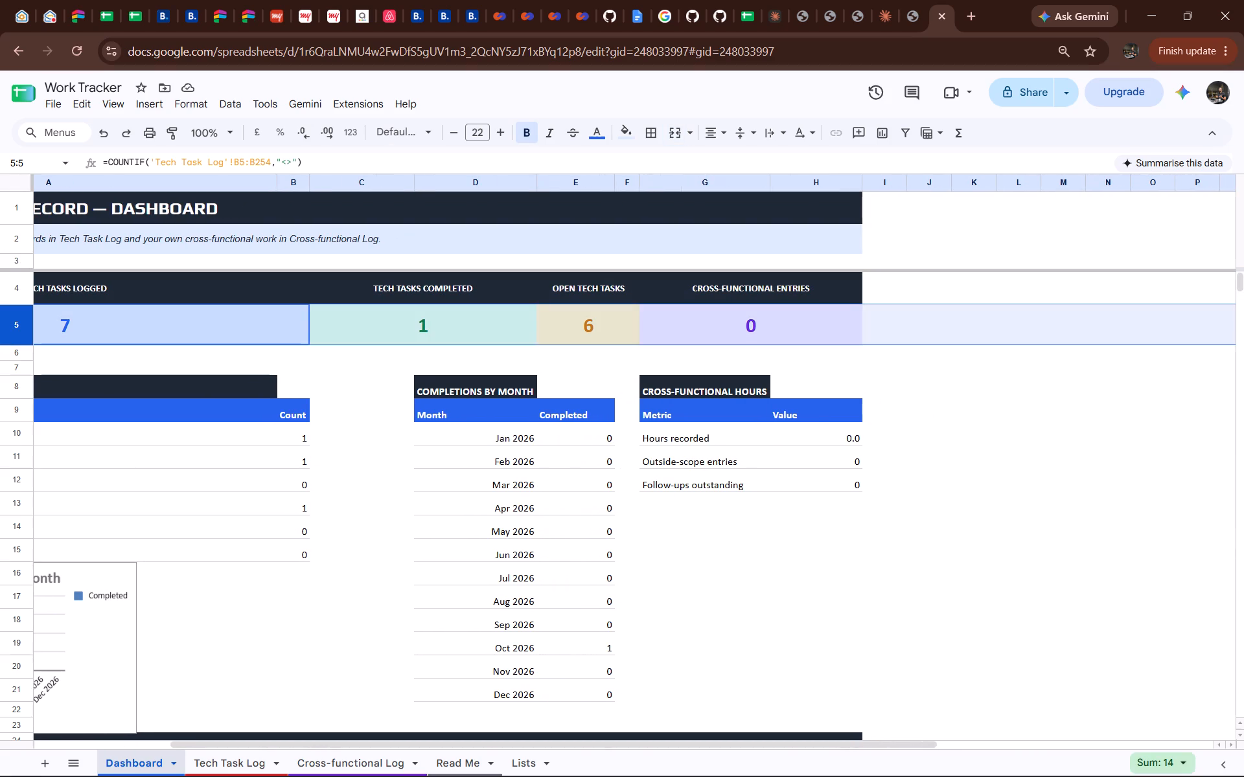
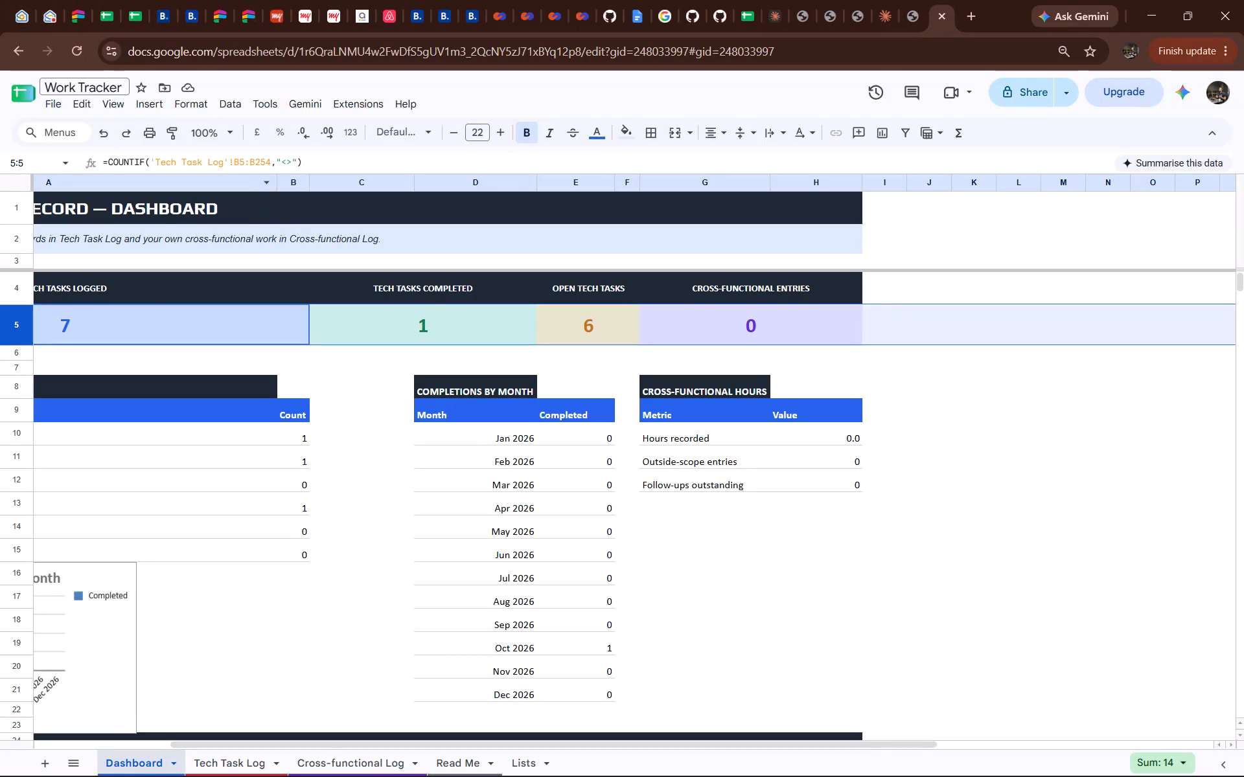
# Enter task ID 8 in the first empty row of the Tech Task Log sheet.
pyautogui.click(213, 759)
pyautogui.press('8')
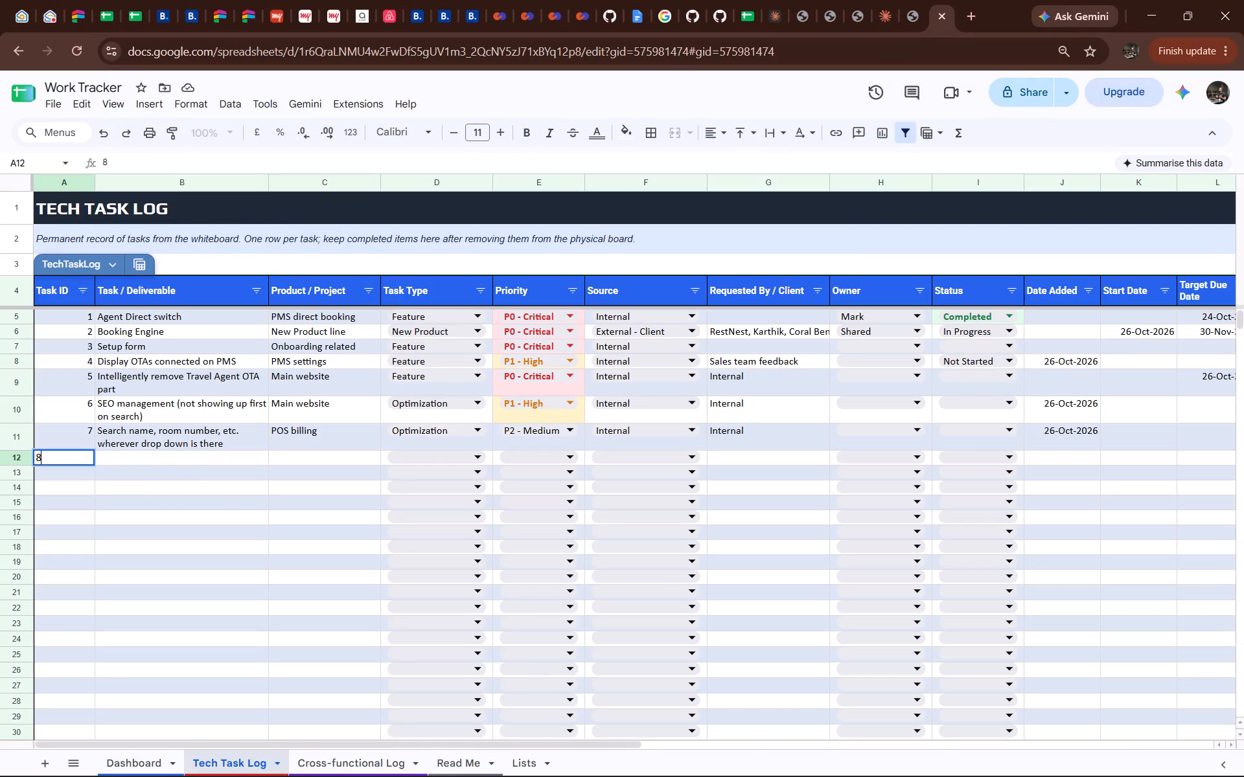
pyautogui.press('Right')
# Enter "Rack rate or a commission" as the Task / Deliverable for task 8.
pyautogui.write('Rakc')
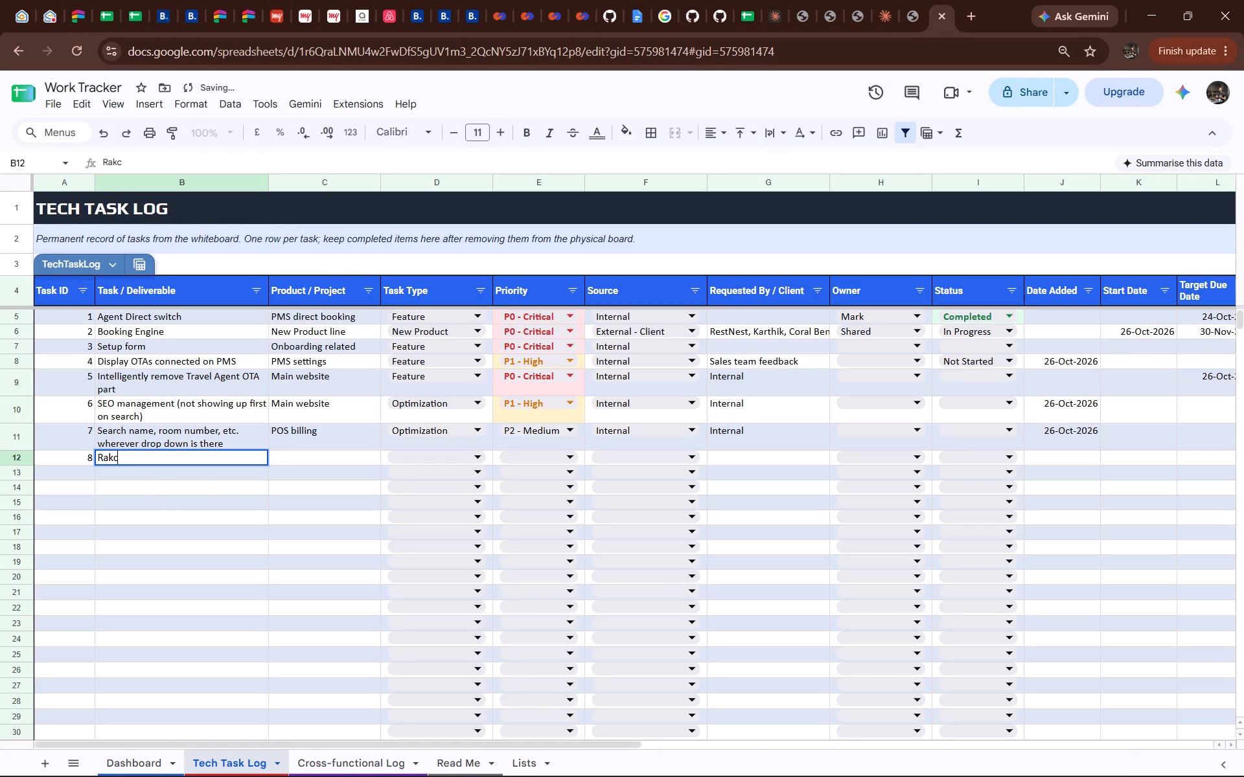
pyautogui.press('BackSpace')
pyautogui.press('BackSpace')
pyautogui.write('ck rate')
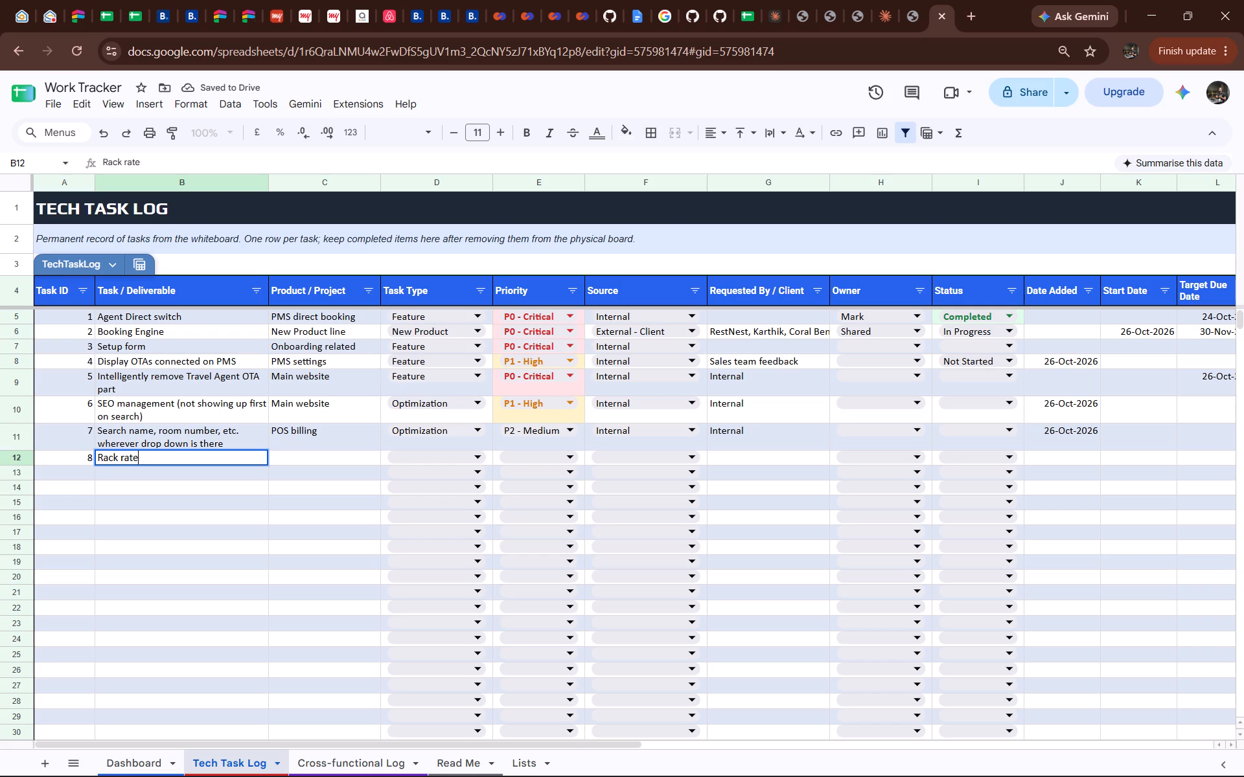
pyautogui.press('space')
pyautogui.write('i r')
pyautogui.press('BackSpace')
pyautogui.press('BackSpace')
pyautogui.press('BackSpace')
pyautogui.write('or')
pyautogui.press('space')
pyautogui.press('a')
pyautogui.press('space')
pyautogui.write('commisi')
pyautogui.press('BackSpace')
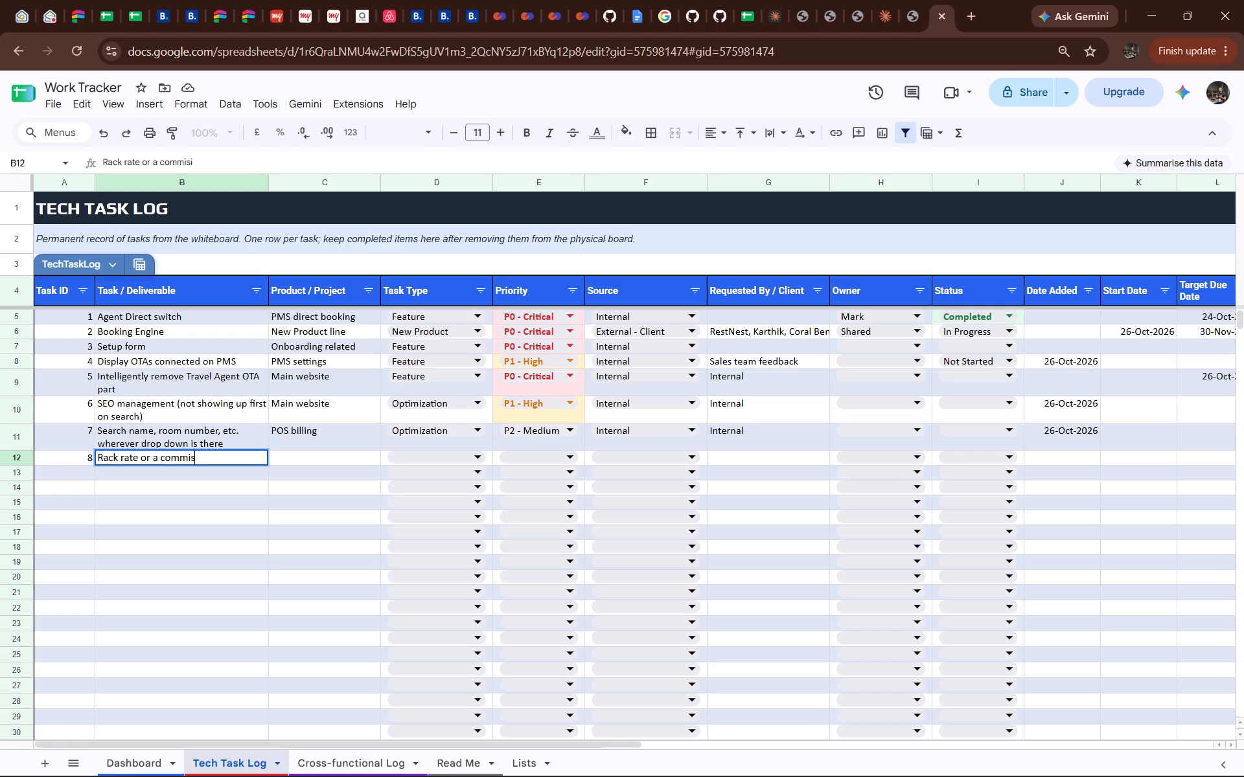
pyautogui.write('sion')
# Insert "TAC" before "commission" in task 8's description.
pyautogui.hotkey('ctrl', 'Left')
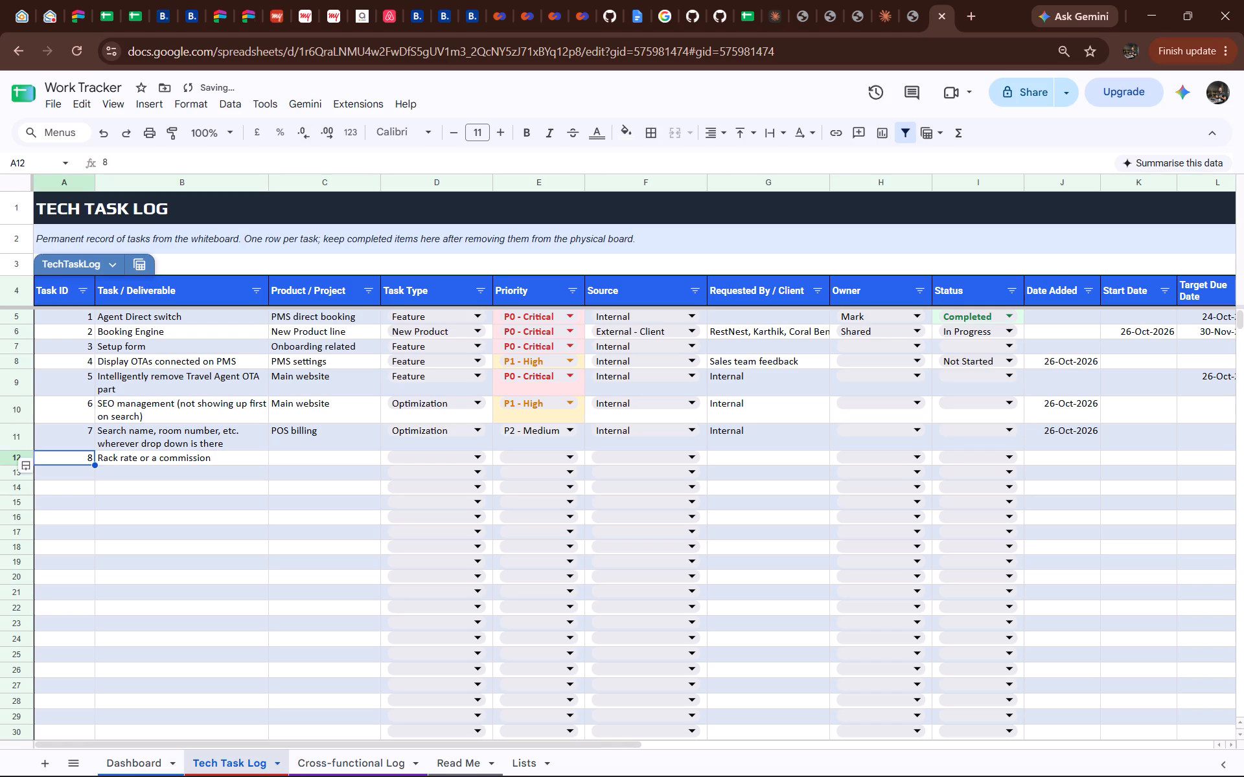
pyautogui.press('Right')
pyautogui.press('Return')
pyautogui.hotkey('ctrl', 'Left')
pyautogui.write('TAC')
pyautogui.press('space')
pyautogui.hotkey('ctrl', 'Right')
pyautogui.hotkey('ctrl', 'Right')
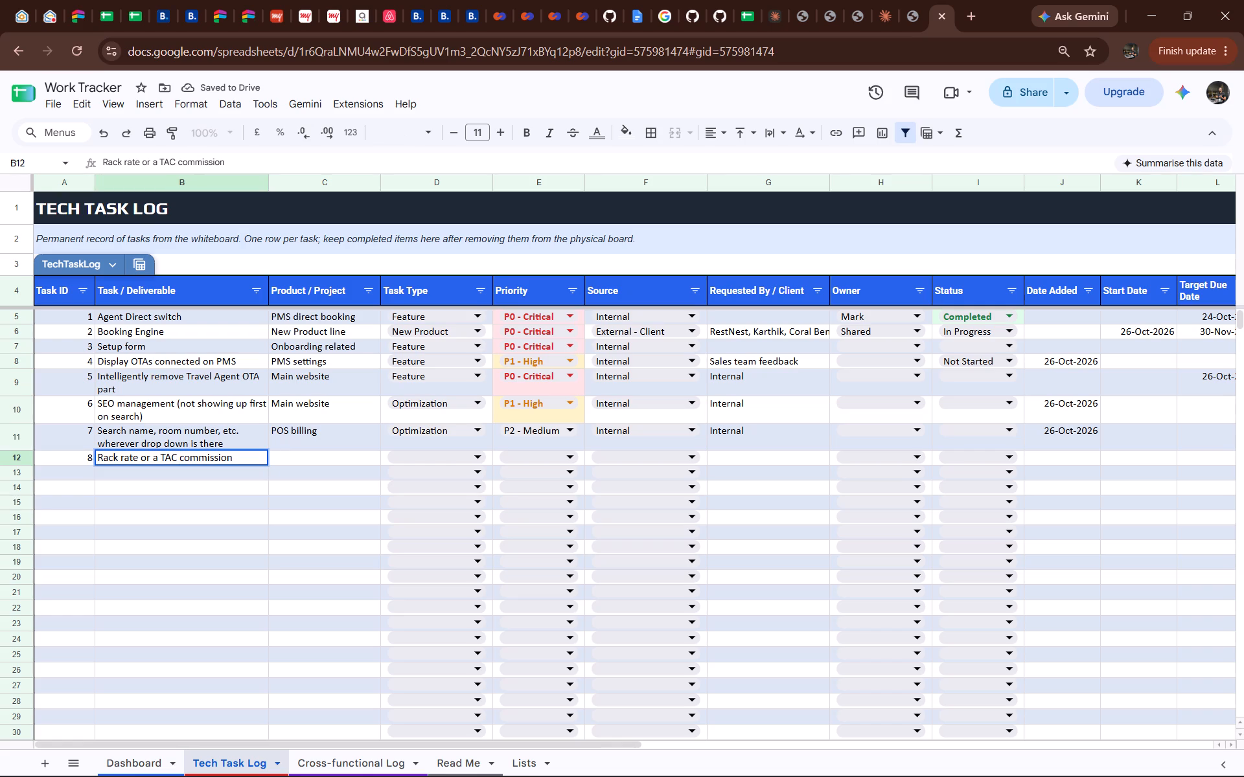
# Continue task 8's description after "TAC commission" with "where a hotel tells that".
pyautogui.press('space')
pyautogui.write('where a hotel')
pyautogui.press('space')
pyautogui.write('tell')
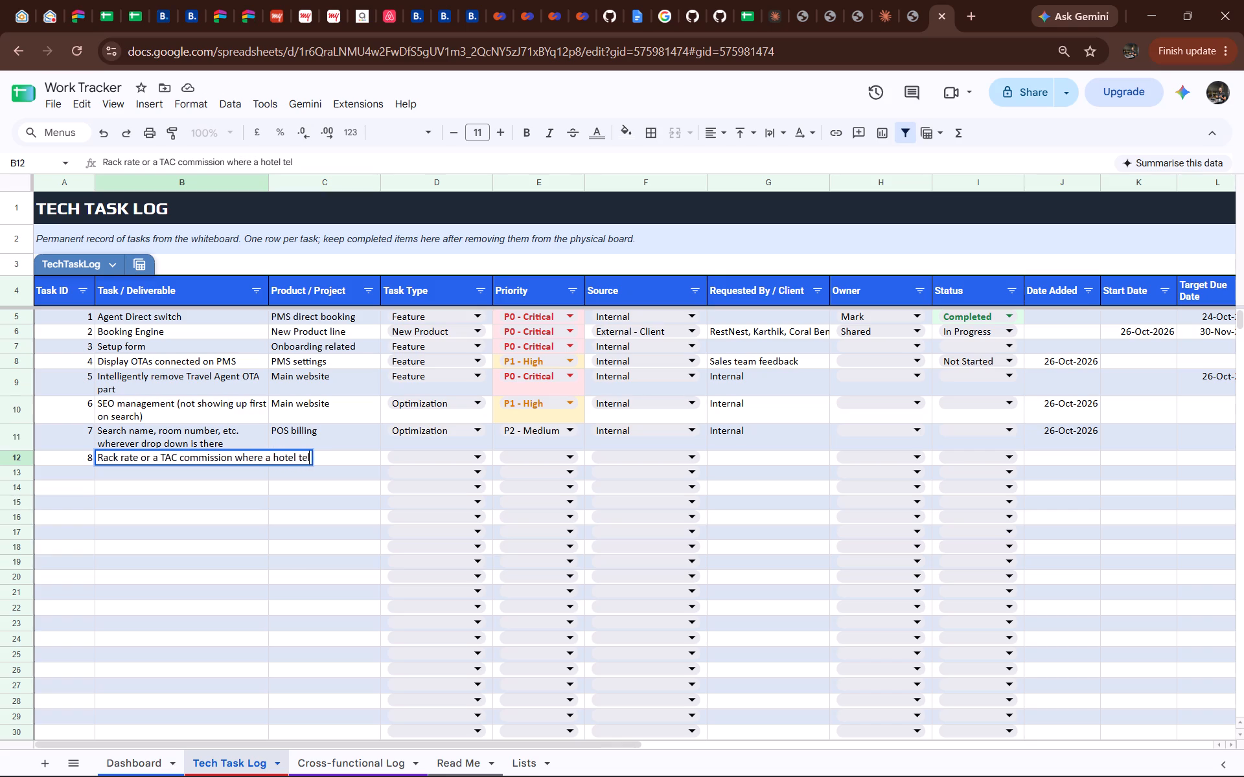
pyautogui.press('space')
pyautogui.press('BackSpace')
pyautogui.write('s that')
pyautogui.press('space')
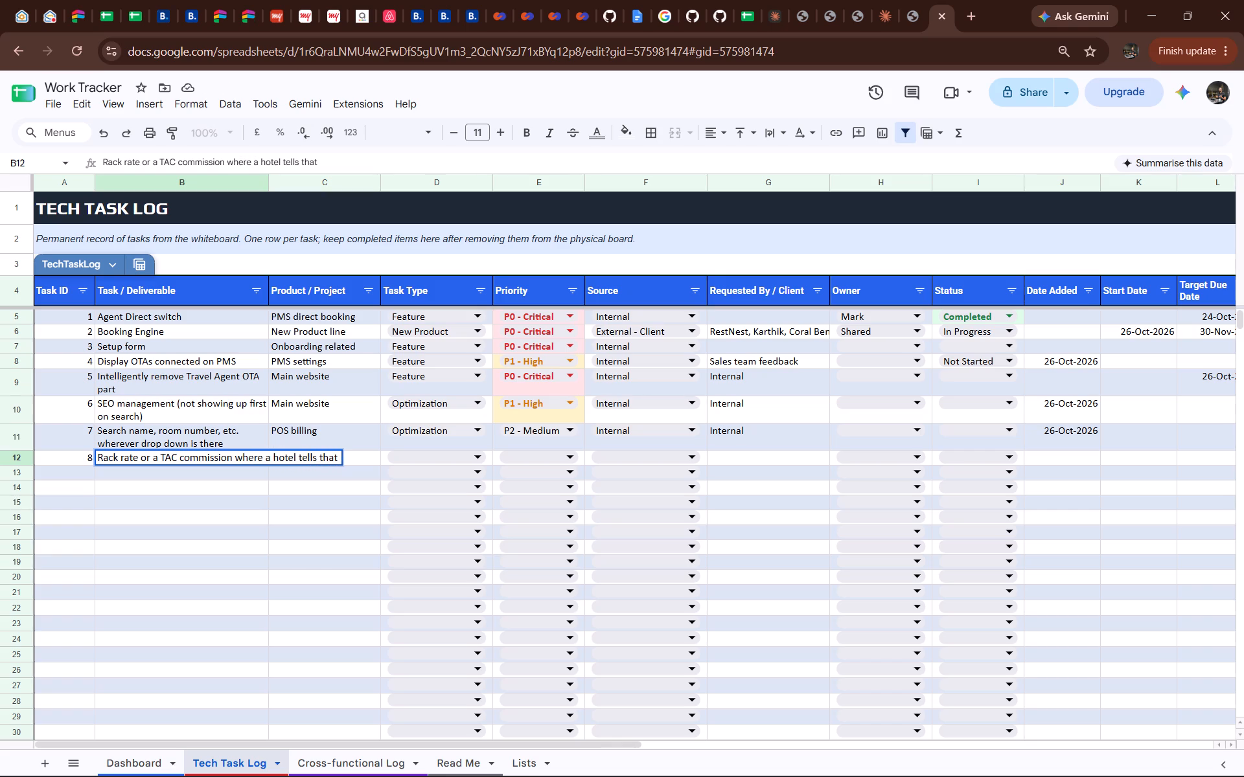
# Add the single-quoted phrase 'we want X amount, any amount on top is your commission' at the end of task 8's description.
pyautogui.write('we')
pyautogui.press('space')
pyautogui.press('BackSpace')
pyautogui.press('BackSpace')
pyautogui.press('BackSpace')
pyautogui.press('BackSpace')
pyautogui.press('space')
pyautogui.write("''")
pyautogui.press('Left')
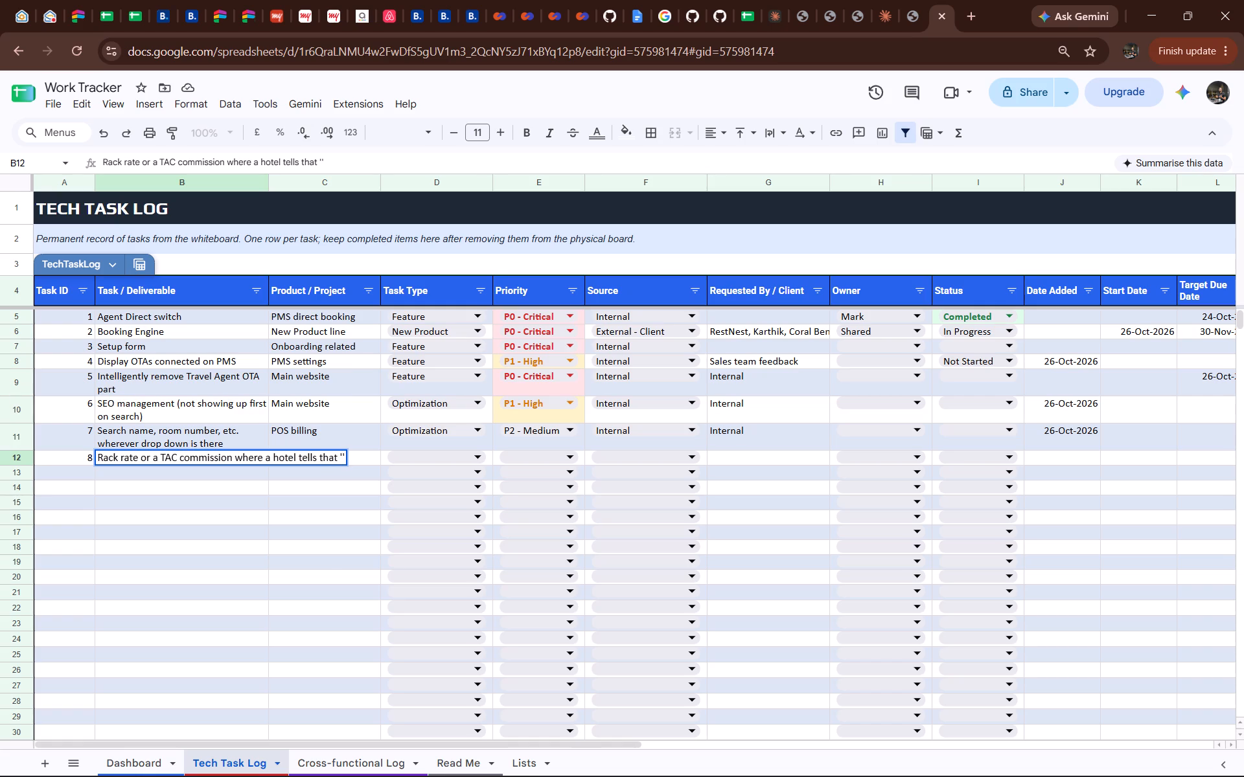
pyautogui.write('we a')
pyautogui.press('BackSpace')
pyautogui.write('want')
pyautogui.press('space')
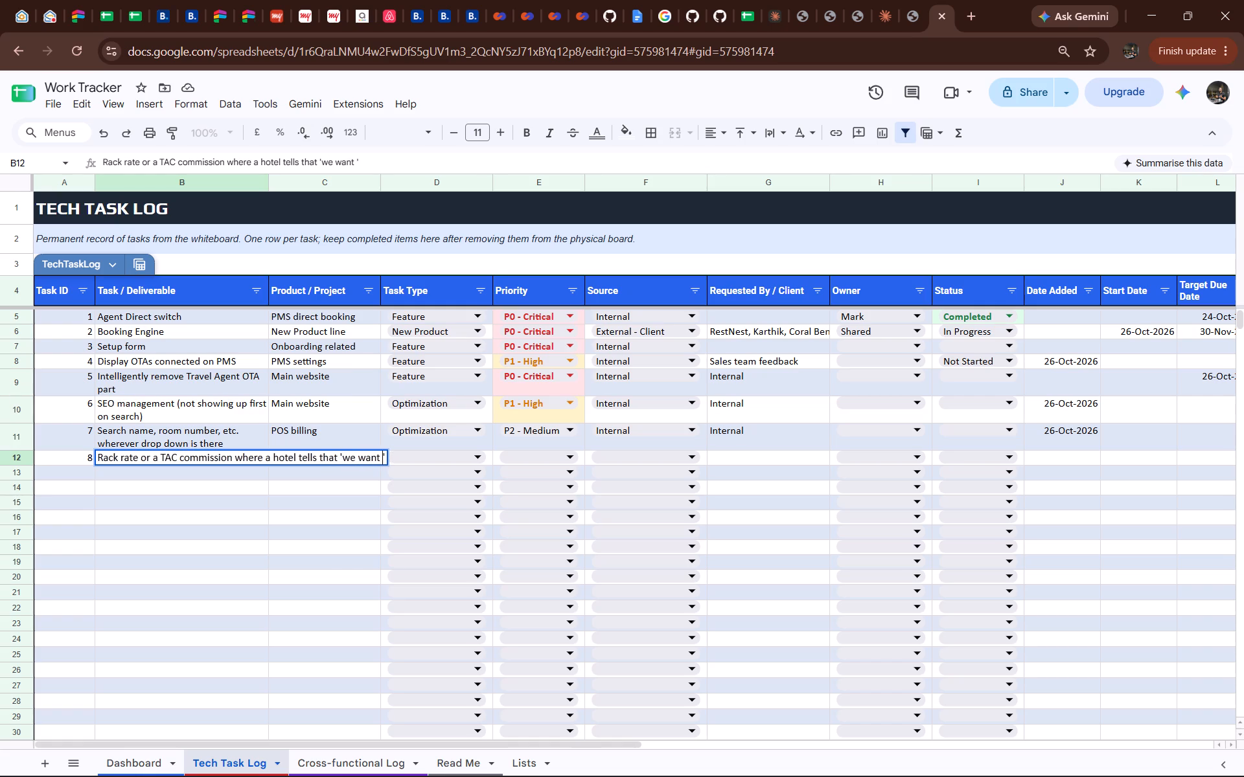
pyautogui.hotkey('shift', 'c')
pyautogui.press('BackSpace')
pyautogui.write('X amount')
pyautogui.press('space')
pyautogui.press('BackSpace')
pyautogui.write(', any amount on t')
pyautogui.write('op is your commissin')
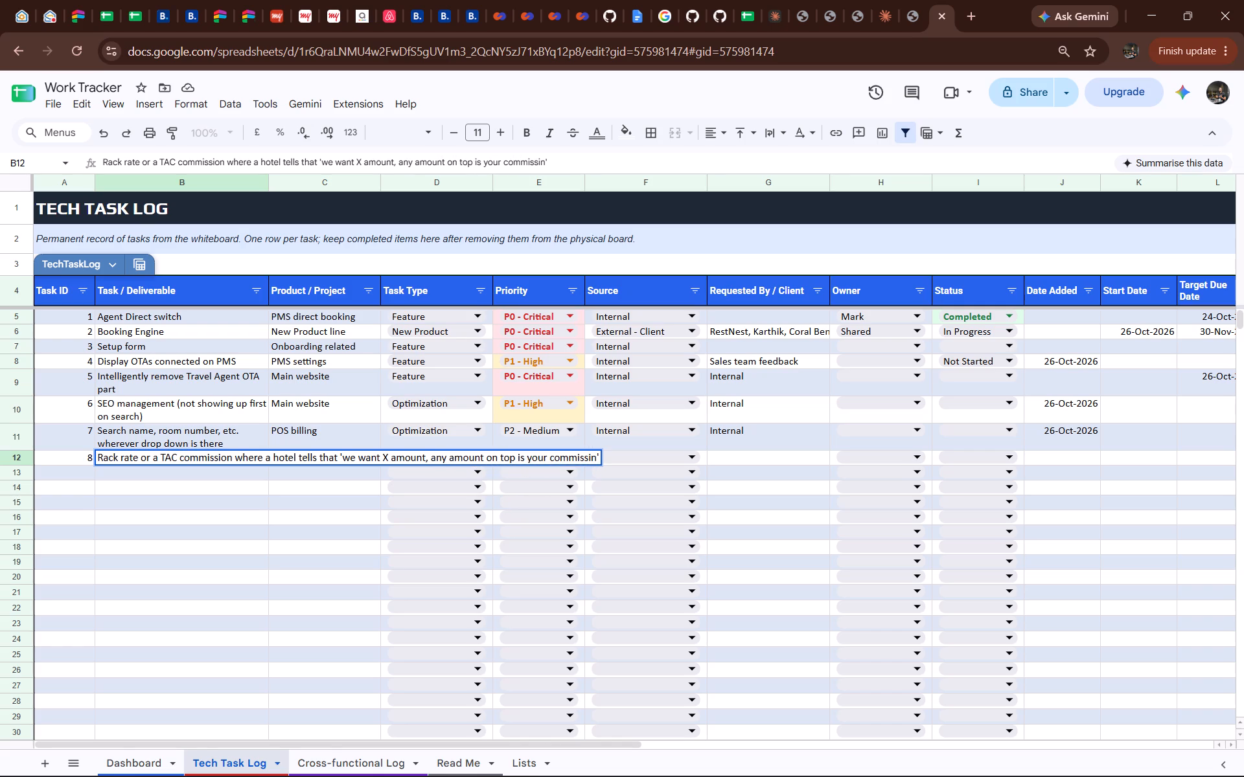
pyautogui.press('BackSpace')
pyautogui.write('on')
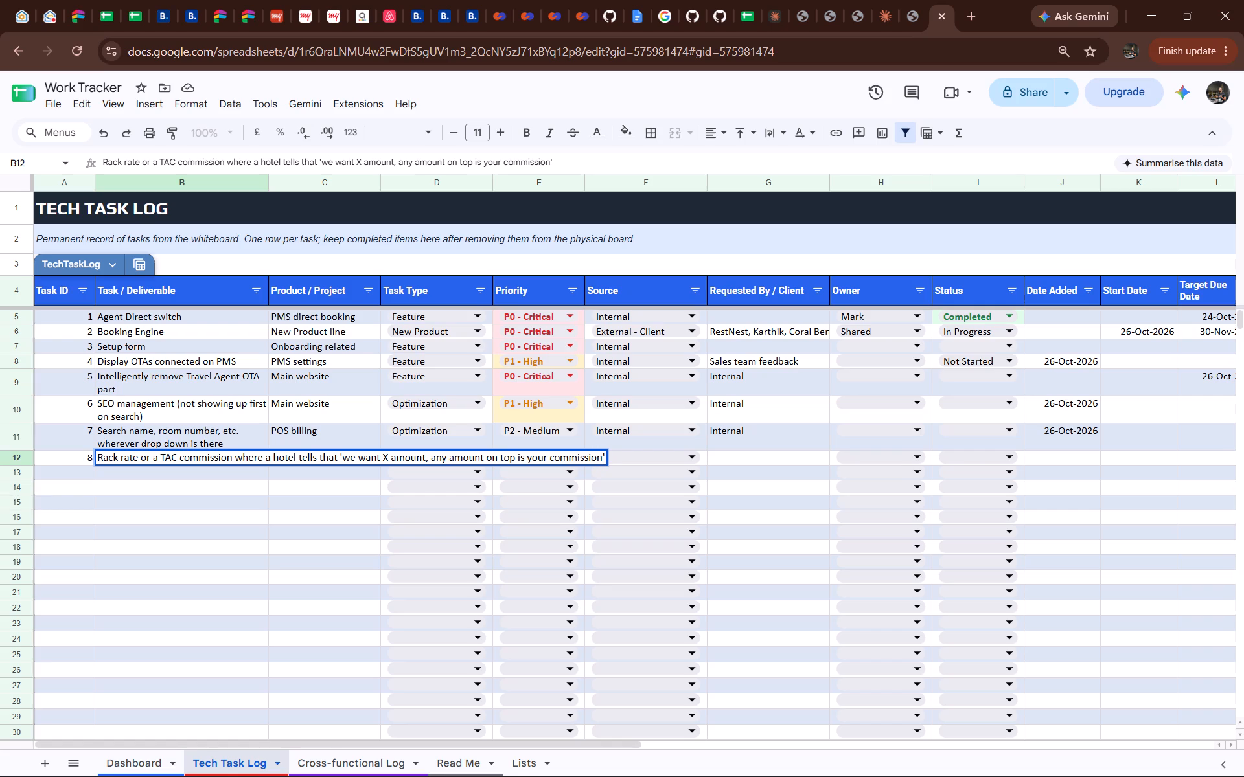
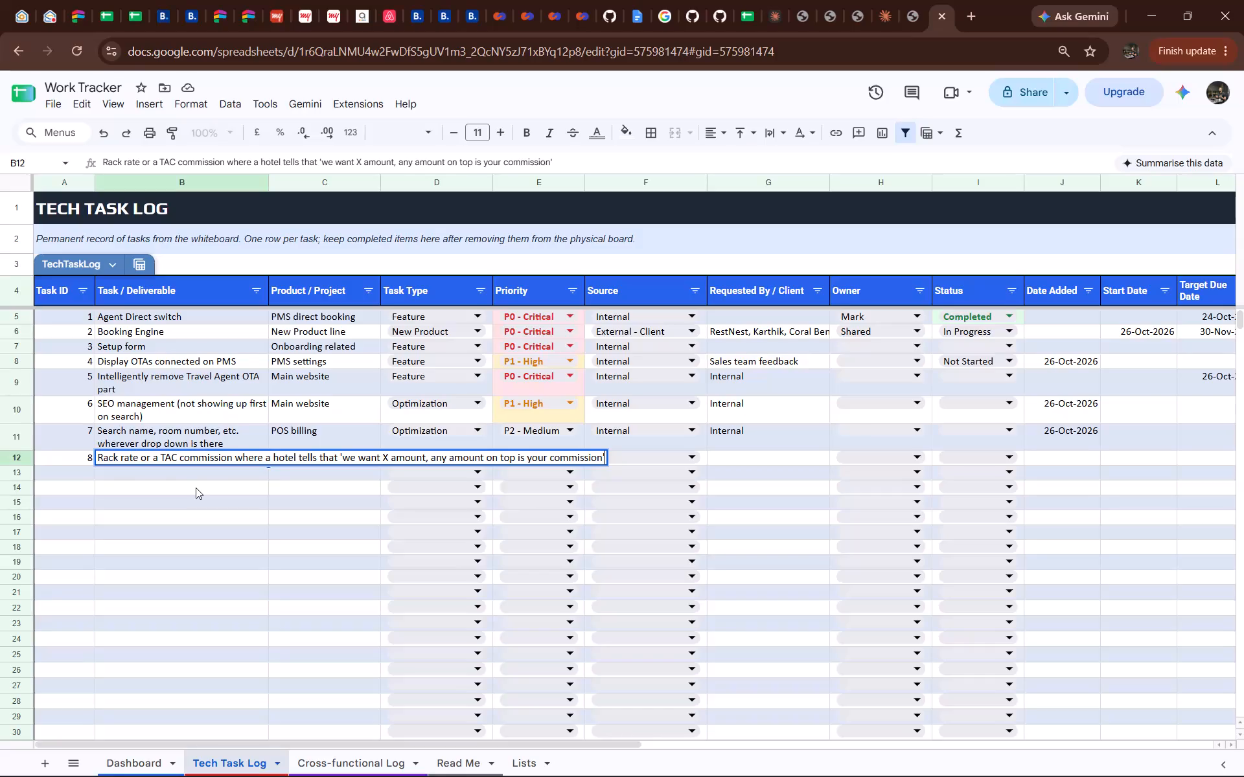
# Commit task 8's description and move to its Product / Project cell.
pyautogui.press('Return')
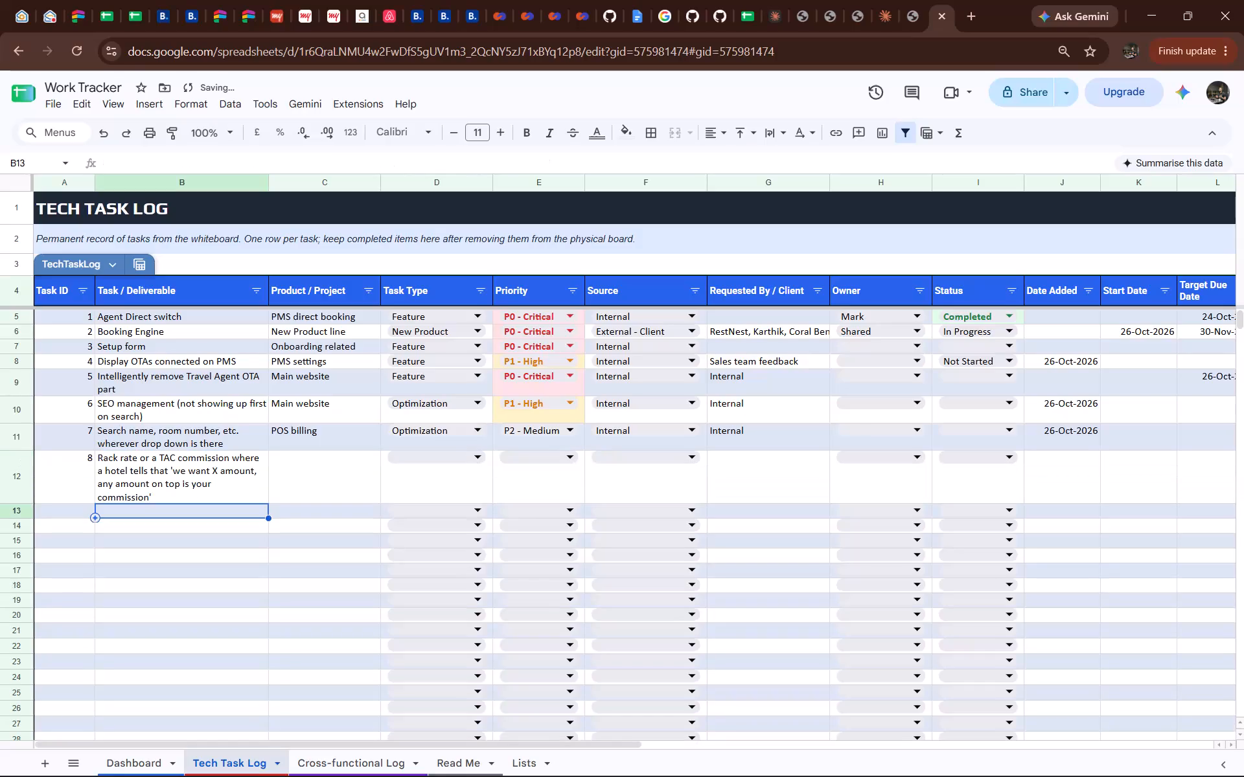
pyautogui.press('Up')
pyautogui.press('Right')
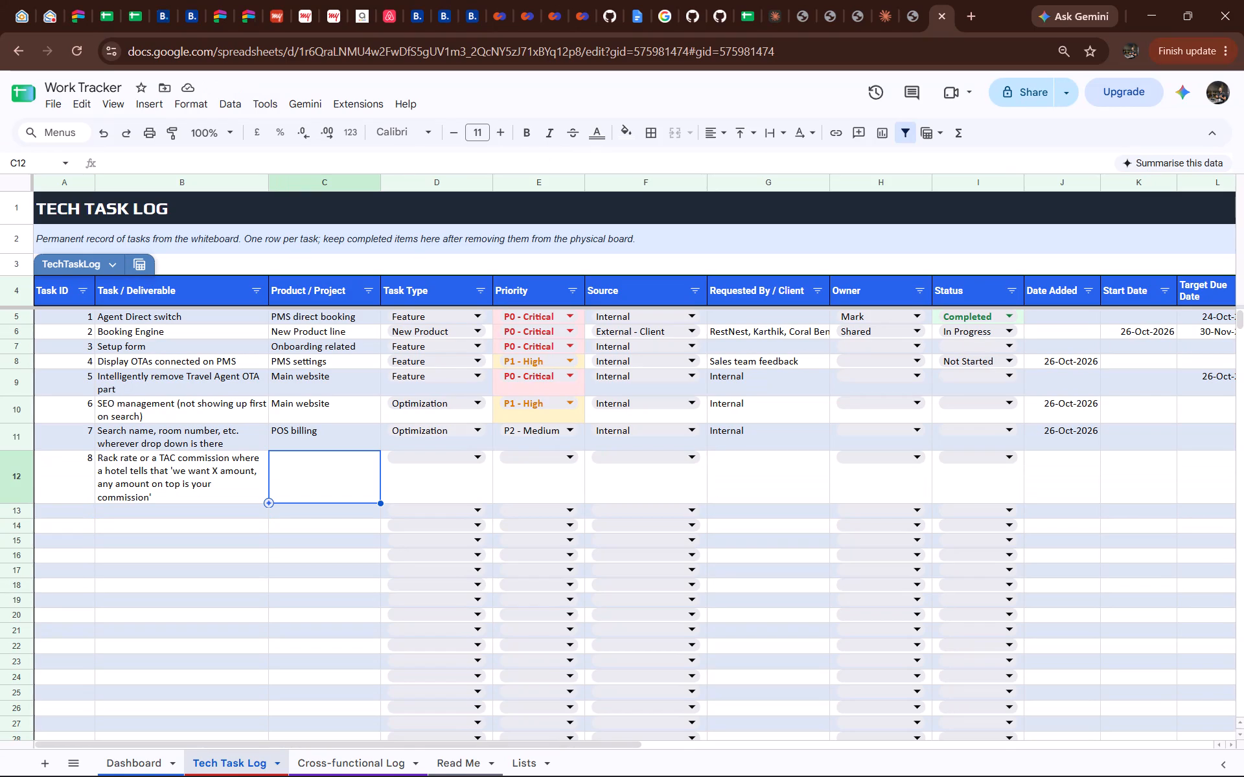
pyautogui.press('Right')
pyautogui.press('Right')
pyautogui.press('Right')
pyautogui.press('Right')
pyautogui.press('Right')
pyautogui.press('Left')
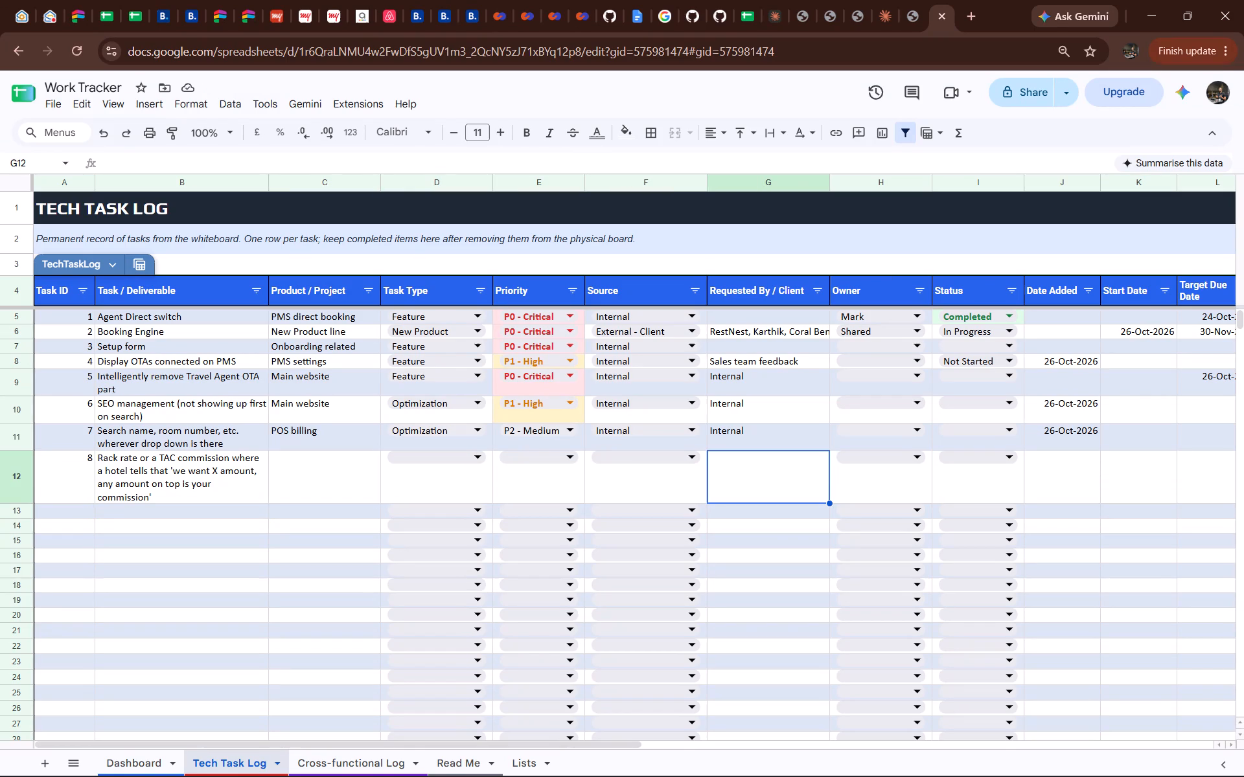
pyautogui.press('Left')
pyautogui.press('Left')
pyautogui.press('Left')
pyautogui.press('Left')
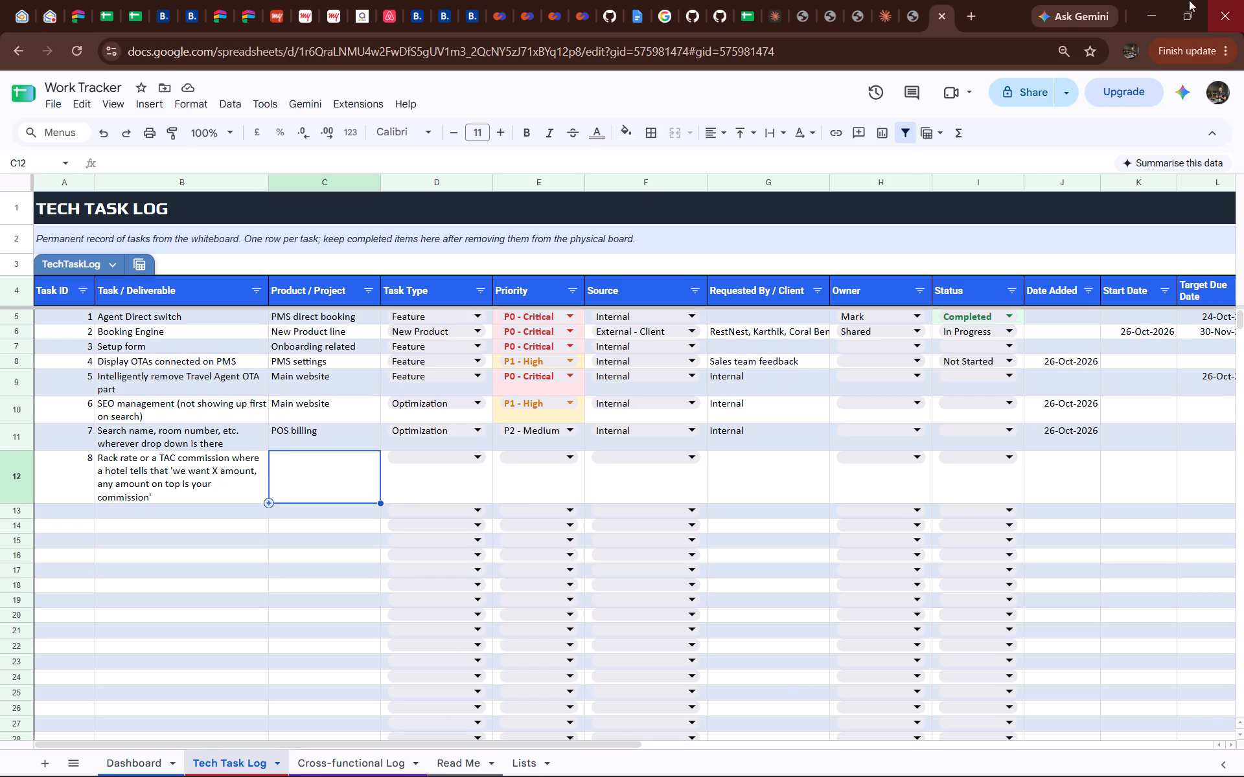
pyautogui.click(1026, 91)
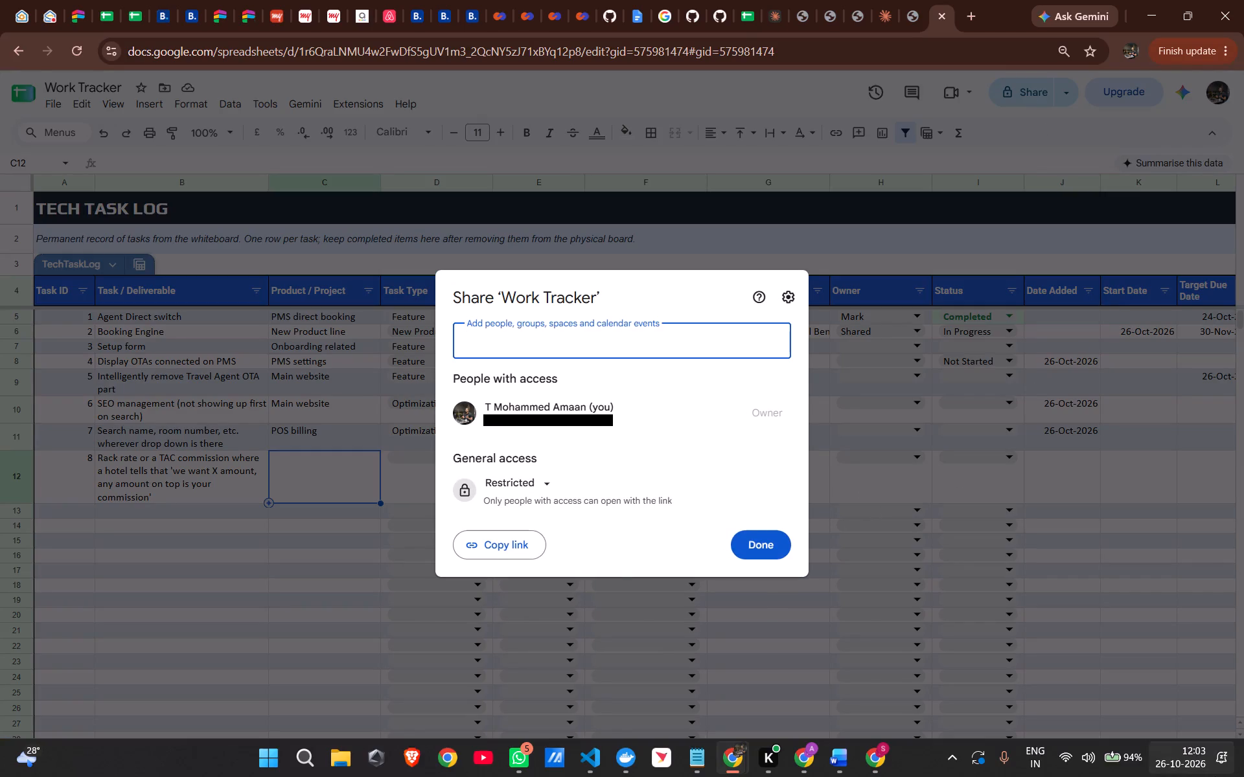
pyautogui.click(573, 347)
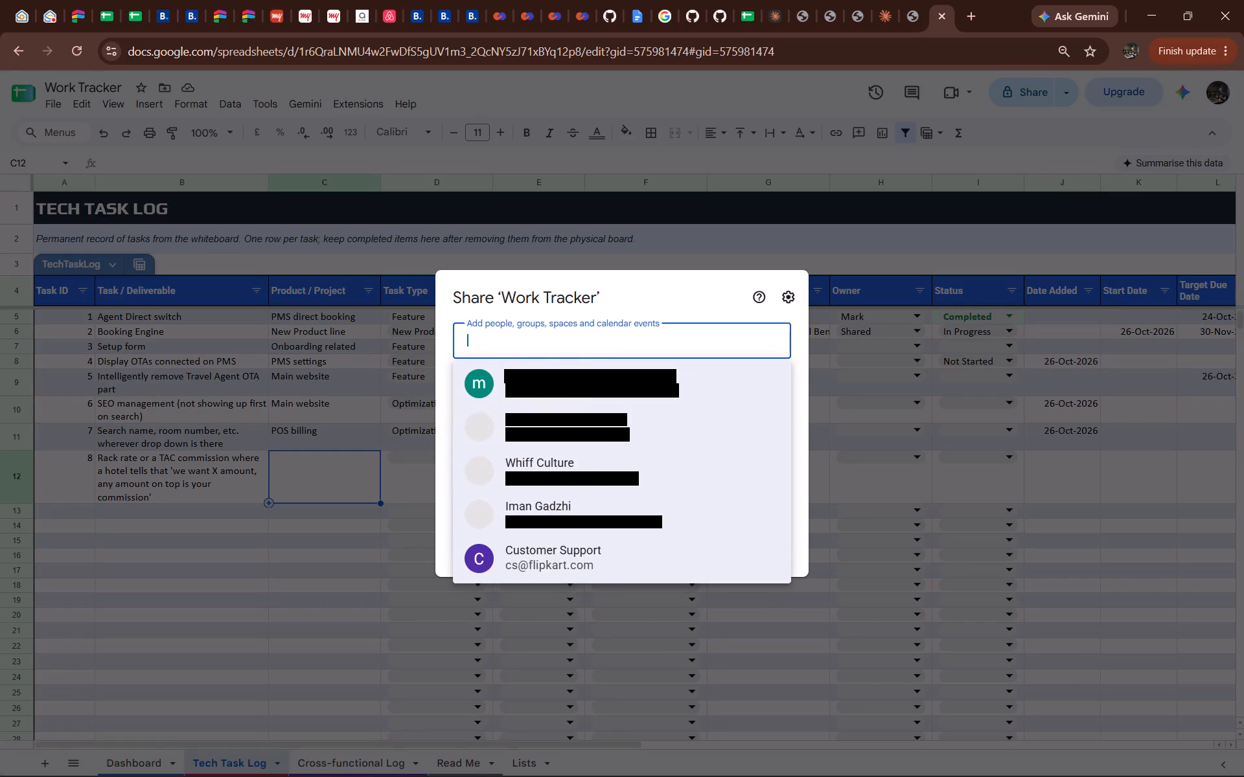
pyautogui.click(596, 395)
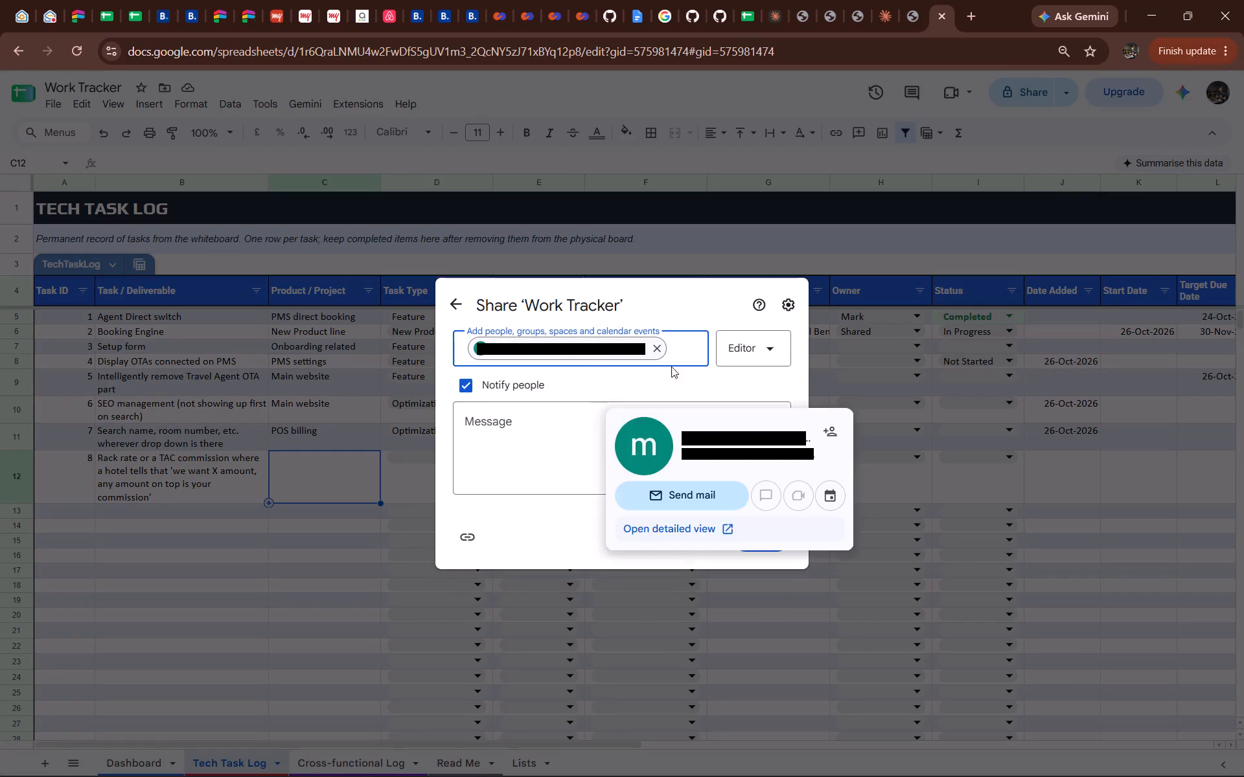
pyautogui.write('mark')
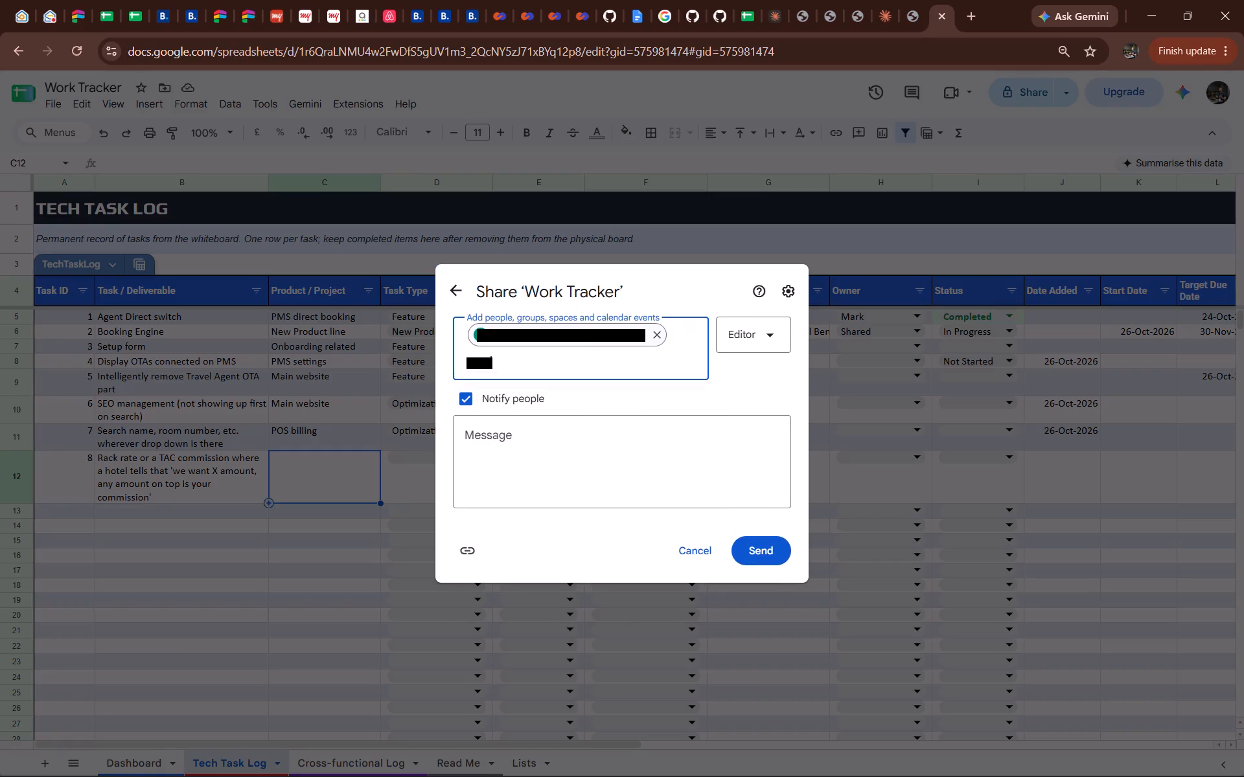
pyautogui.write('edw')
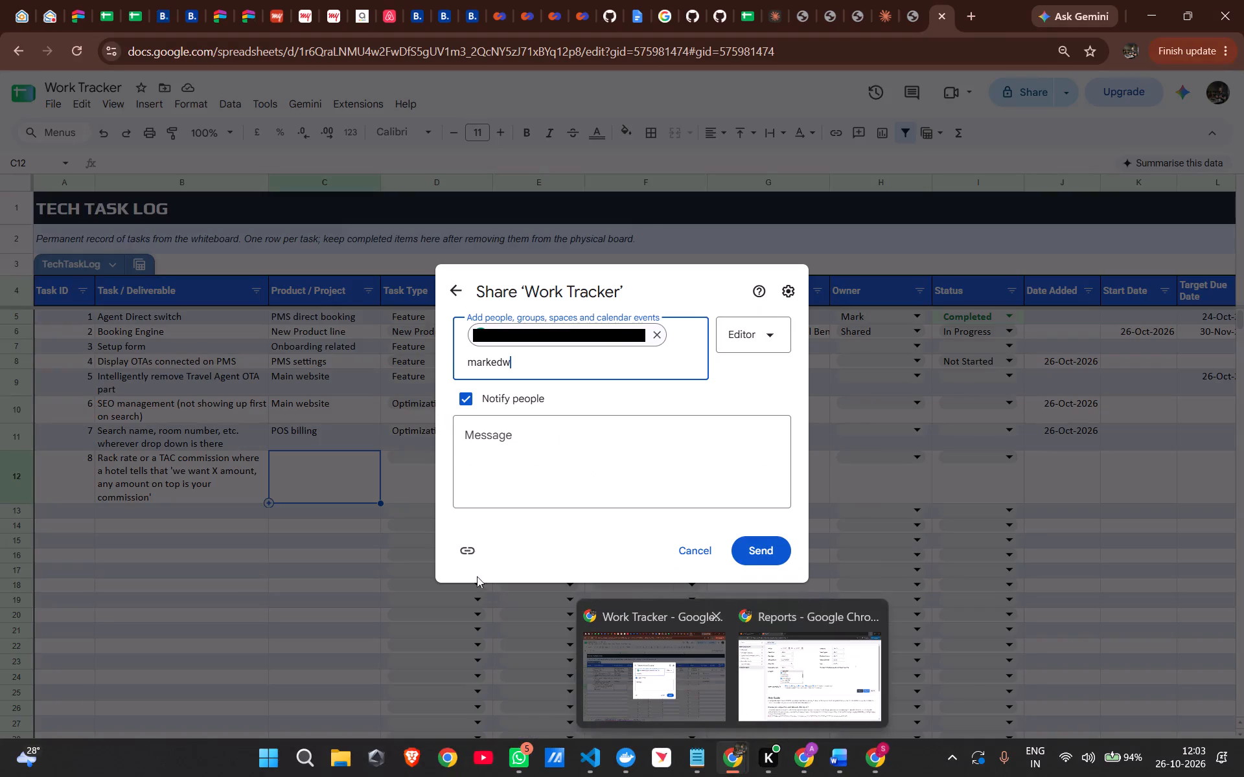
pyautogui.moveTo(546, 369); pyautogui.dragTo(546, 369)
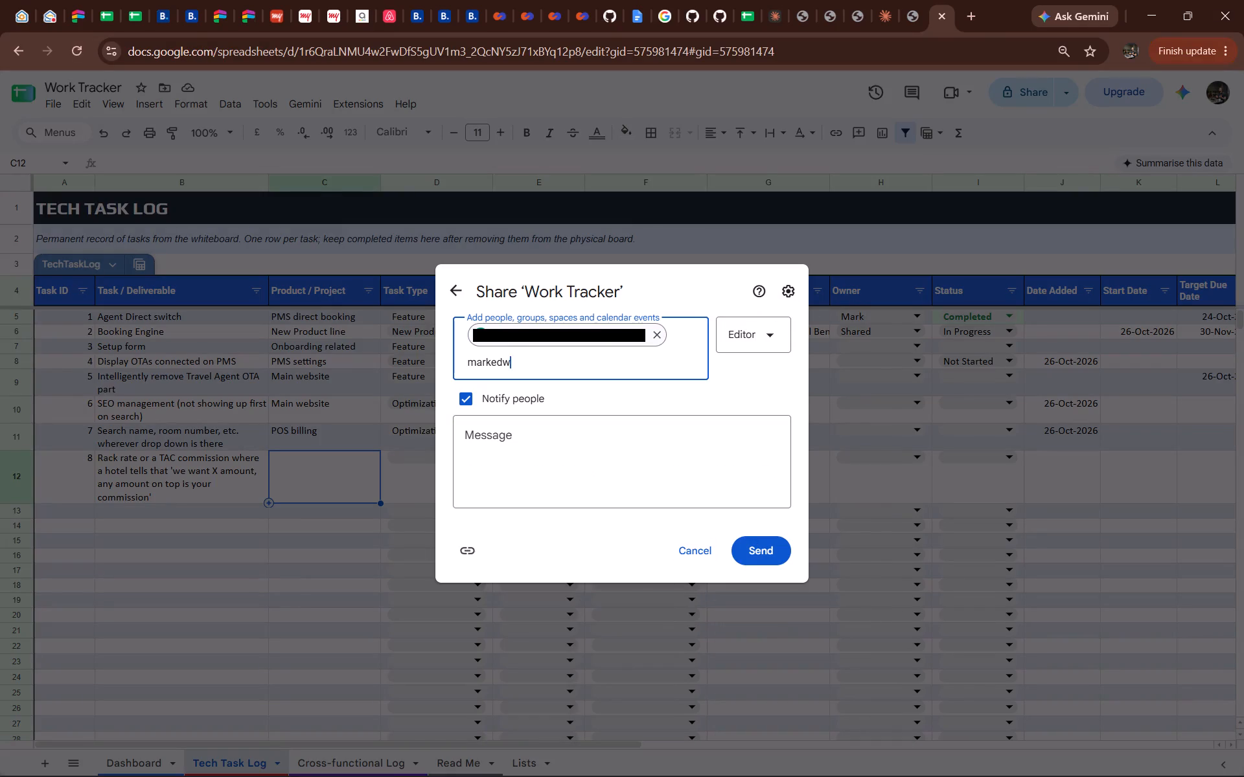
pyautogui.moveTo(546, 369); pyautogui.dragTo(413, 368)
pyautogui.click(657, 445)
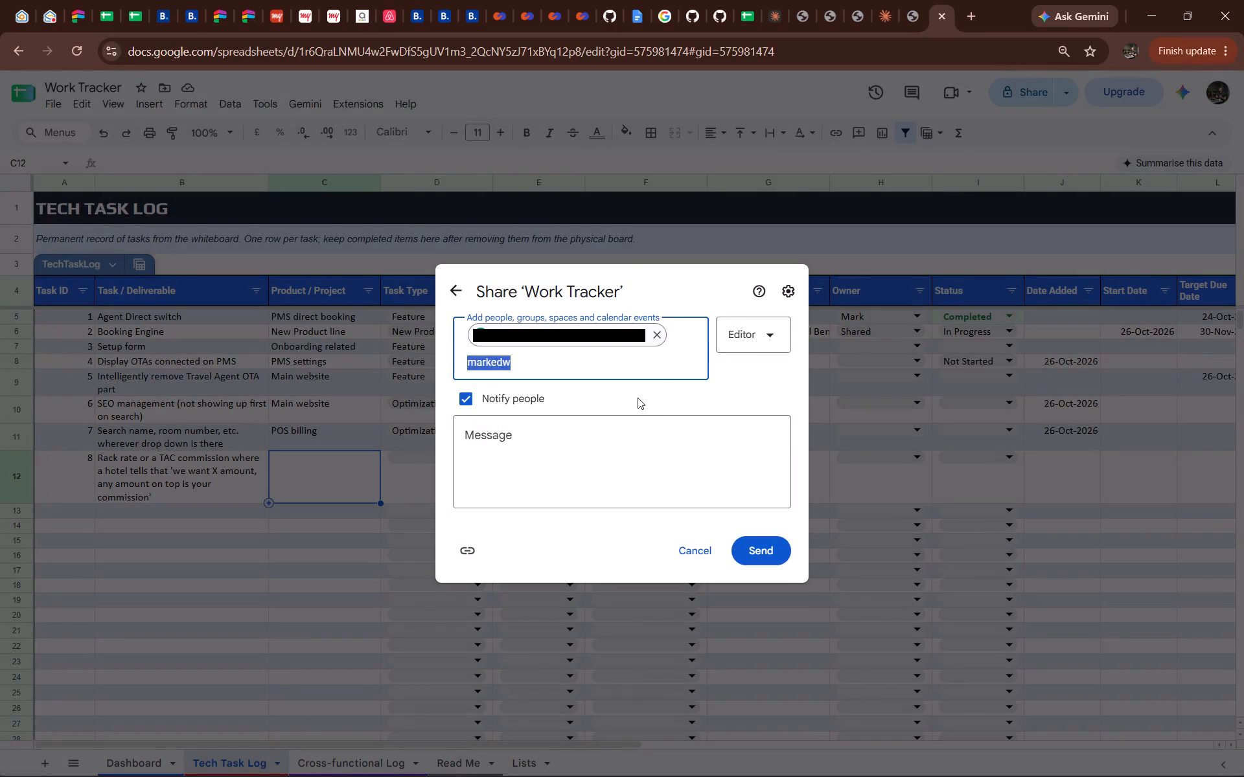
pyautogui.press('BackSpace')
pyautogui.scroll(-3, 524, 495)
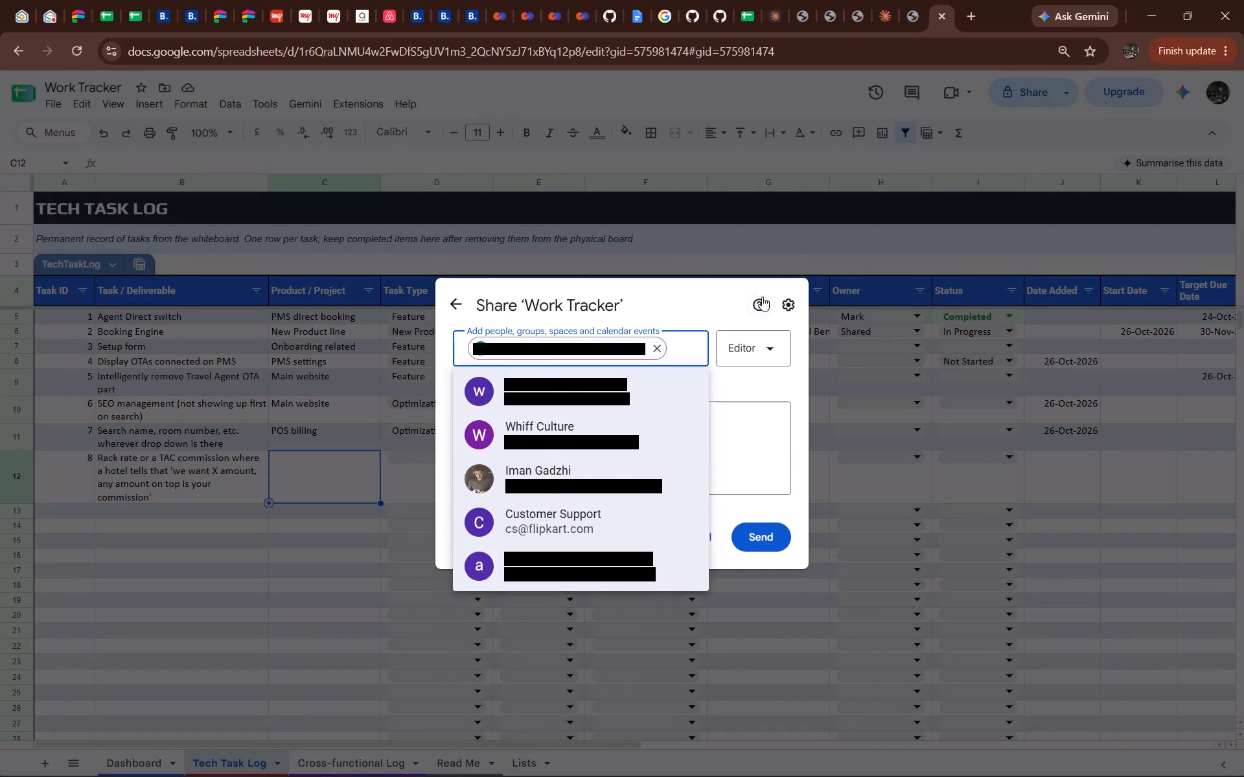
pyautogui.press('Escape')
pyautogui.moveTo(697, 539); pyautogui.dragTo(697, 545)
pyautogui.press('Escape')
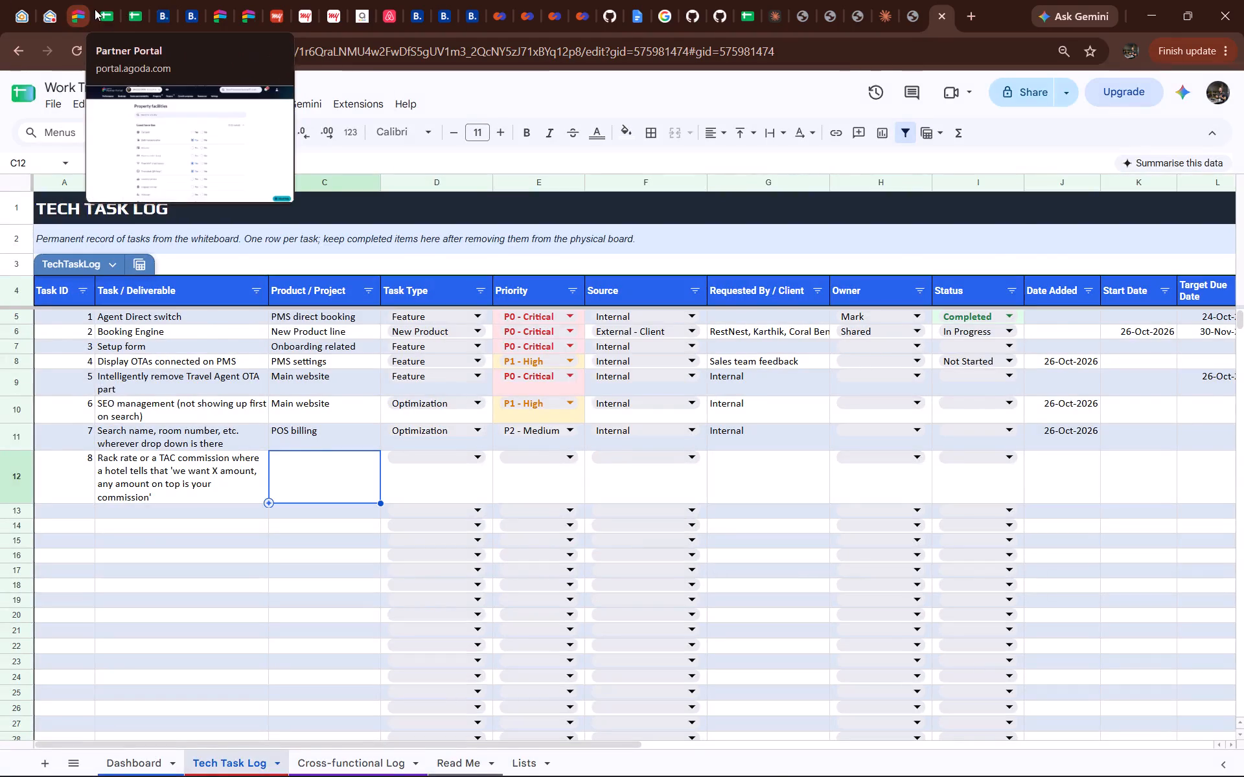
# Switch to the PMS_Task_Tracker spreadsheet and check who has access in its sharing settings.
pyautogui.click(95, 9)
pyautogui.click(1026, 95)
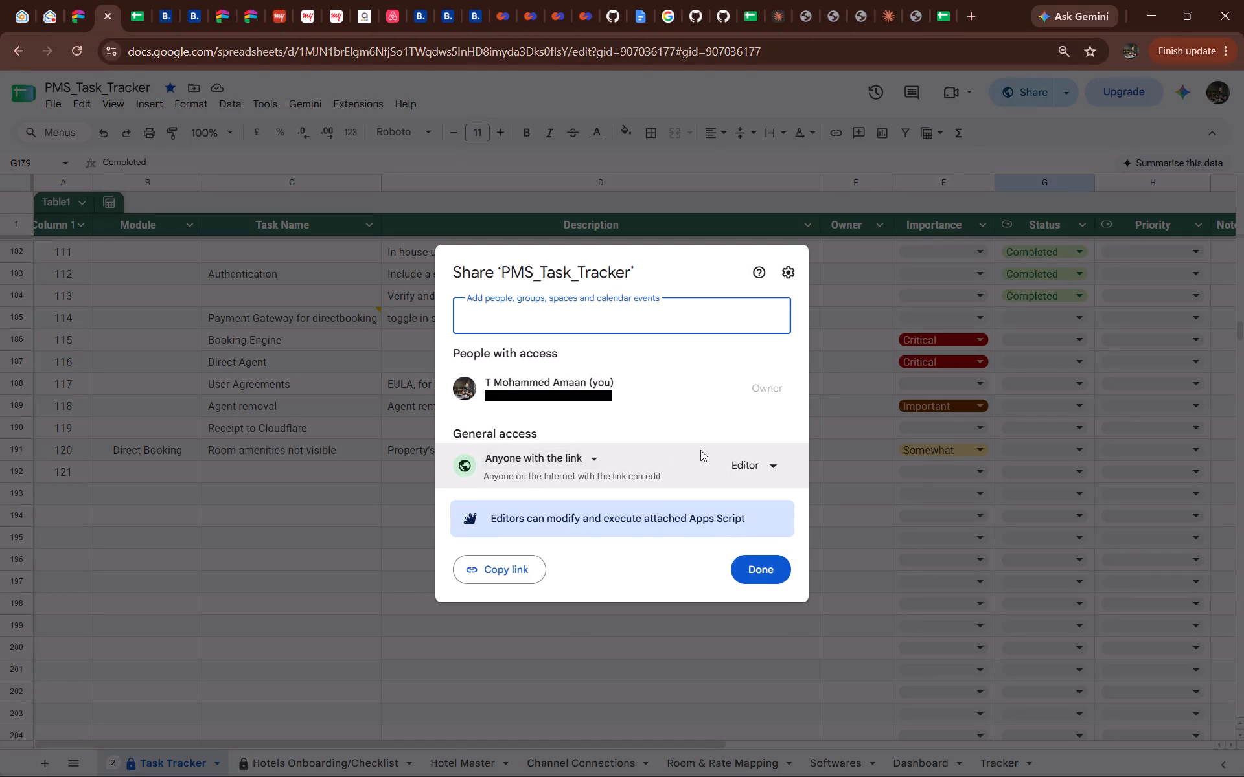
pyautogui.press('Escape')
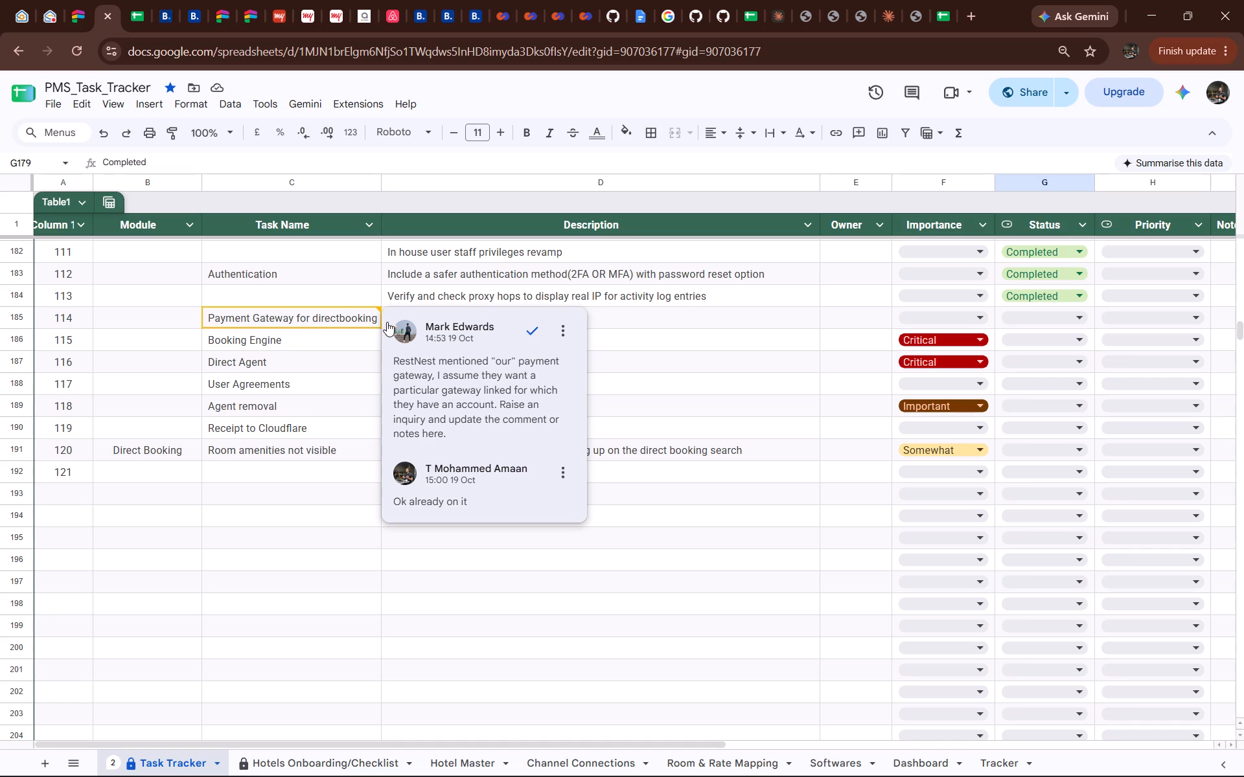
# Look up the contact details of the colleague who started the comment thread on the "Payment Gateway for directbooking" task.
pyautogui.click(465, 331)
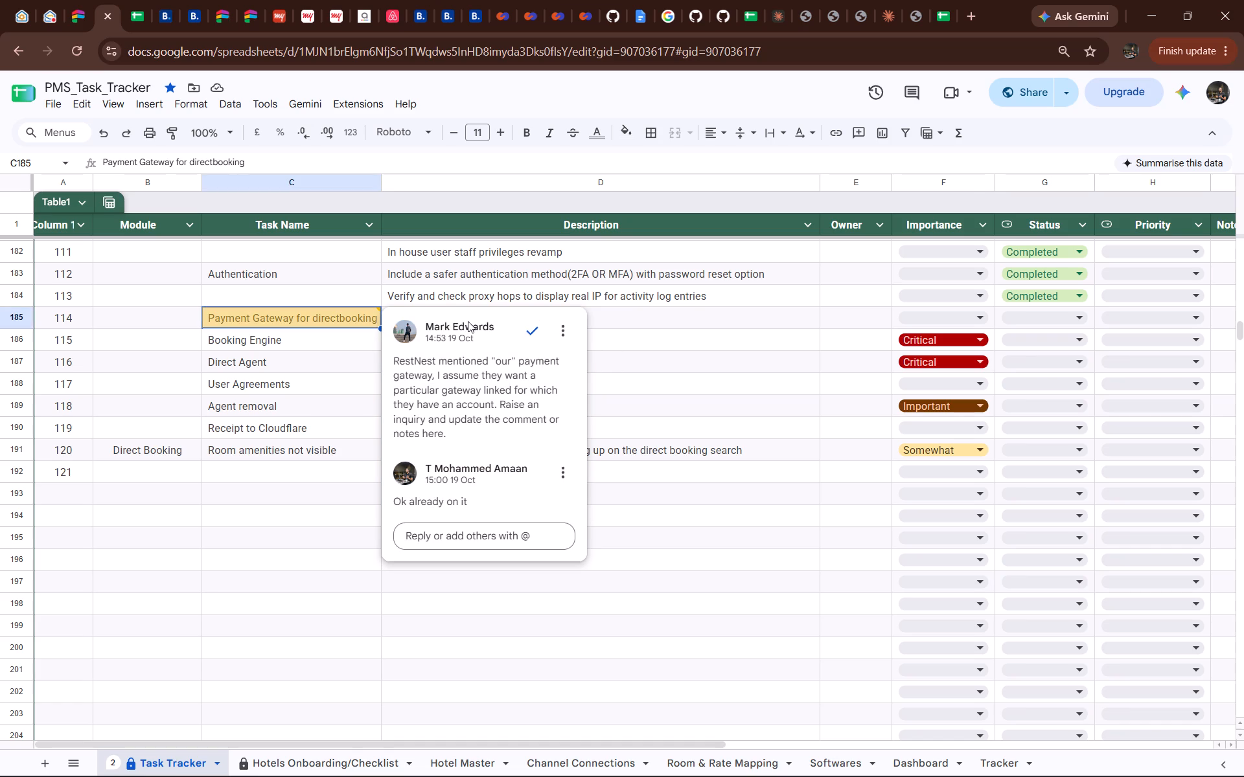
pyautogui.rightClick(467, 326)
pyautogui.click(467, 326)
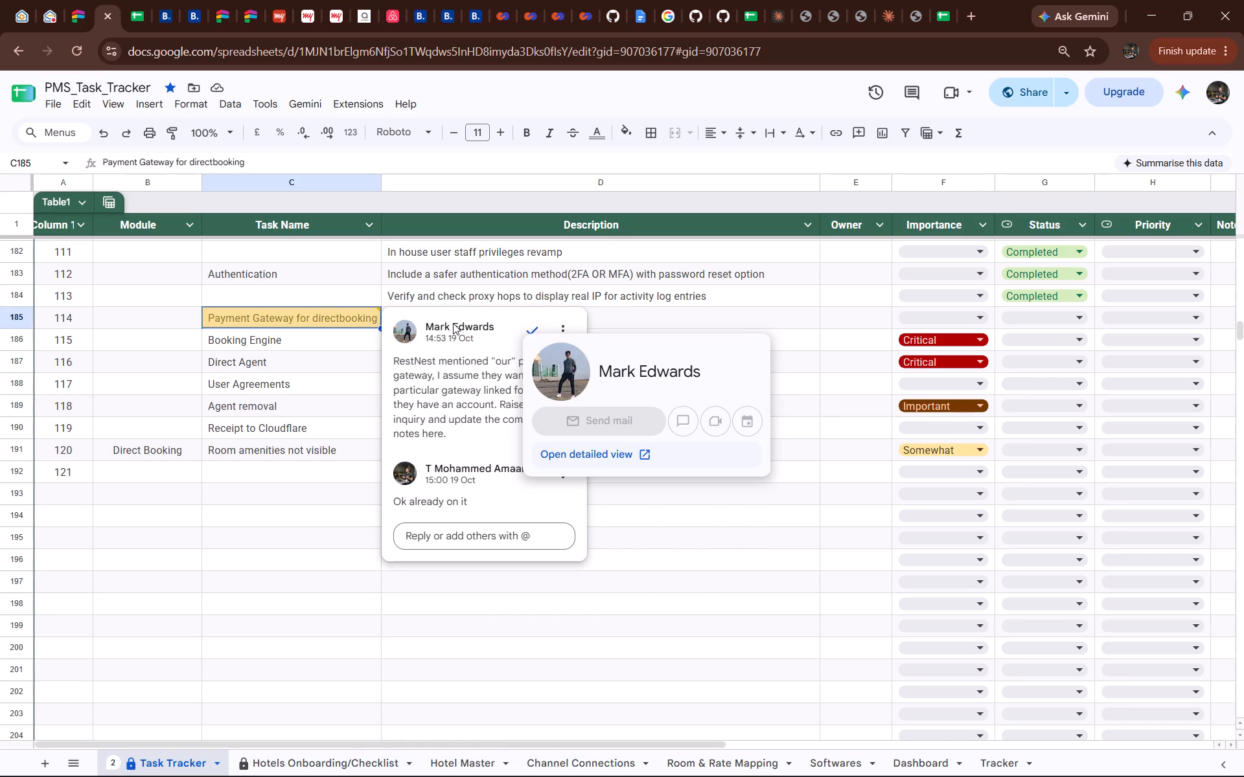
pyautogui.click(592, 456)
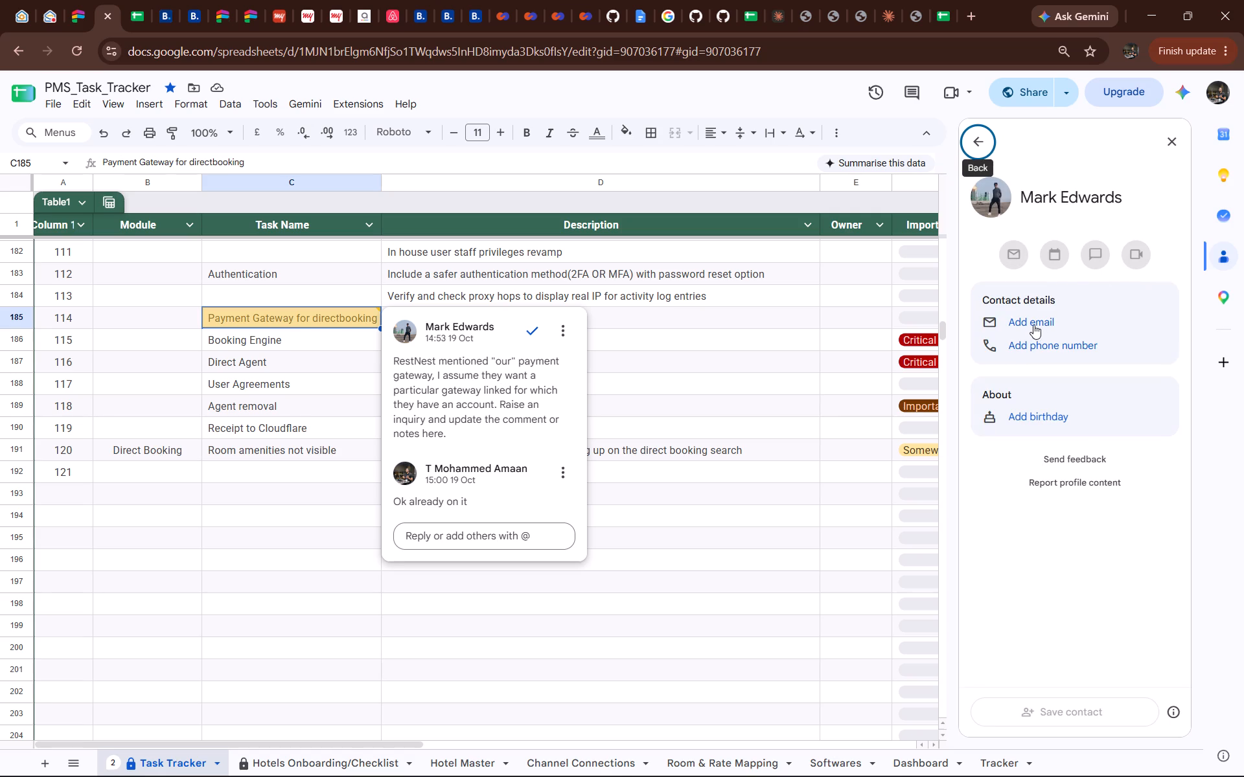
pyautogui.click(1159, 142)
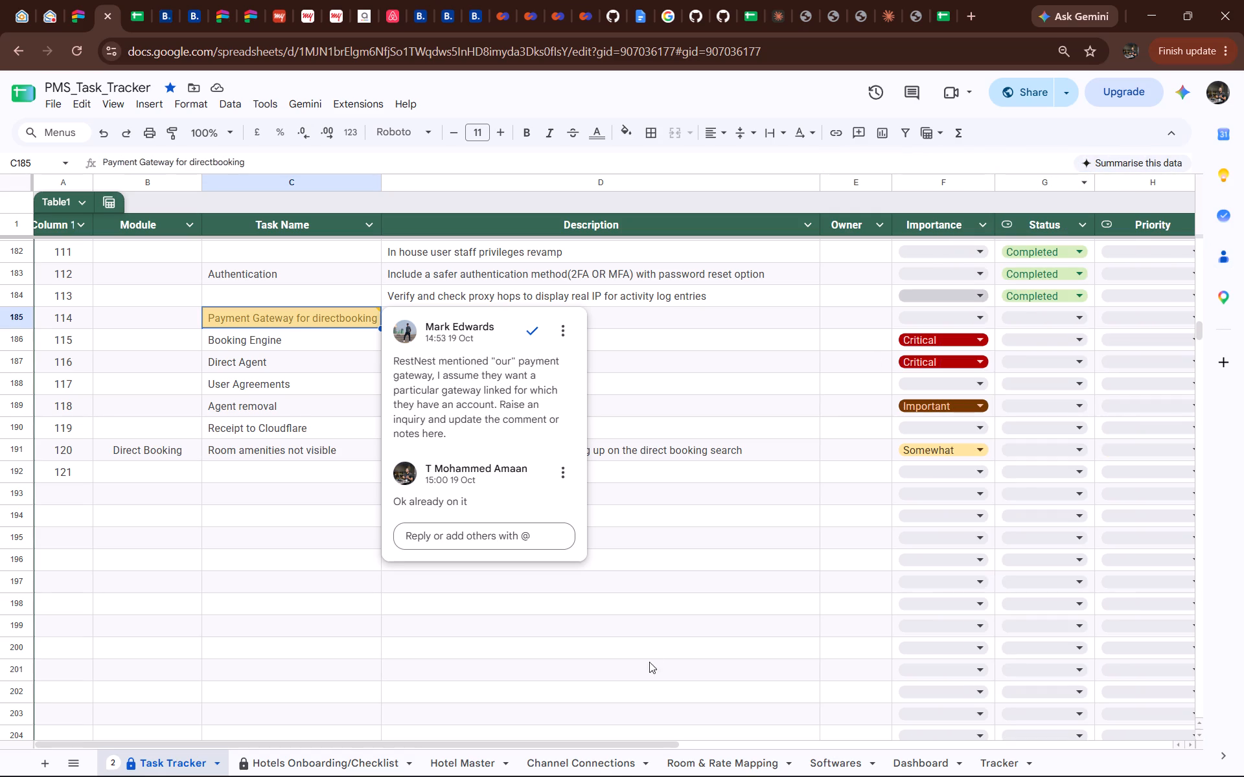
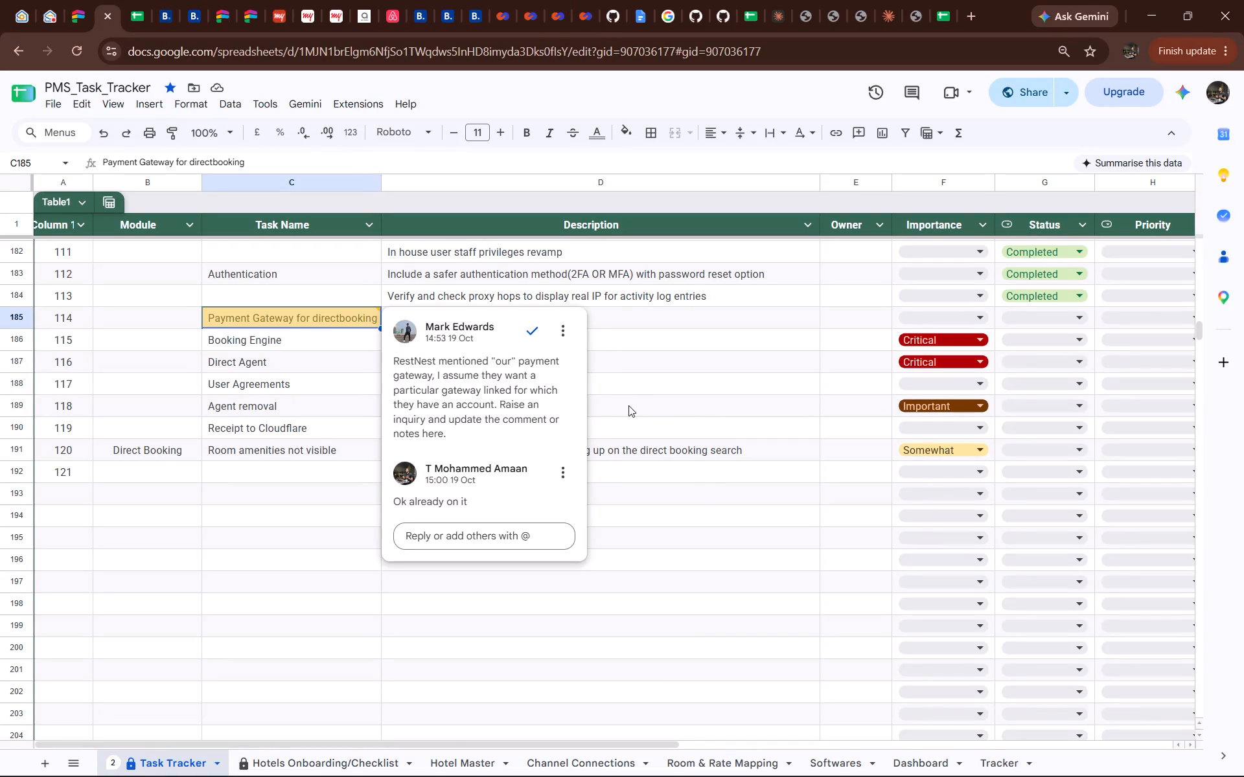
# Close the comment thread on the "Payment Gateway for directbooking" task.
pyautogui.press('Escape')
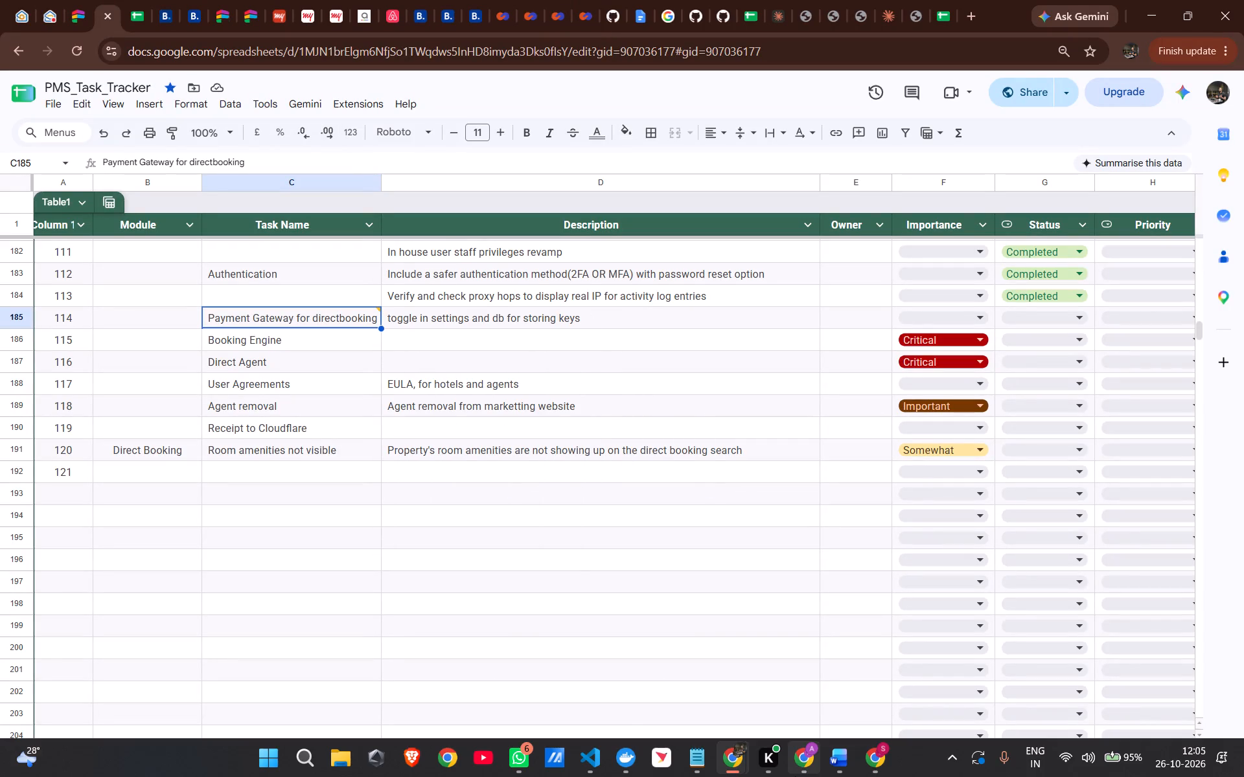
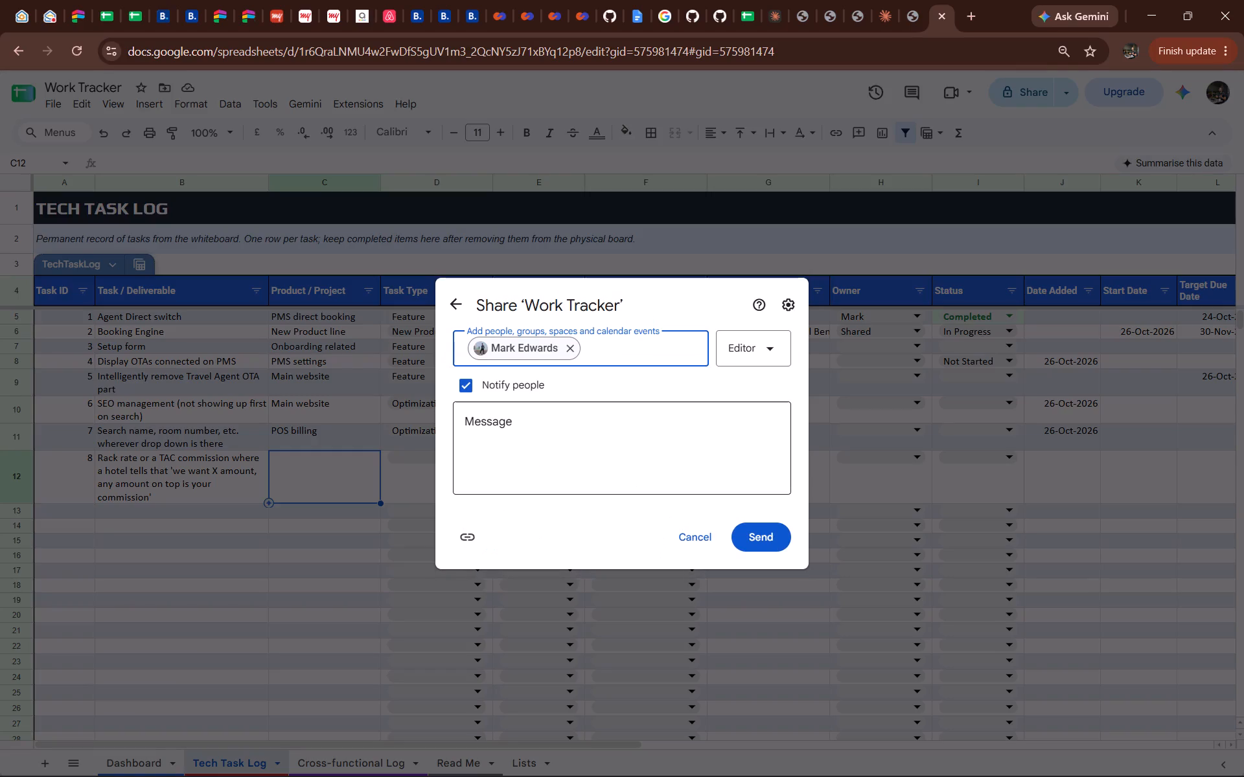
# Add the suggested contact matching "mark" as a second recipient for sharing the Work Tracker.
pyautogui.write('mark')
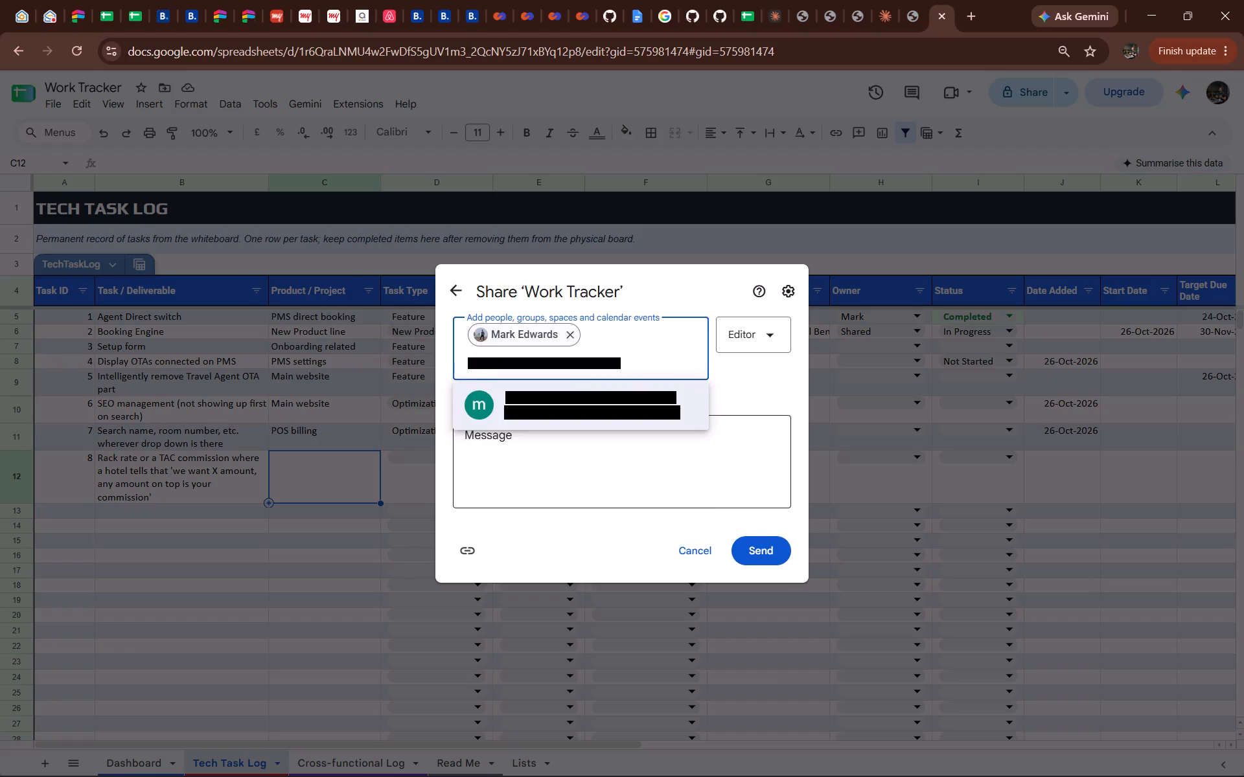
pyautogui.press('Return')
# Look up another colleague by the name "amaan" in the sharing recipients, shortening the entry to broaden the contact suggestions.
pyautogui.write('amaan')
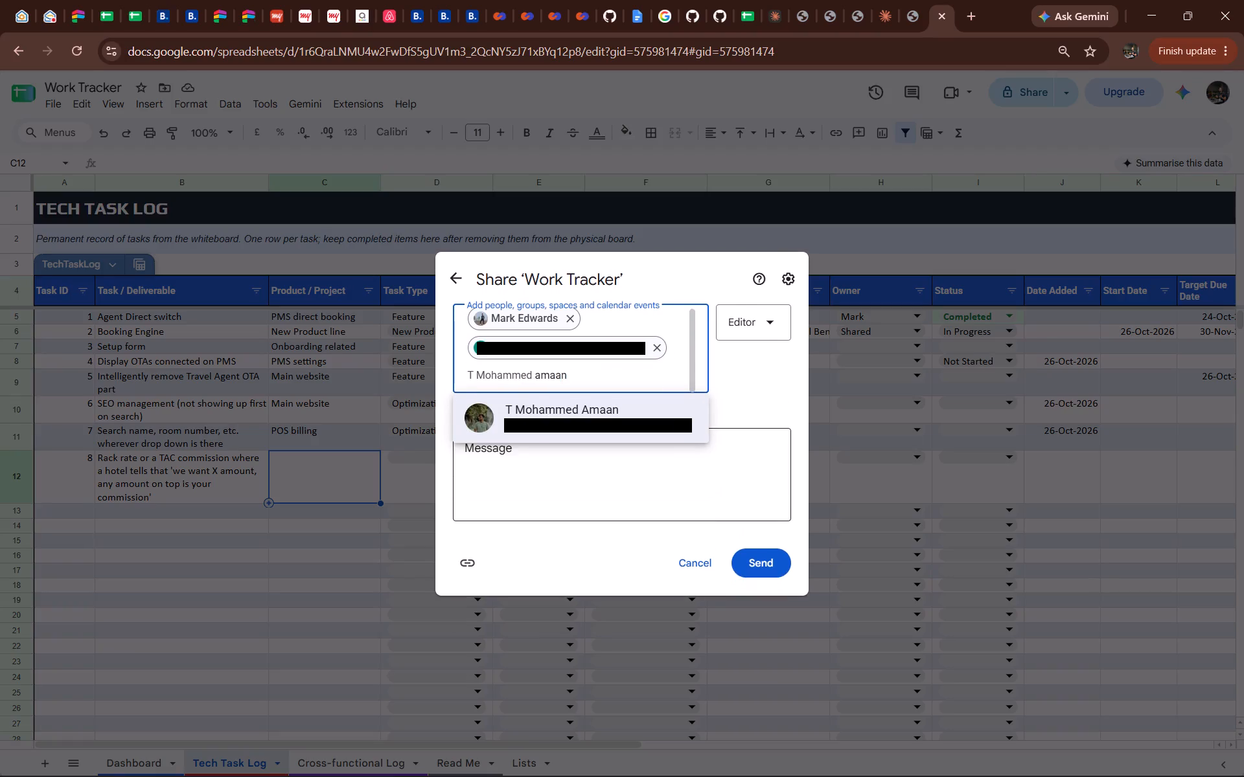
pyautogui.press('BackSpace')
pyautogui.press('BackSpace')
pyautogui.press('Right')
pyautogui.press('Right')
pyautogui.press('Right')
pyautogui.press('Right')
pyautogui.press('Right')
pyautogui.press('Right')
pyautogui.press('BackSpace')
pyautogui.press('Right')
pyautogui.press('Right')
pyautogui.press('Right')
pyautogui.press('Right')
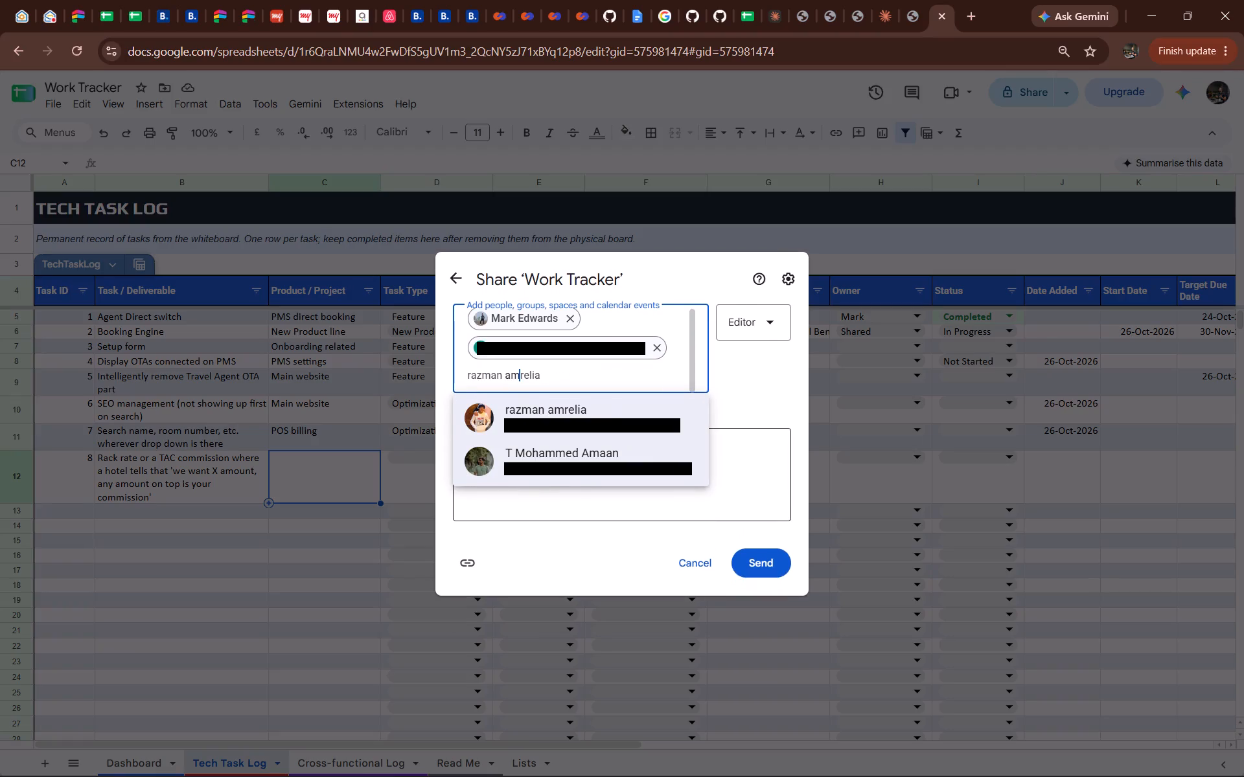
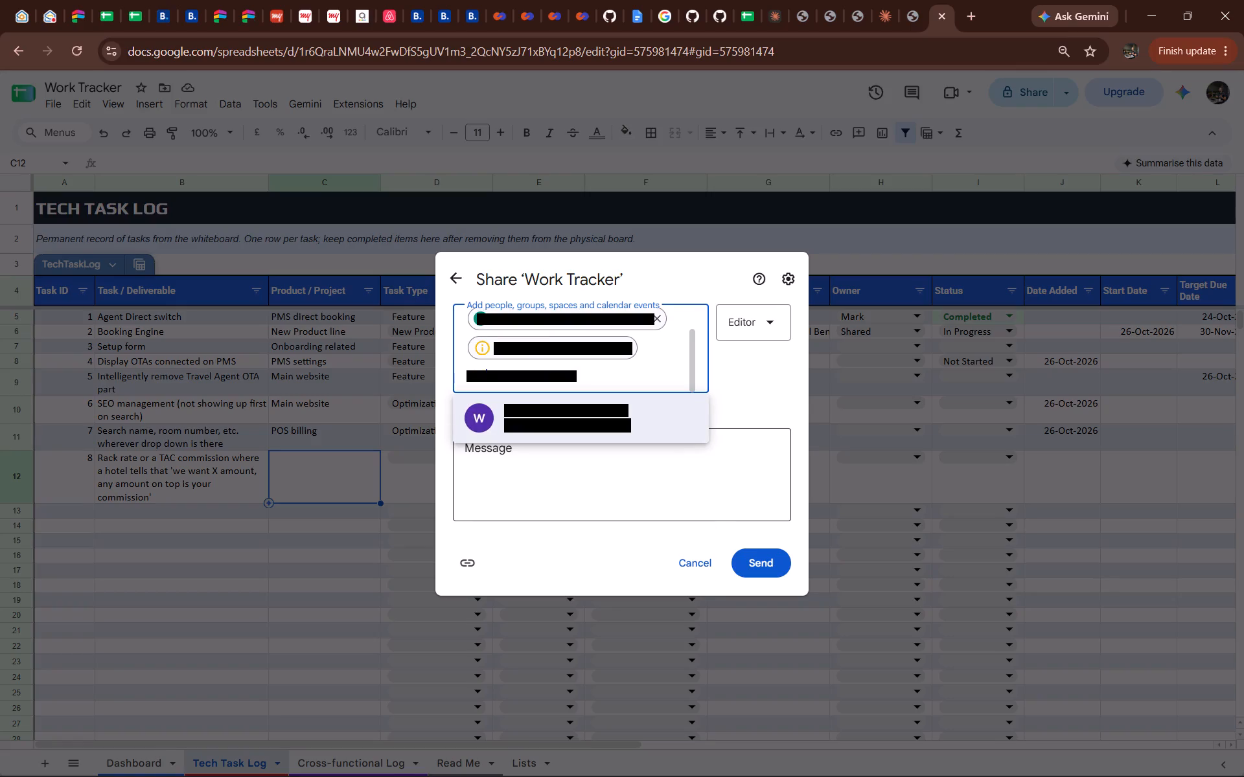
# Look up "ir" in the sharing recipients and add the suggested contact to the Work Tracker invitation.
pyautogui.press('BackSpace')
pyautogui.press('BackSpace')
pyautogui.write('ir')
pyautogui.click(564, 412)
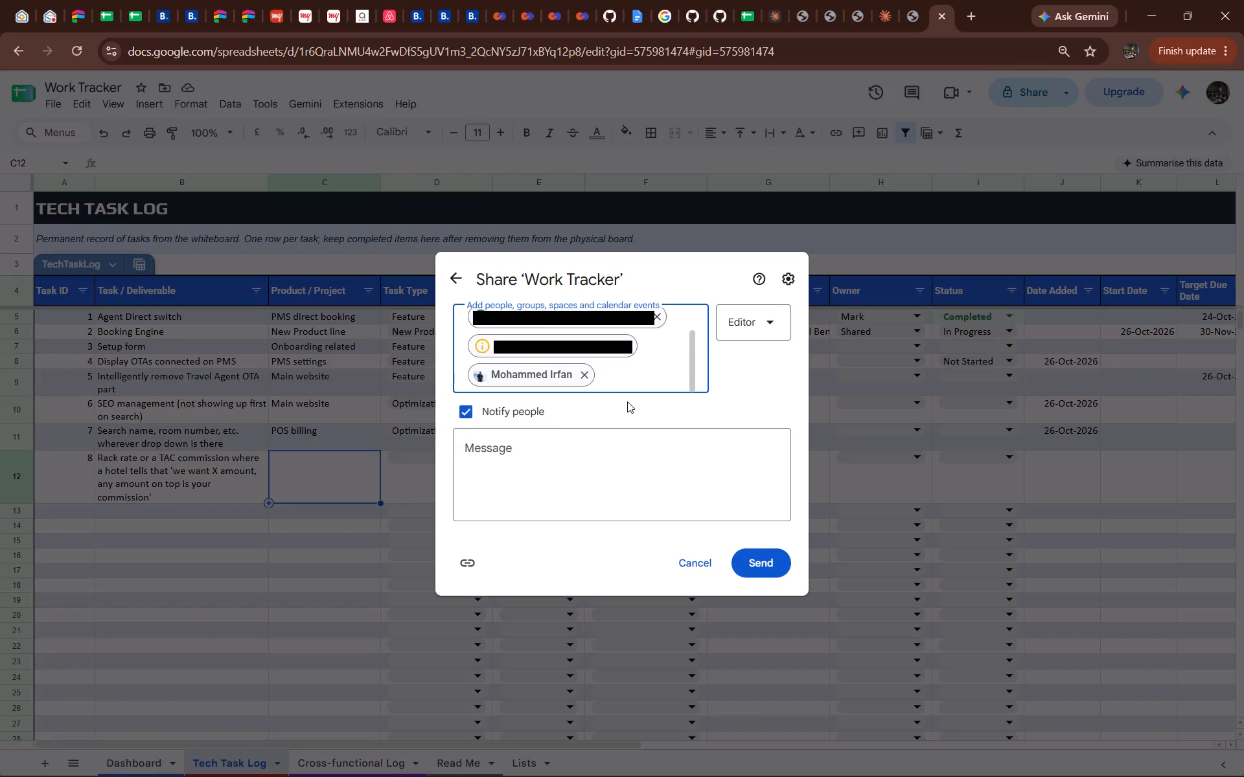
# Remove the two most recently added recipients from the Work Tracker invitation, including the one flagged with a warning.
pyautogui.press('BackSpace')
pyautogui.press('BackSpace')
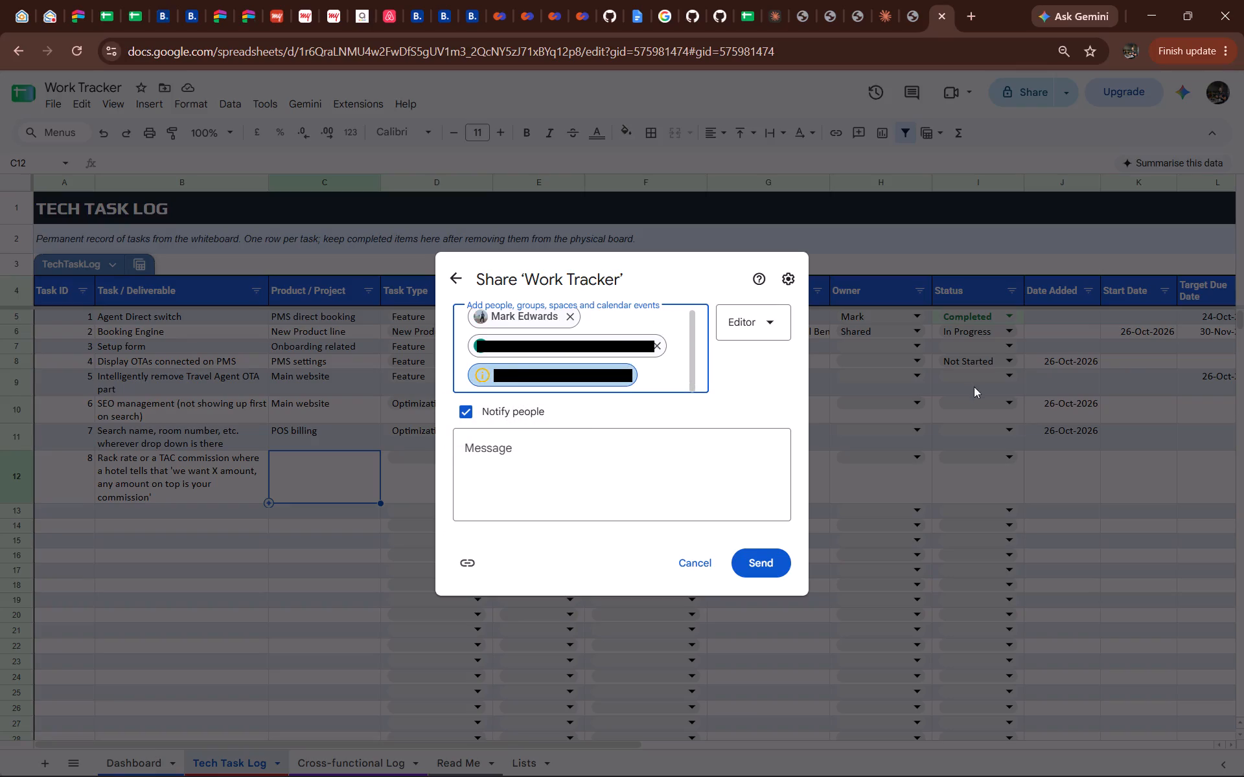